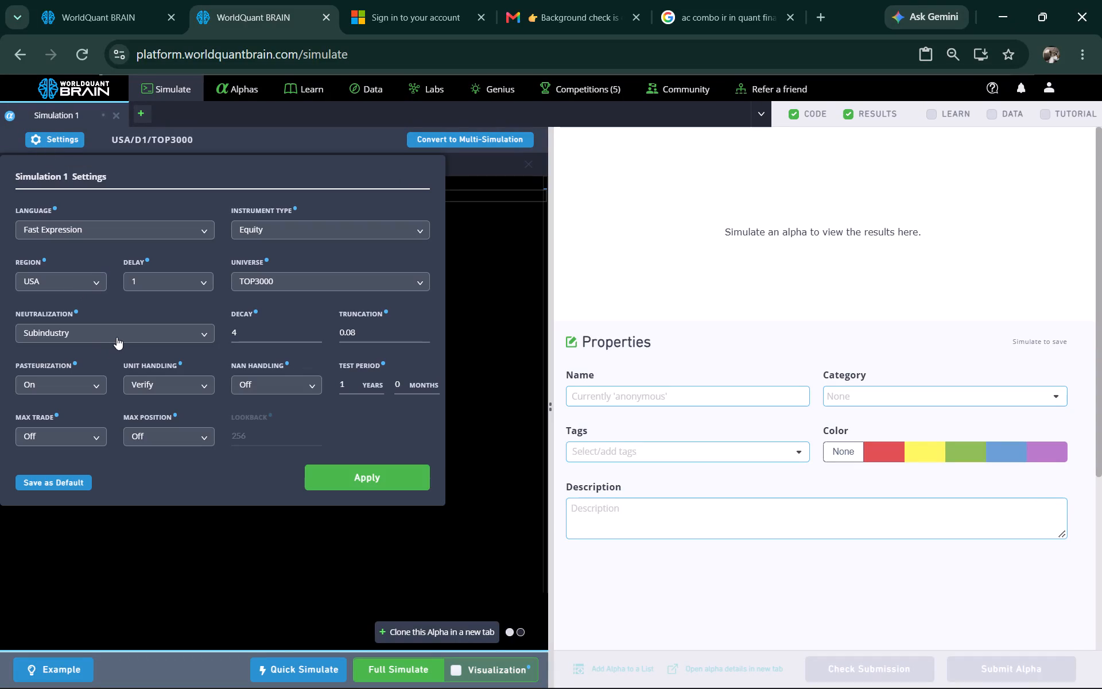
Apply simulation settings with Statistical neutralization, region GLB, universe MINVOL1M and NaN handling On.
left_click(116, 335)
left_click(98, 387)
left_click(73, 281)
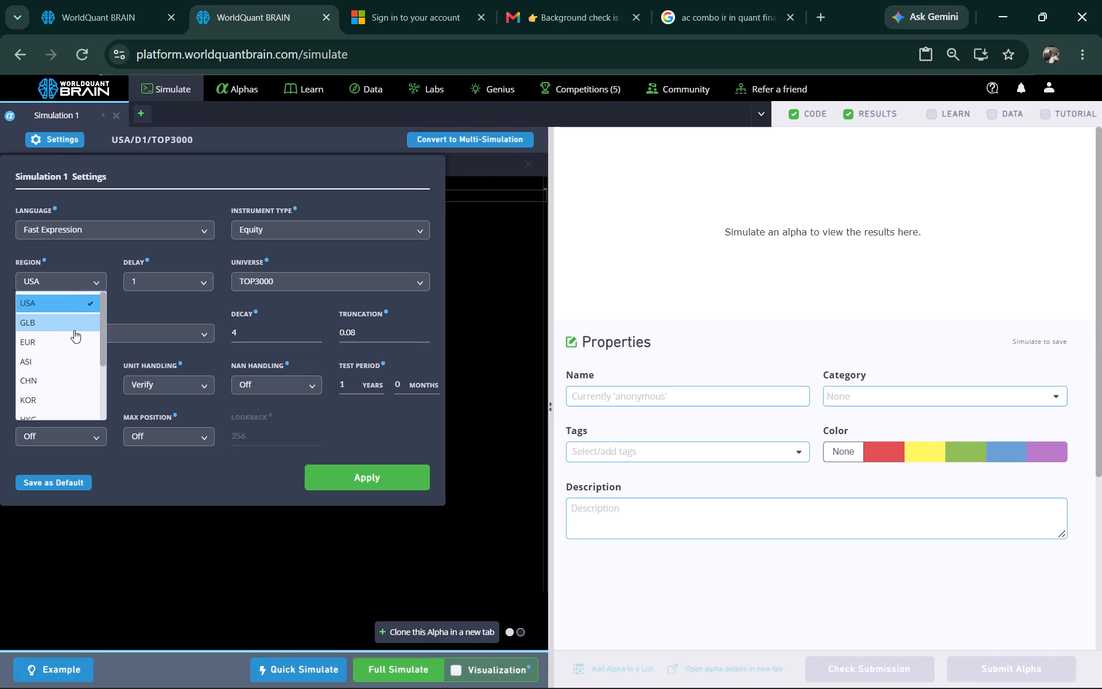
left_click(70, 322)
left_click(246, 289)
left_click(258, 317)
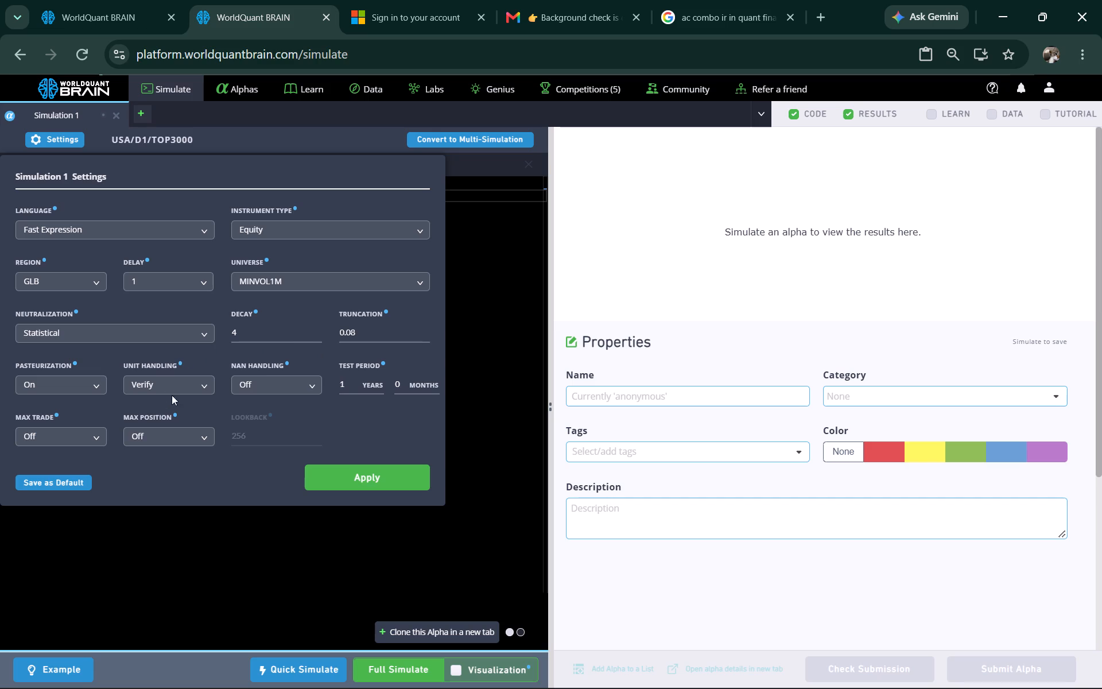
left_click(284, 385)
left_click(267, 403)
left_click(343, 471)
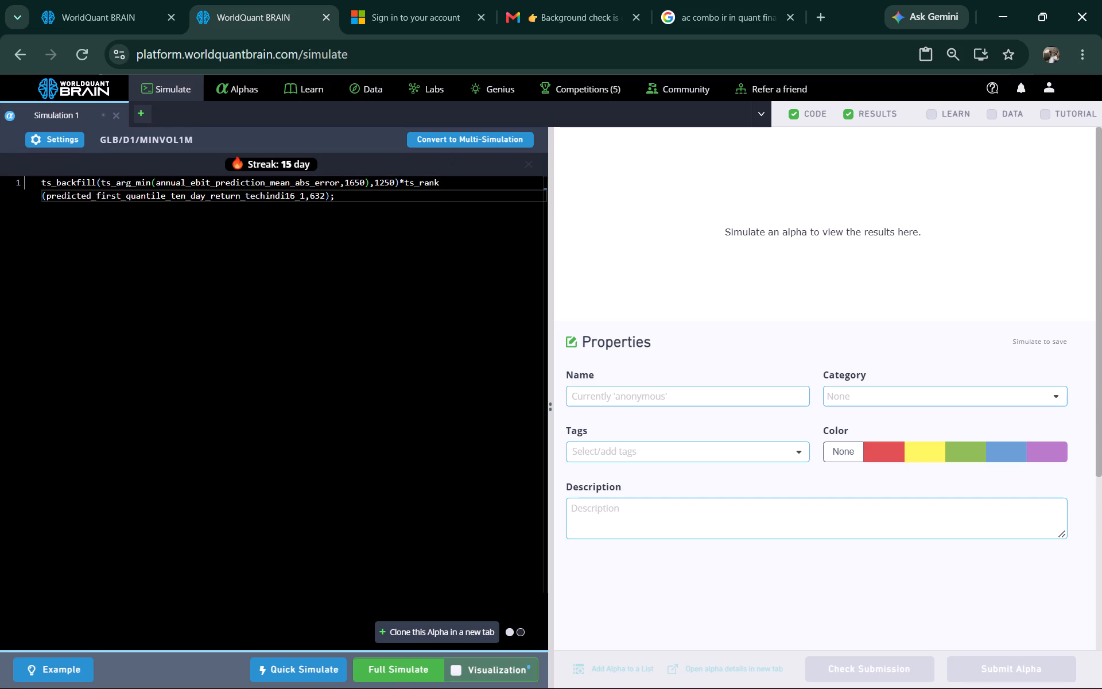
Run a full simulation of the alpha expression in Simulation 1.
left_click(389, 667)
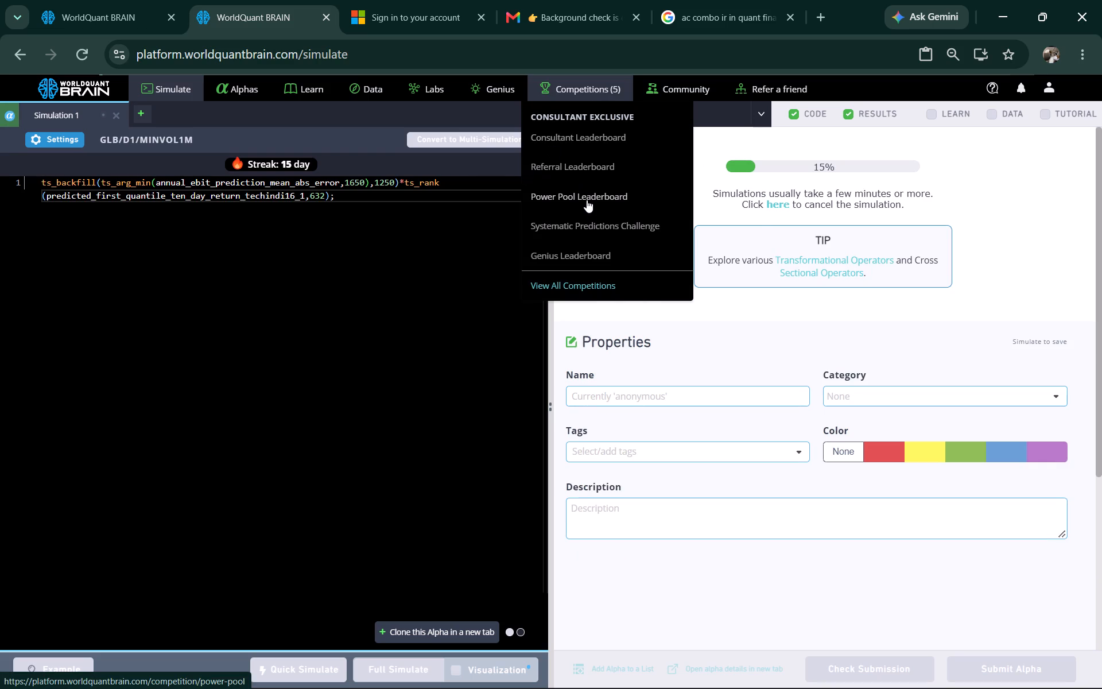
Open the Power Pool Leaderboard and look through the user rankings for the GLB/D1 Power Pool Nov`26 board.
left_click(585, 196)
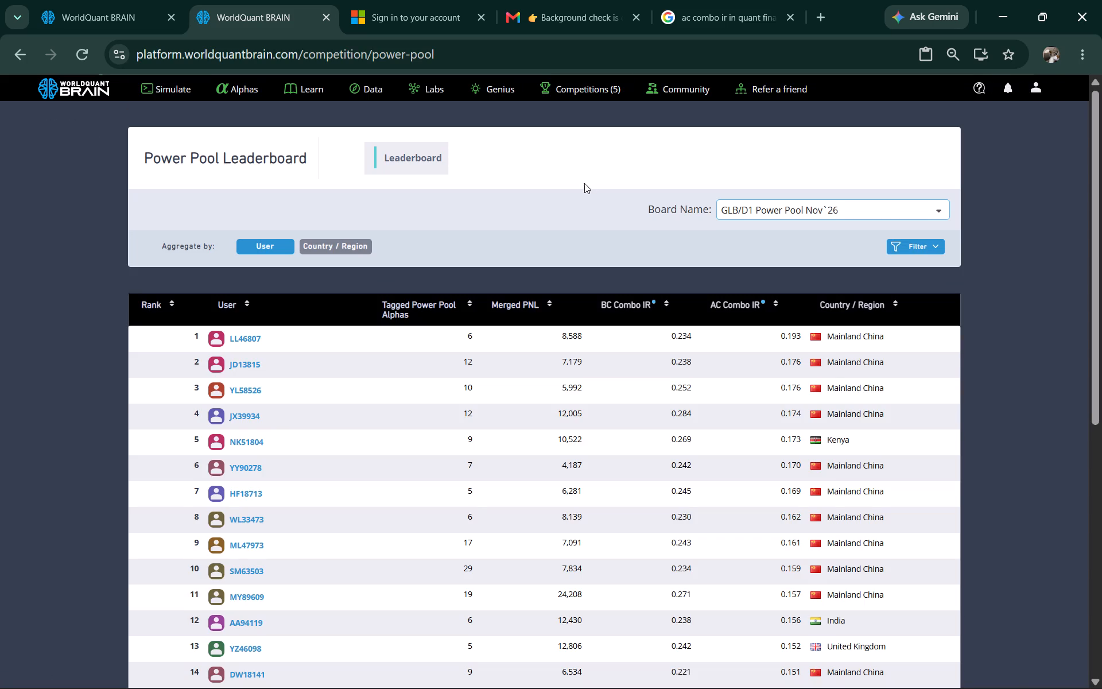
scroll(652, 234, "down", 3)
scroll(652, 234, "up", 3)
scroll(709, 376, "down", 3)
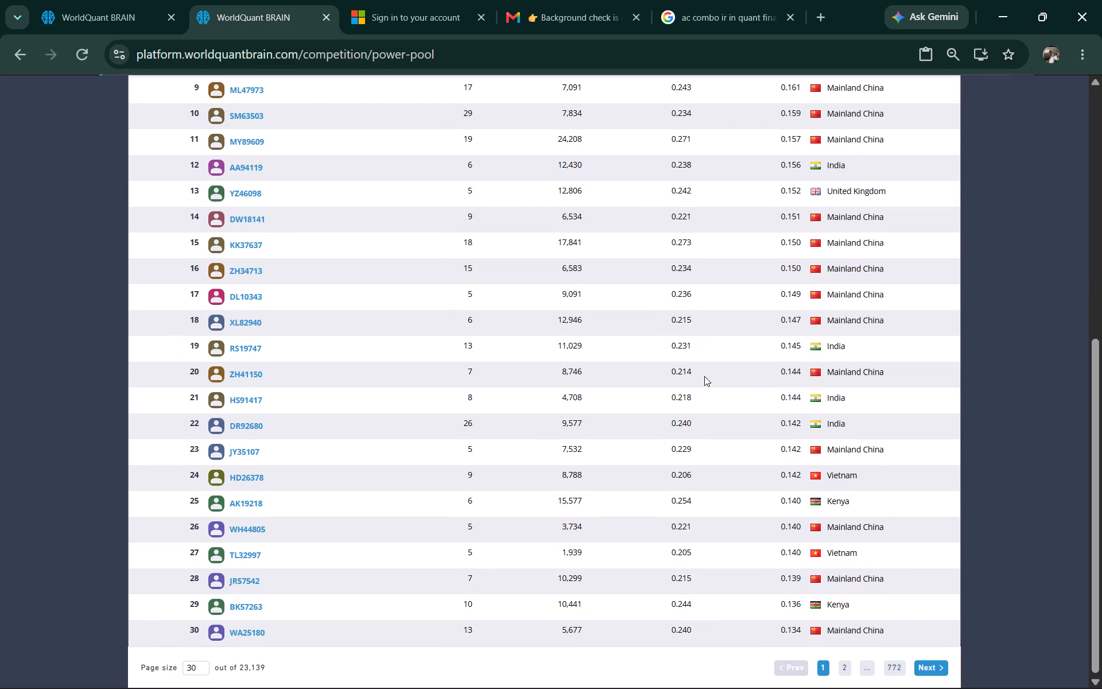
scroll(704, 376, "down", 1)
scroll(705, 363, "up", 5)
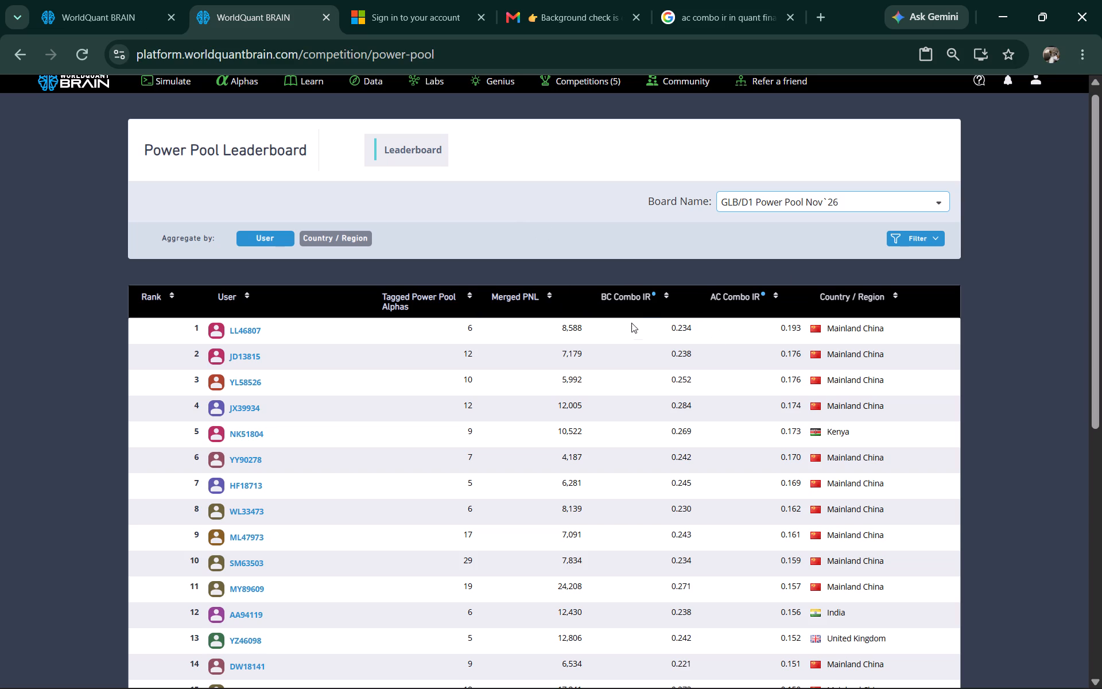
Sort the leaderboard by BC Combo IR in descending order.
left_click(640, 304)
left_click(639, 304)
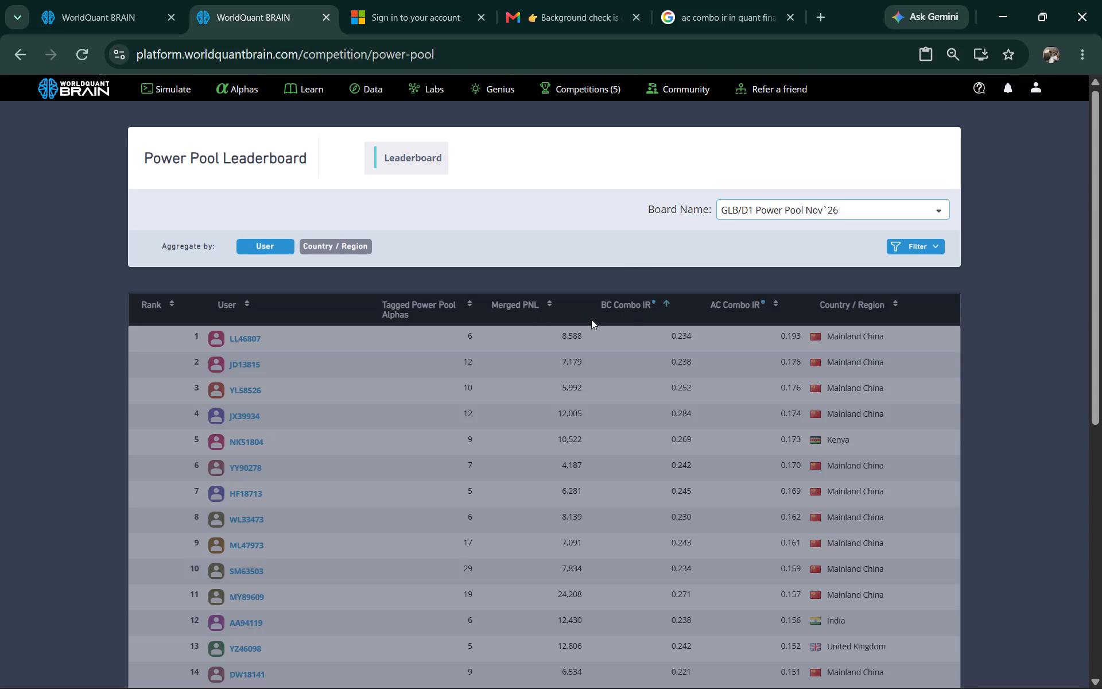
left_click(640, 318)
left_click(631, 309)
left_click(632, 309)
left_click(667, 300)
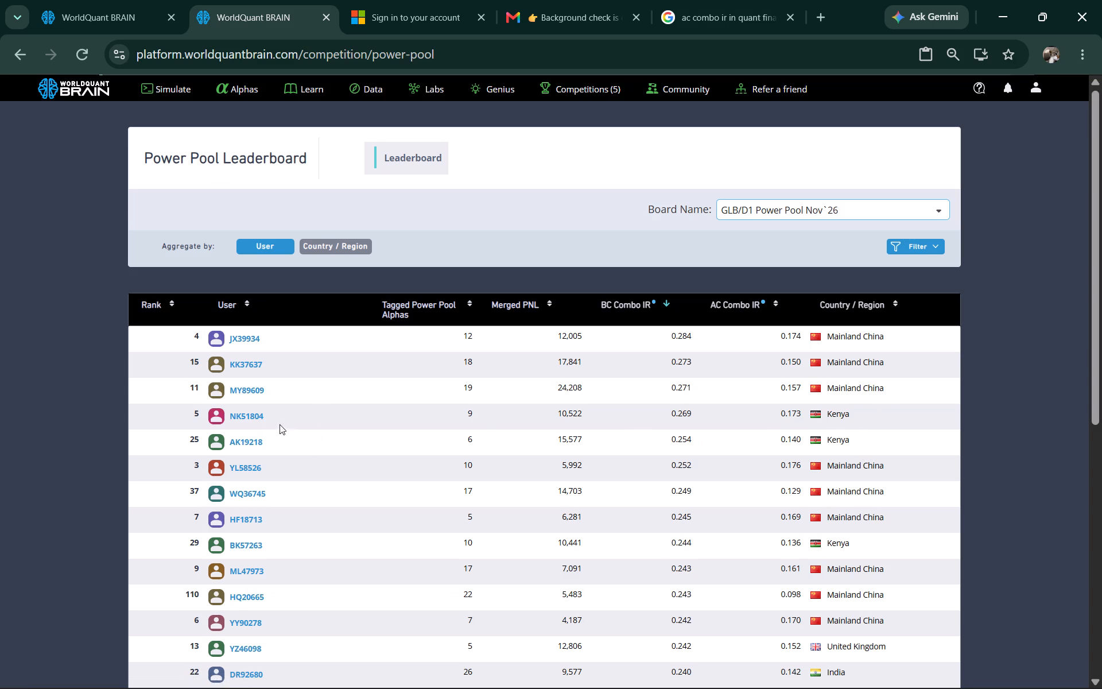
Open the public profile of the rank 5 user from Kenya and review its competition stats and achievements.
left_click(239, 416)
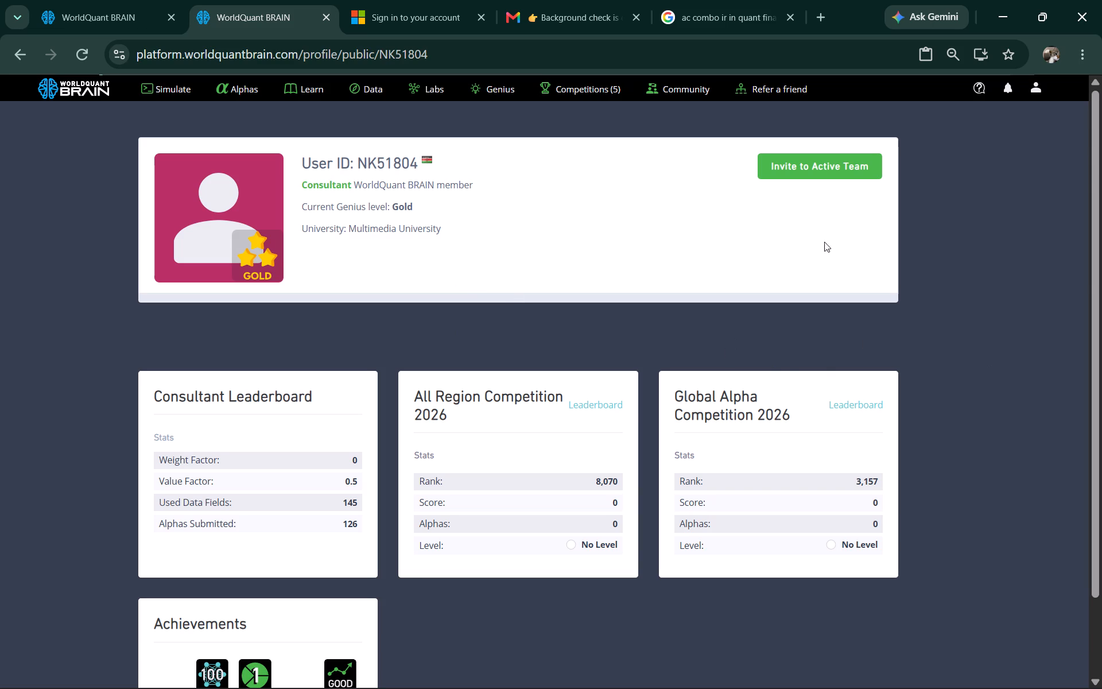
scroll(448, 354, "down", 8)
scroll(442, 368, "up", 1)
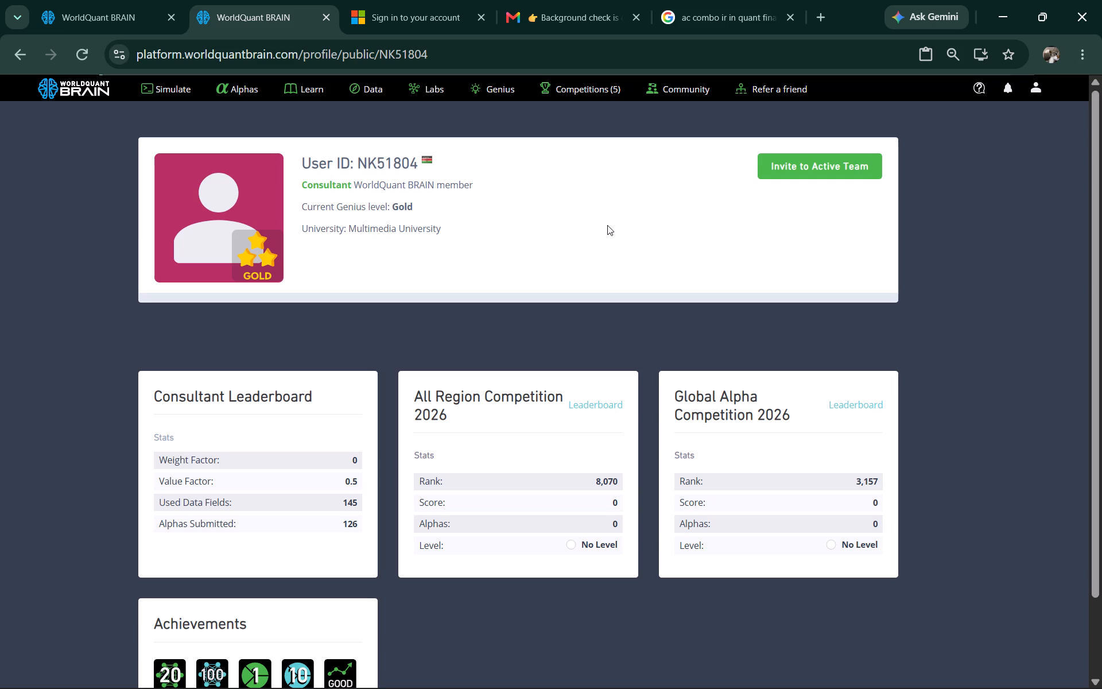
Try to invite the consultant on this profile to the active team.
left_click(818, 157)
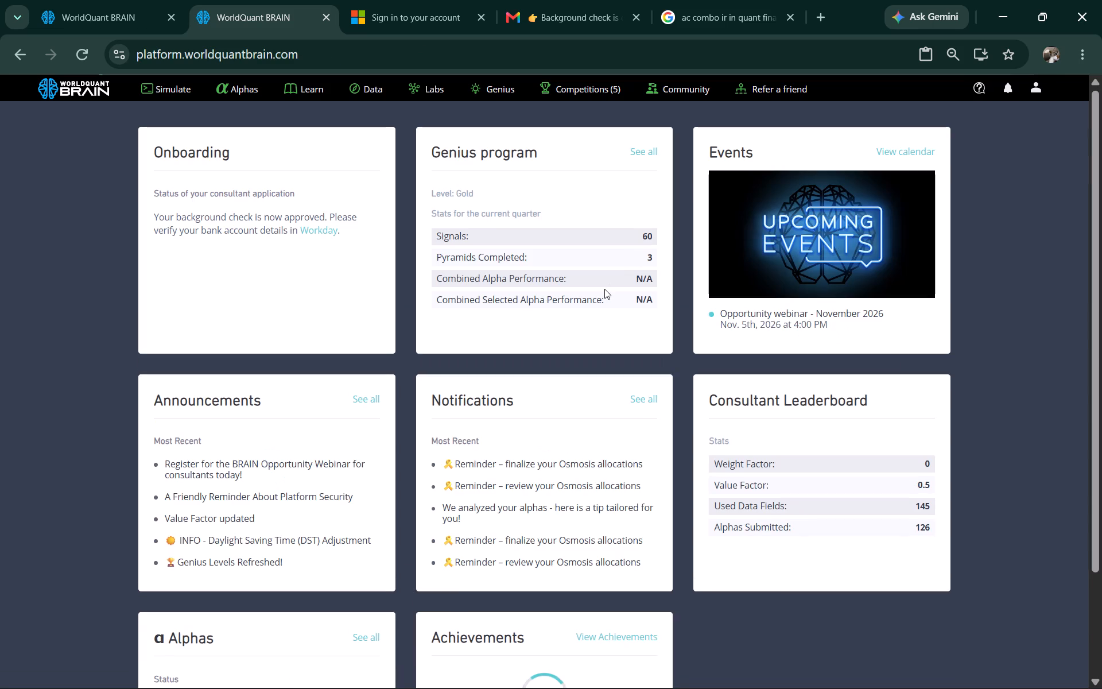
Look over the home dashboard and return to the Simulate page to check the running simulation.
scroll(437, 446, "down", 4)
scroll(332, 441, "up", 3)
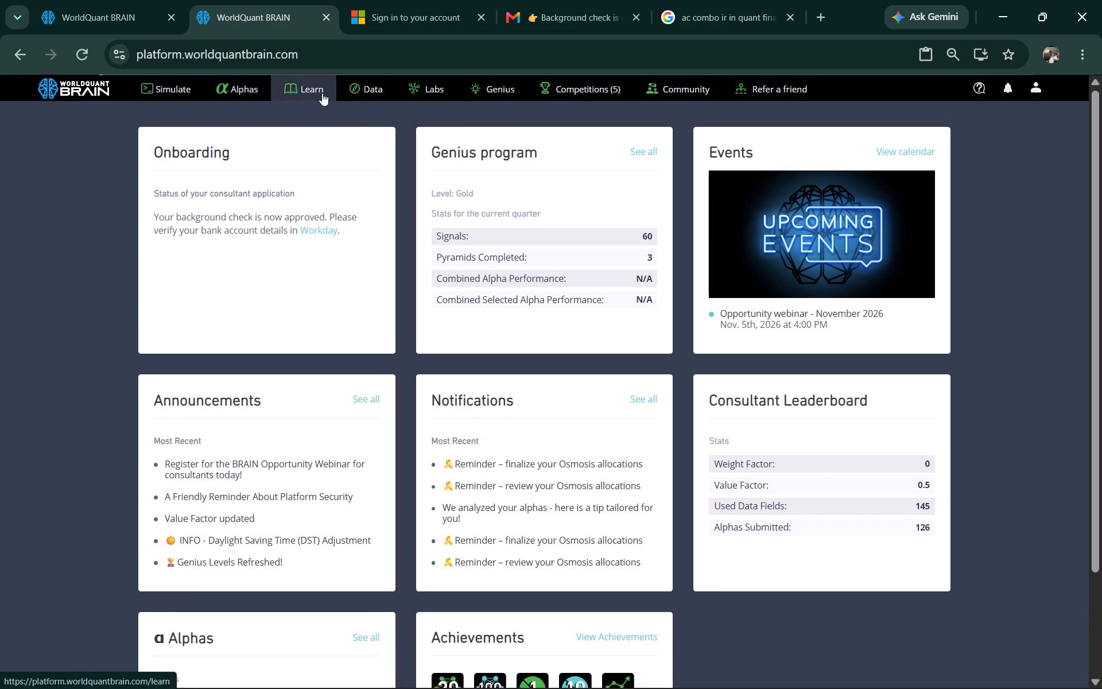
left_click(179, 92)
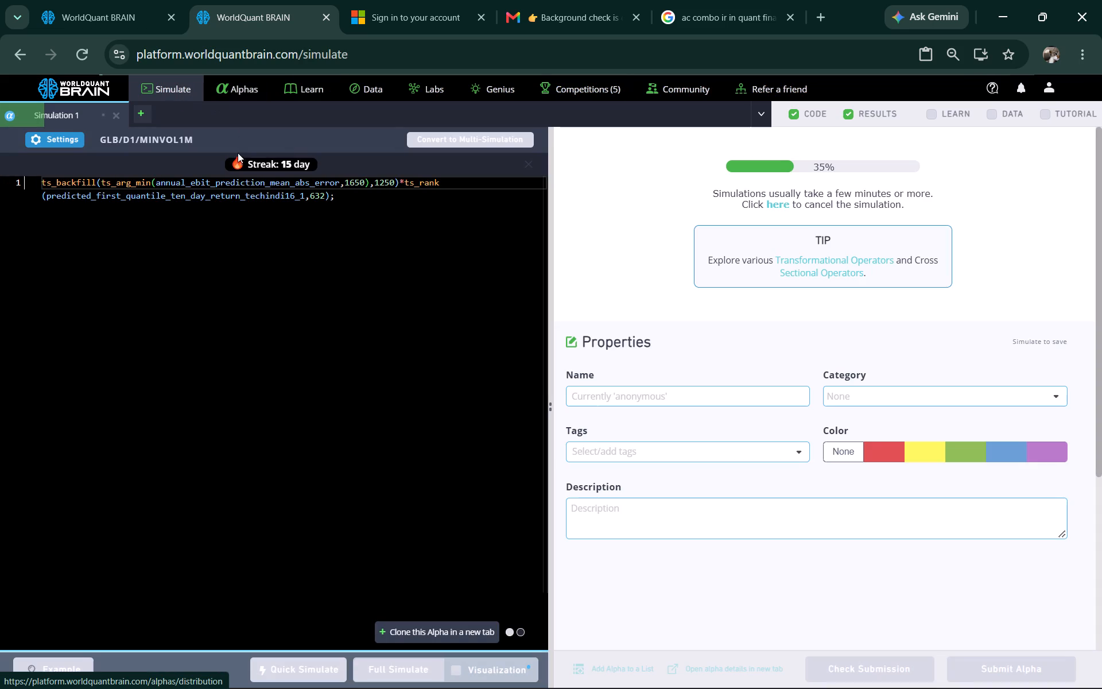
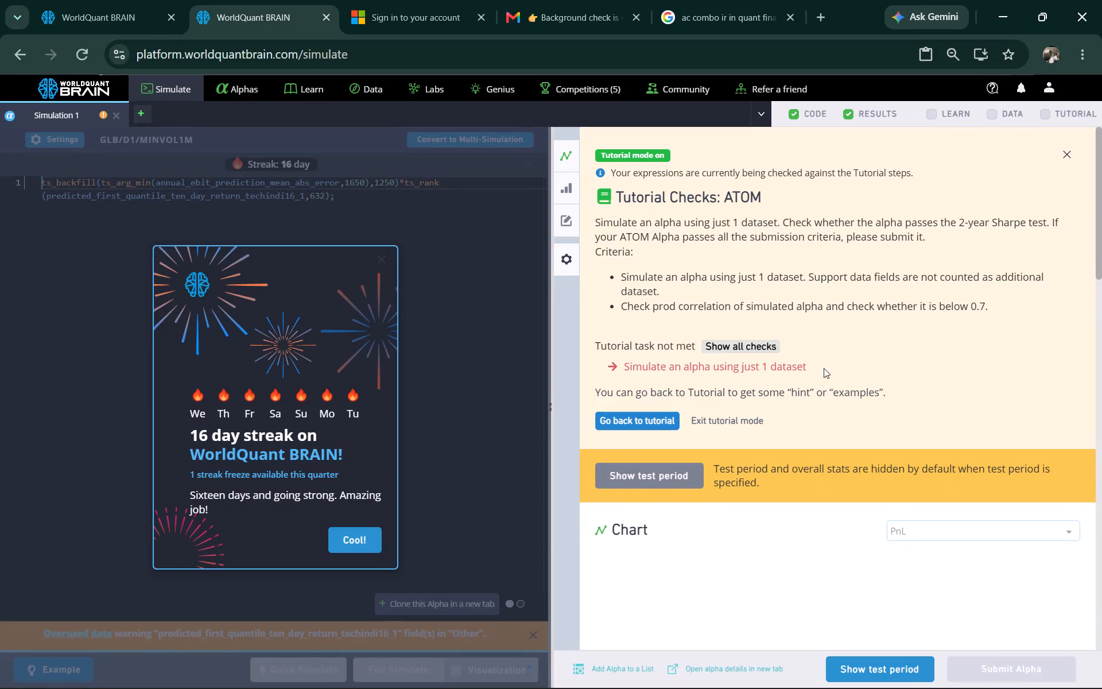
Dismiss the streak message, show the test period, and review the yearly and regional statistics of the simulated alpha.
left_click(351, 531)
left_click(882, 674)
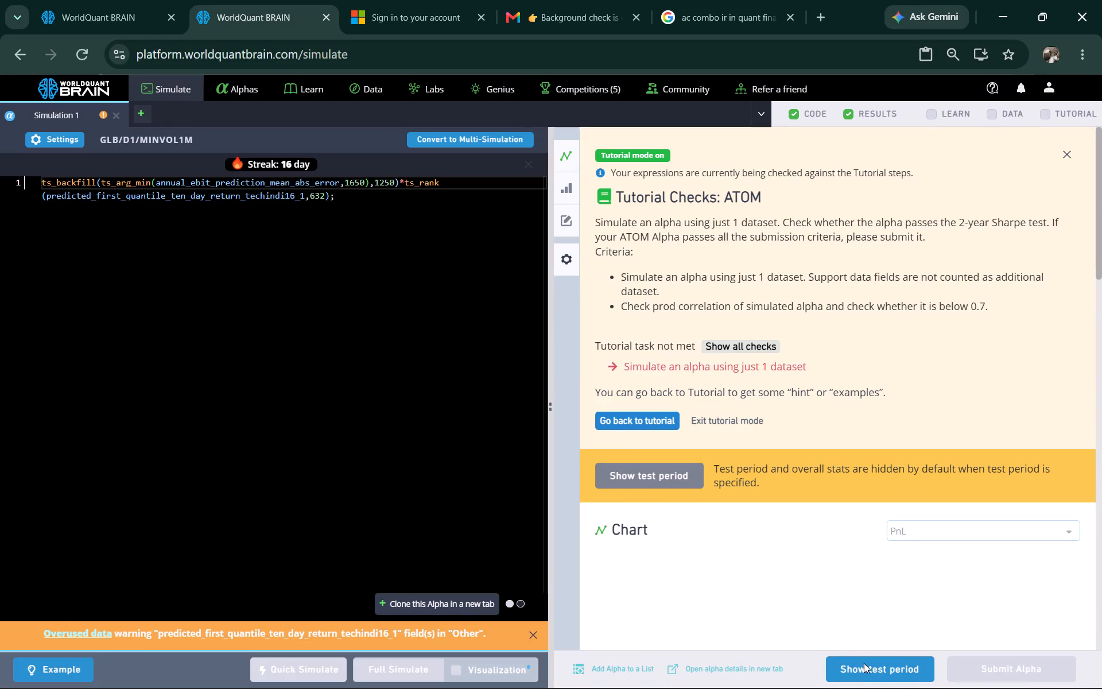
left_click(862, 663)
scroll(849, 448, "up", 1)
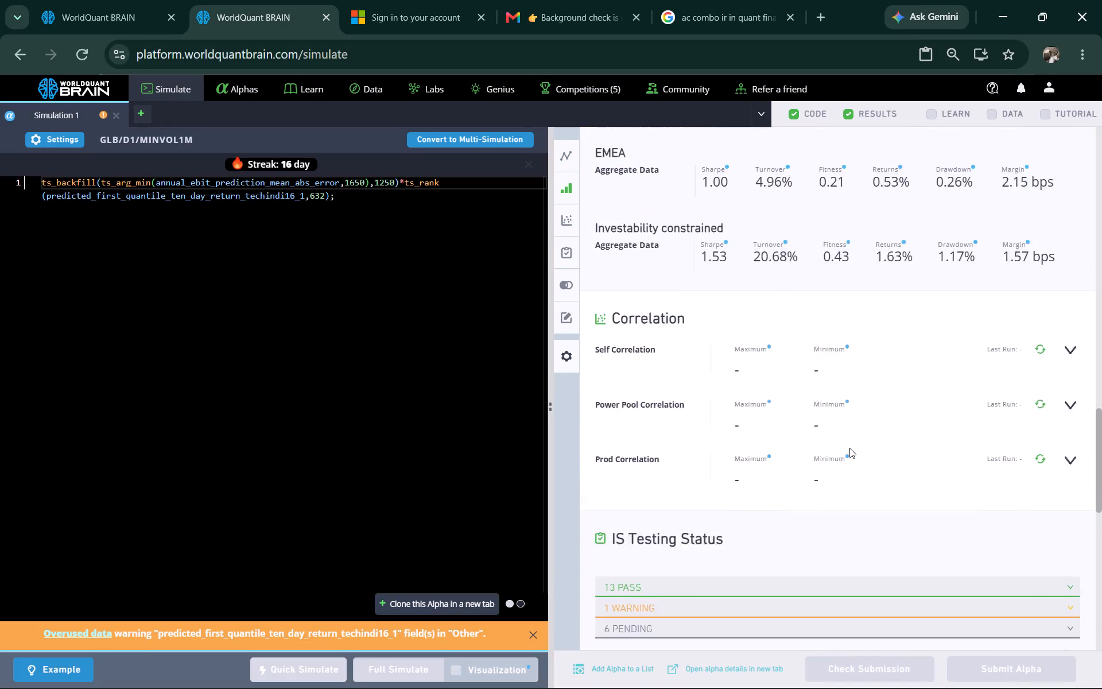
scroll(849, 448, "up", 2)
scroll(849, 448, "down", 2)
scroll(849, 448, "up", 1)
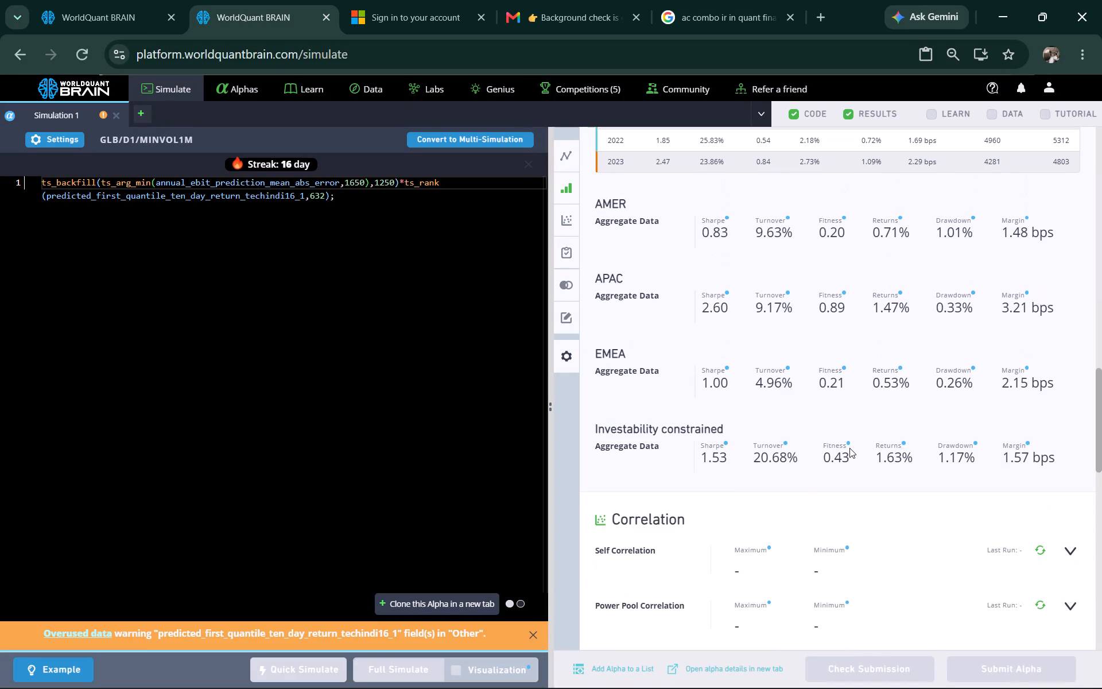
scroll(819, 459, "up", 1)
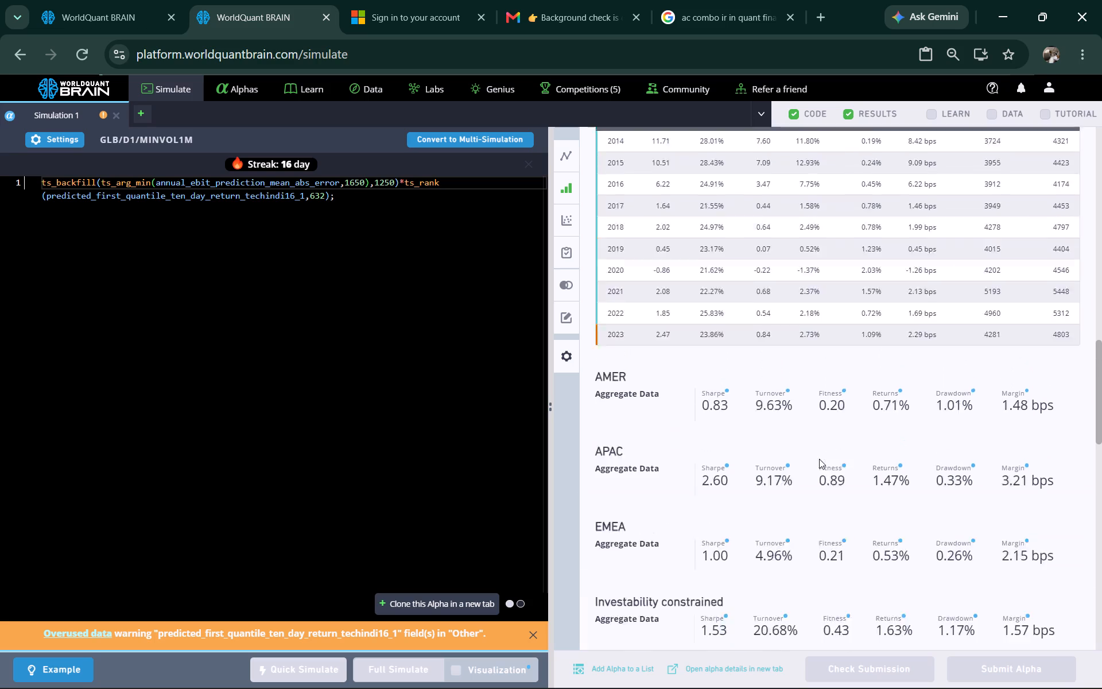
scroll(819, 459, "up", 2)
scroll(819, 459, "down", 6)
scroll(808, 447, "up", 1)
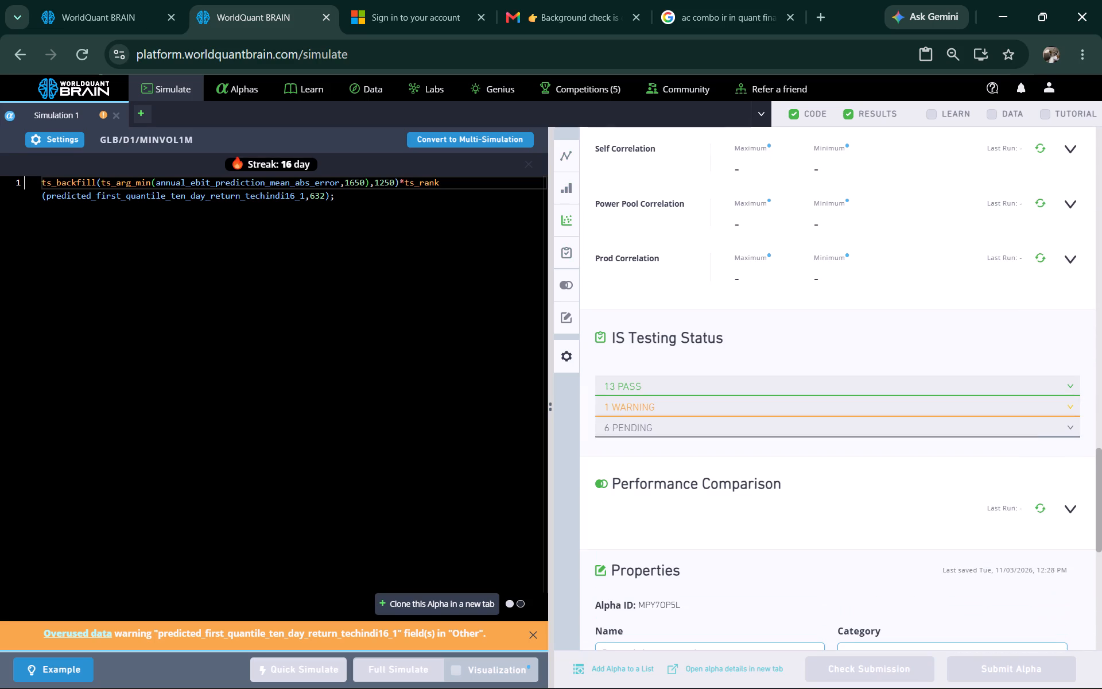
Run the Prod Correlation check and expand the warning under IS Testing Status.
left_click(1038, 256)
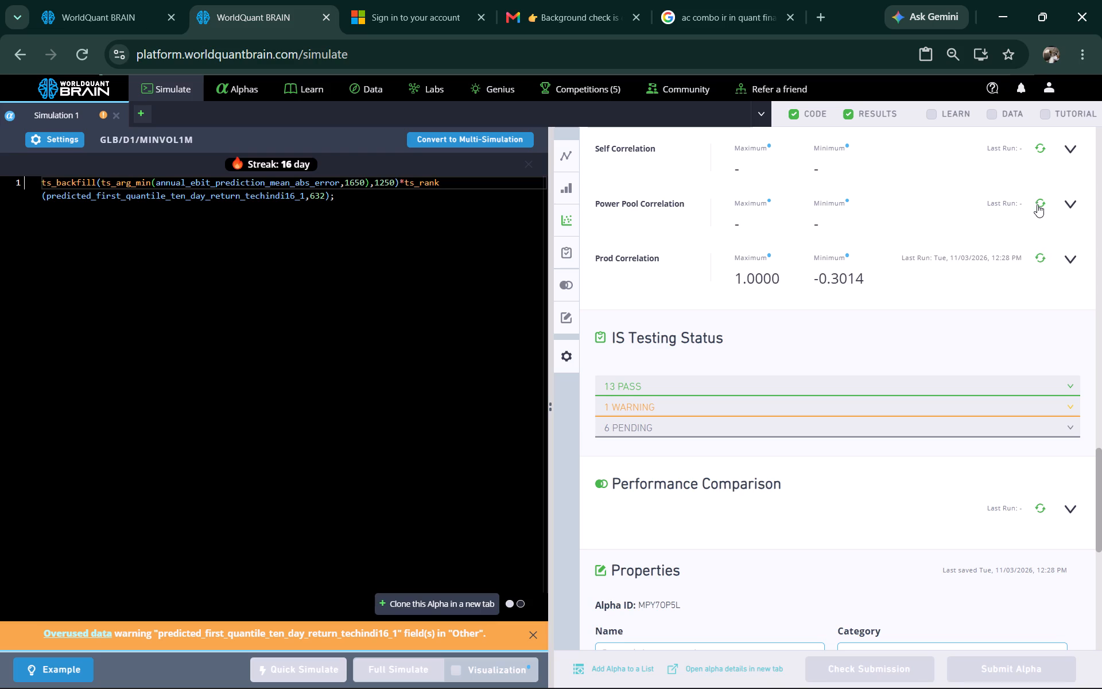
left_click(619, 408)
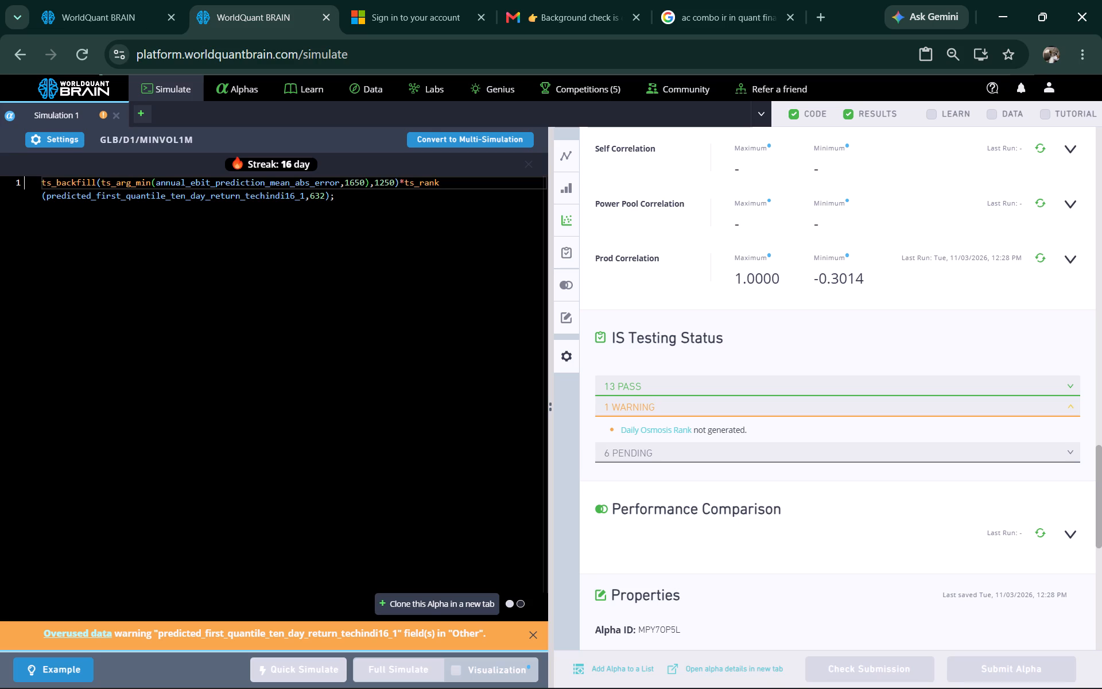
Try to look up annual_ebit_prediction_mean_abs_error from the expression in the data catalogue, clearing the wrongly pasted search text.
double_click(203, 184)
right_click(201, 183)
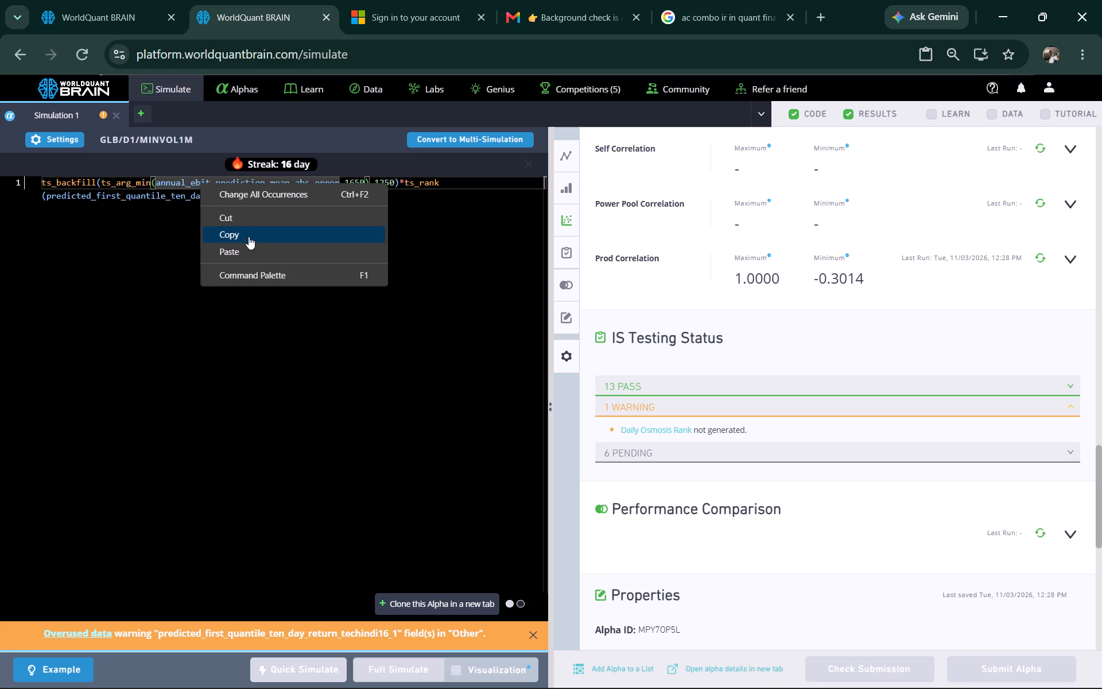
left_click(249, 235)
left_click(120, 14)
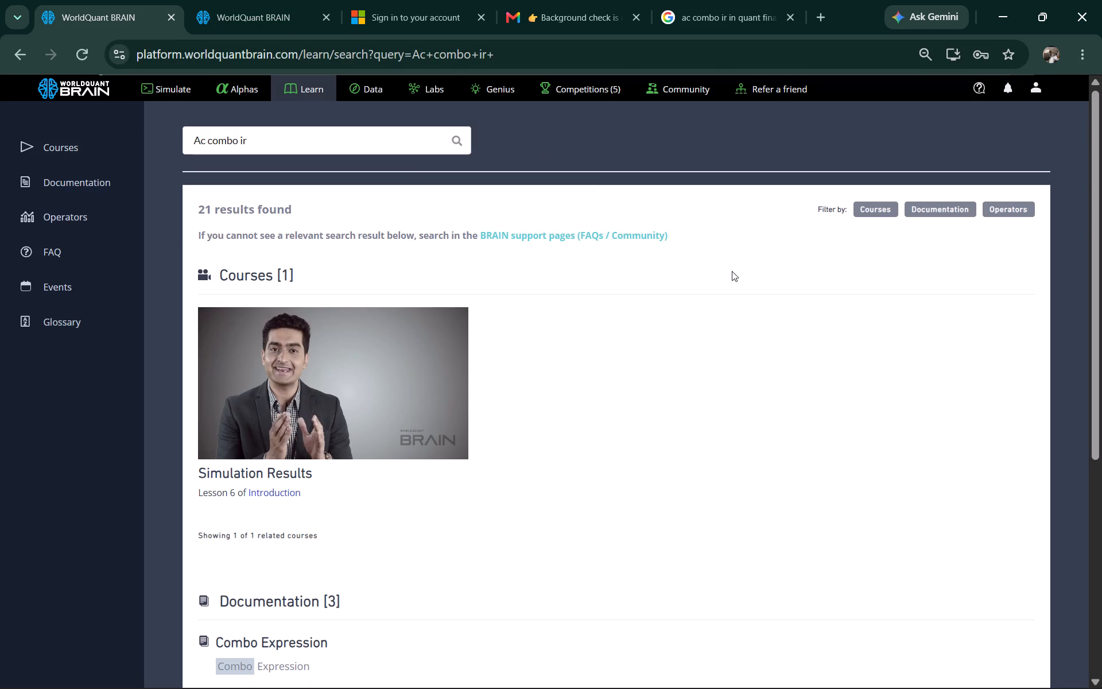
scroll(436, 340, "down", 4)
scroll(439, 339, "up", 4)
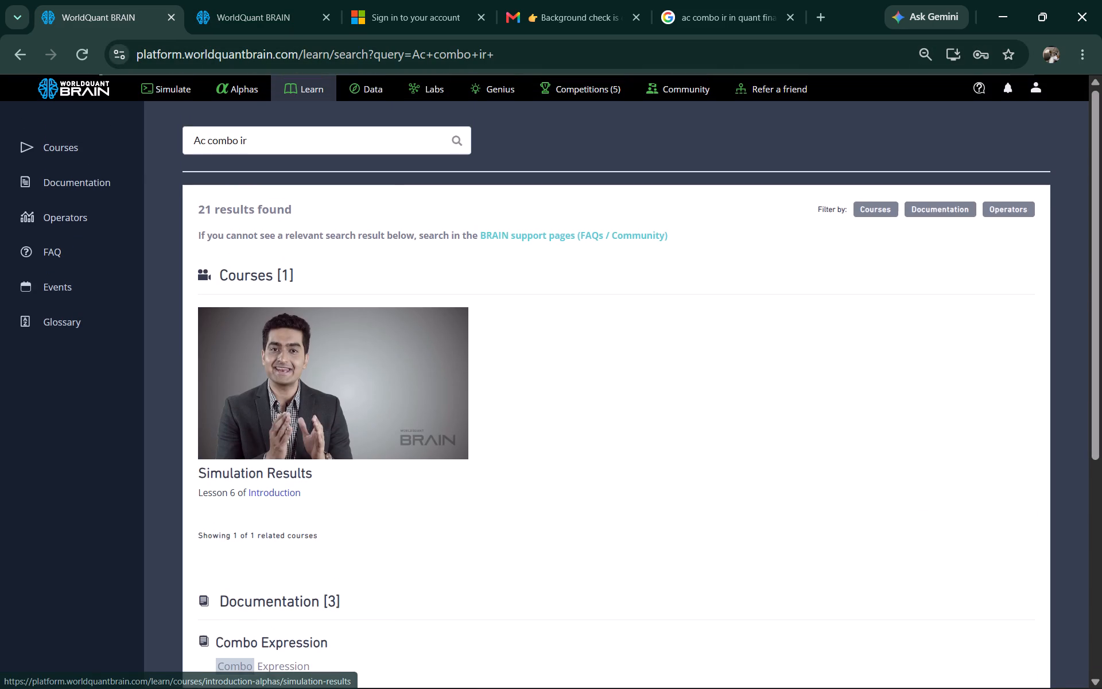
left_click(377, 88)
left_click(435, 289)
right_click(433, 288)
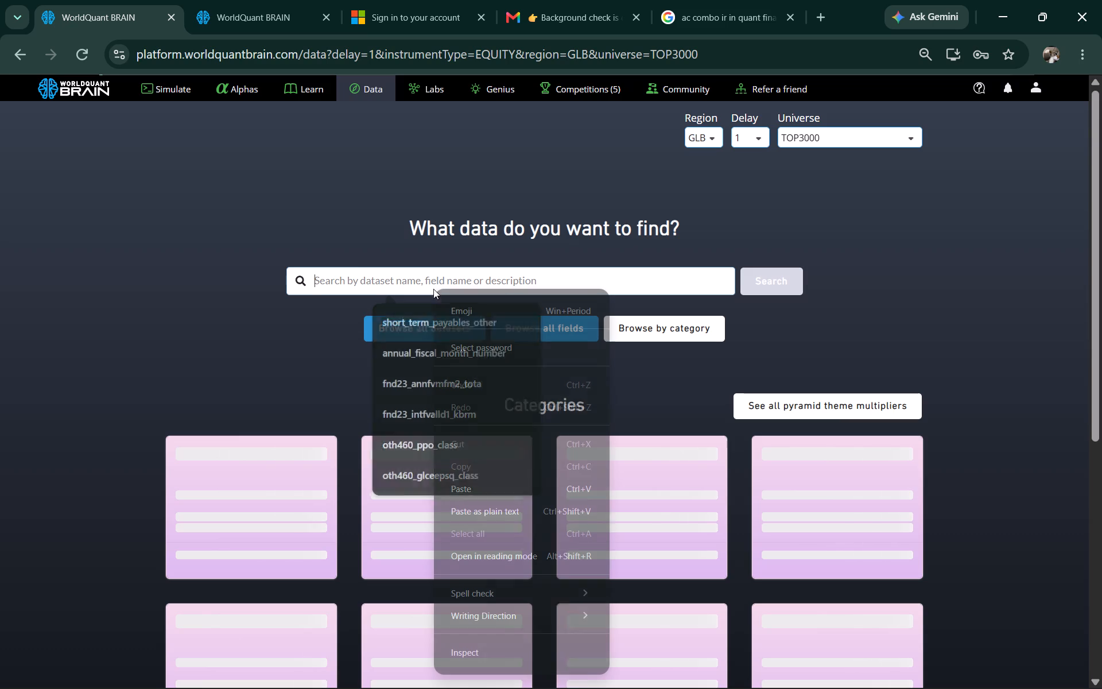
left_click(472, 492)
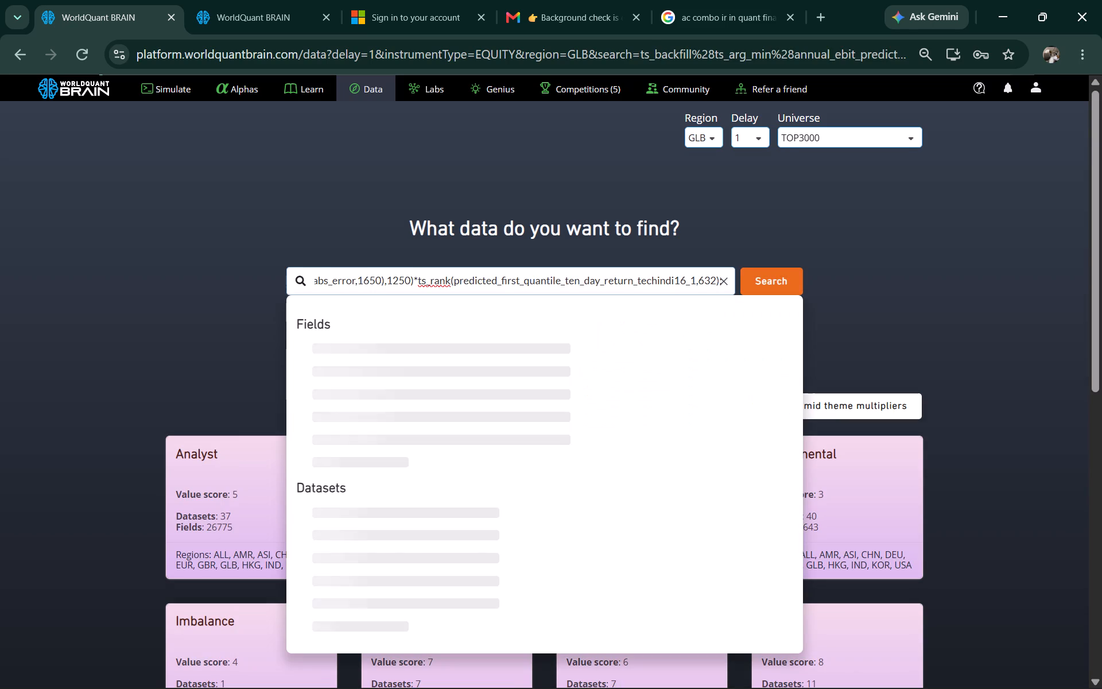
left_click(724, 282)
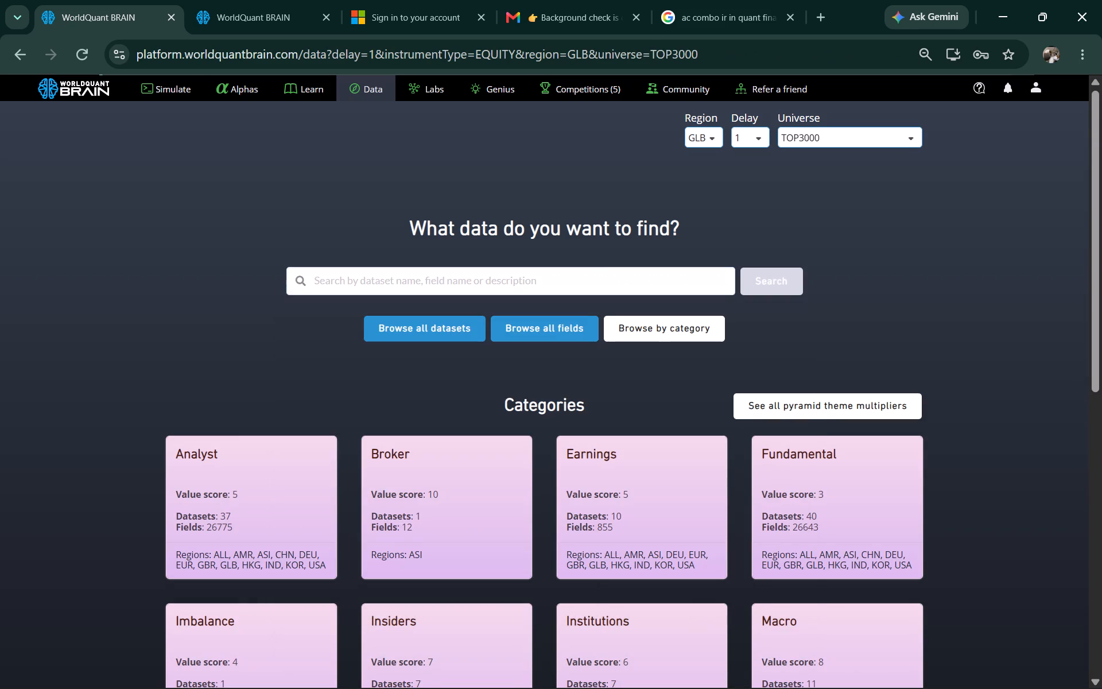
Copy annual_ebit_prediction_mean_abs_error from the unchanged expression and search the GLB TOP3000 data fields for it, opening the field results list.
left_click(253, 3)
double_click(218, 184)
right_click(219, 184)
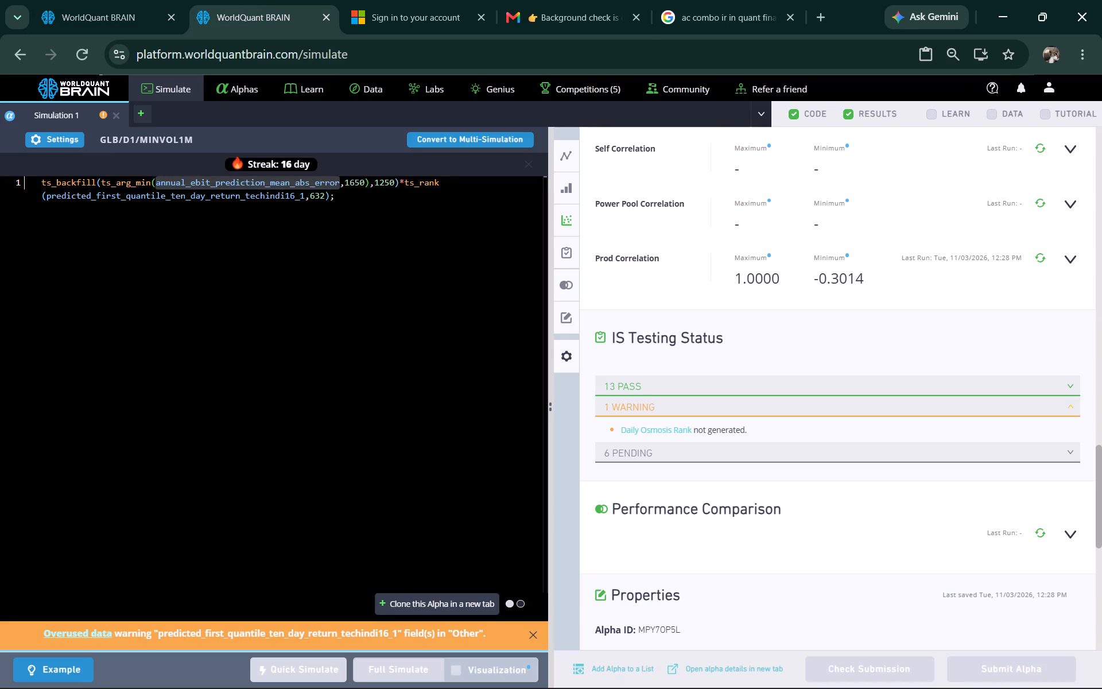
left_click(259, 256)
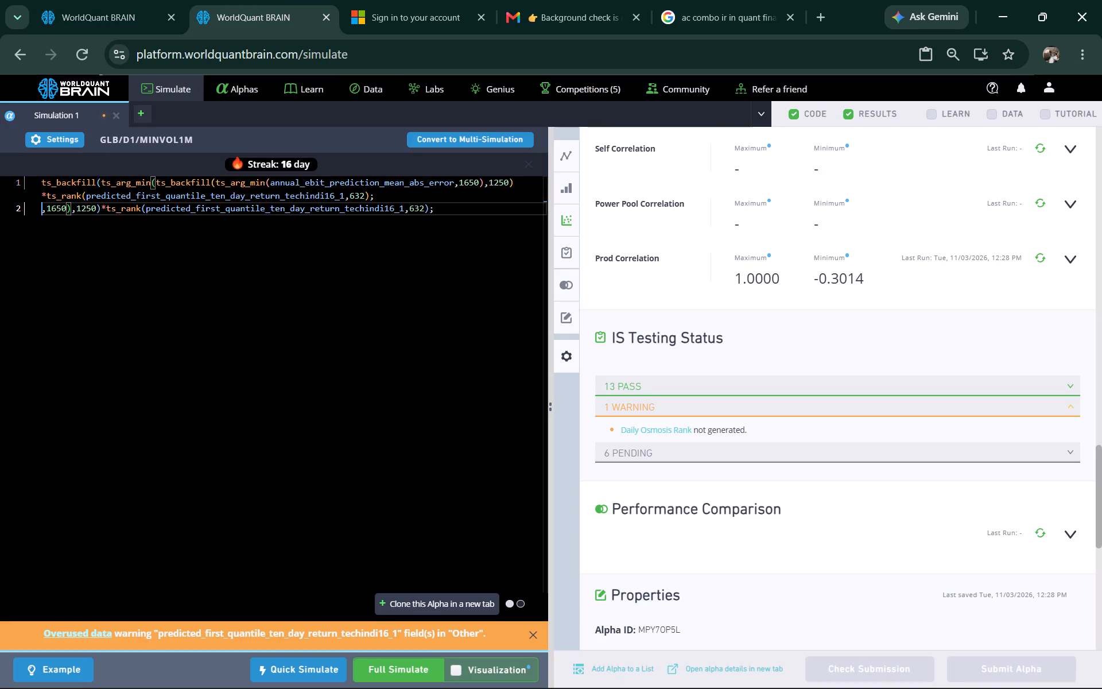
key("ctrl+z")
right_click(234, 183)
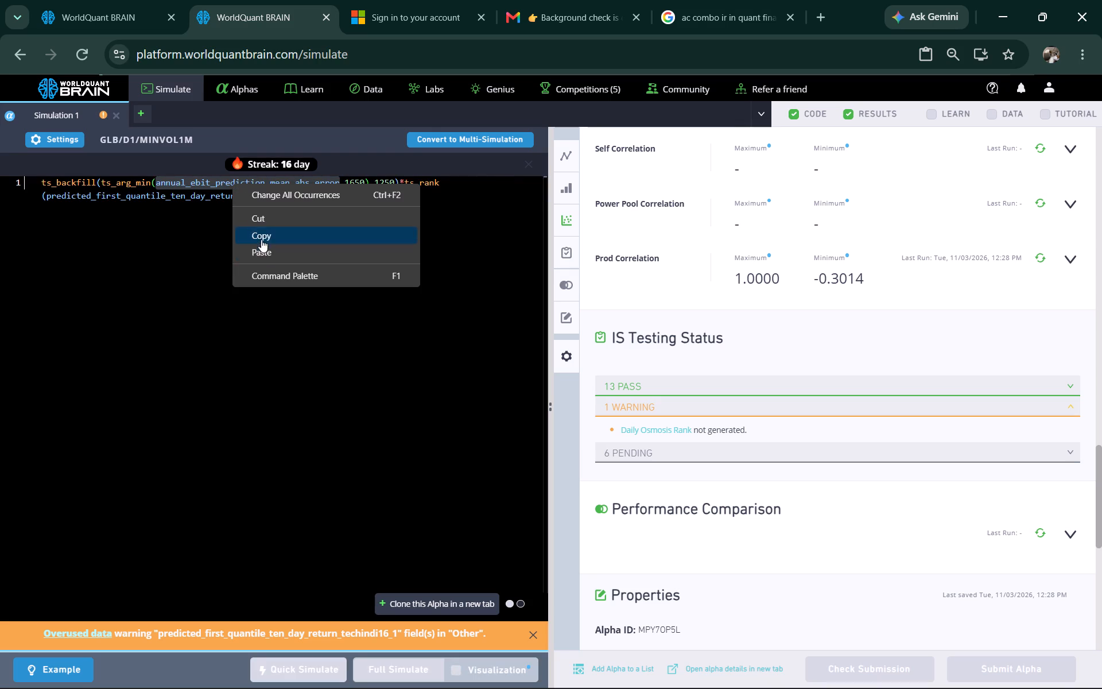
left_click(260, 235)
left_click(115, 20)
scroll(526, 281, "down", 1)
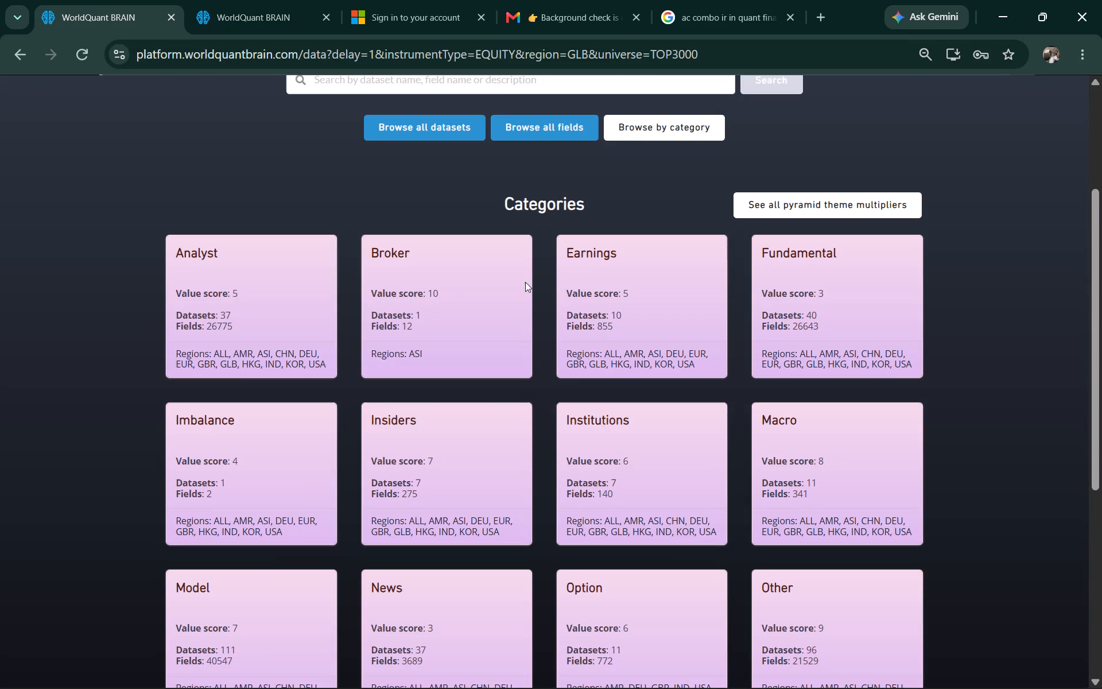
scroll(529, 260, "up", 1)
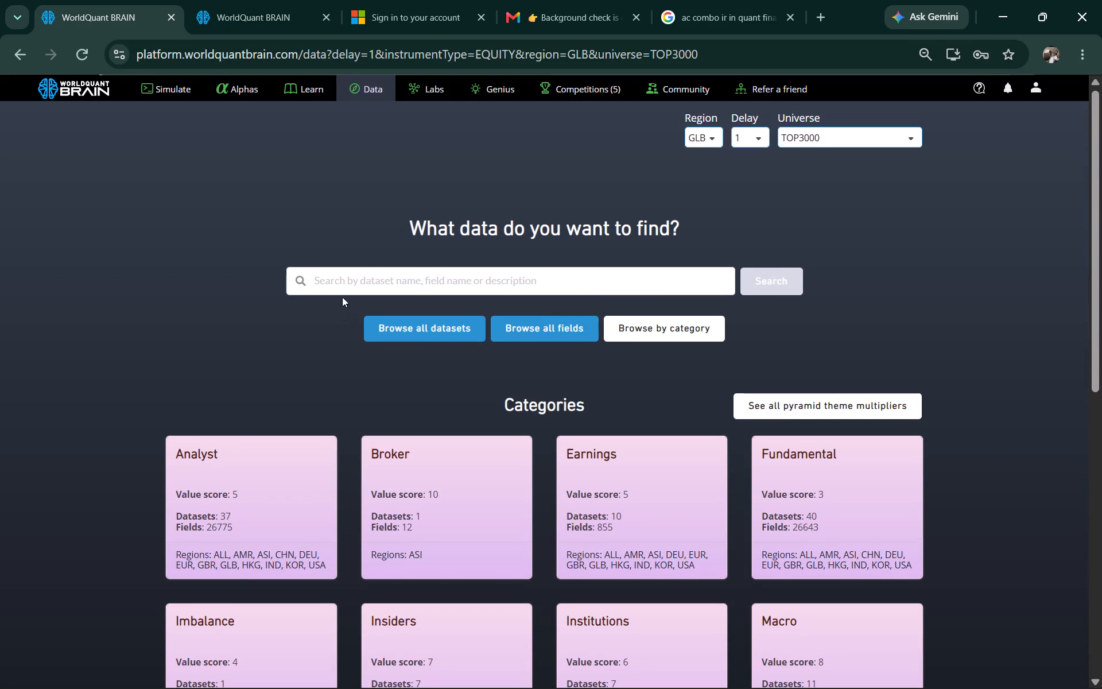
right_click(342, 287)
left_click(379, 490)
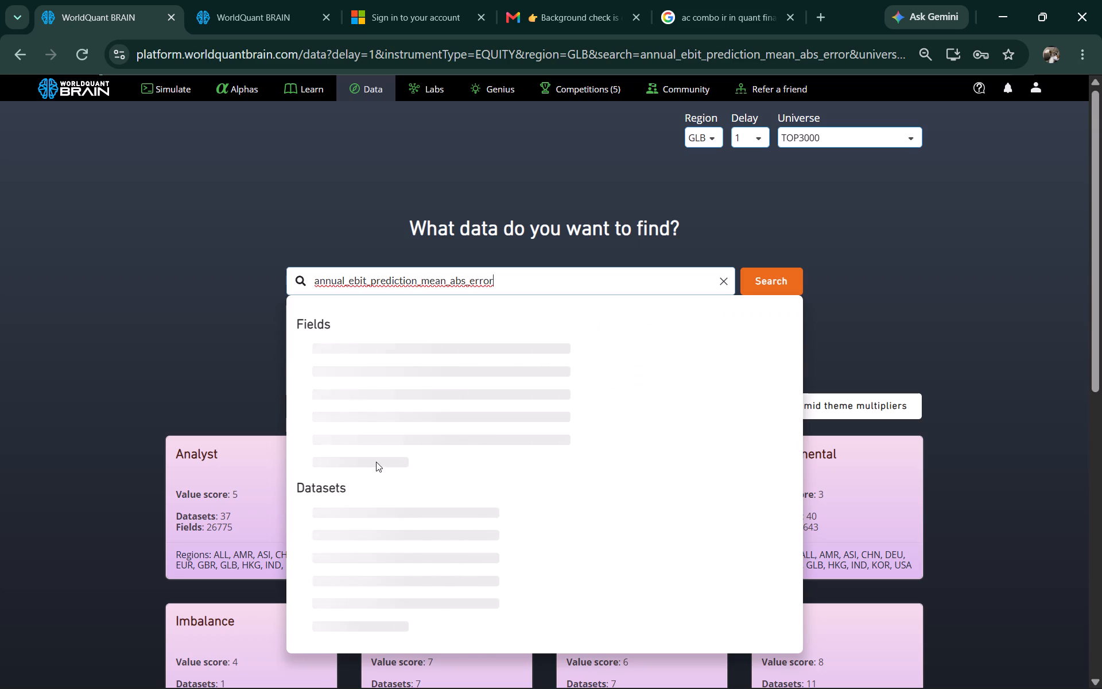
left_click(387, 412)
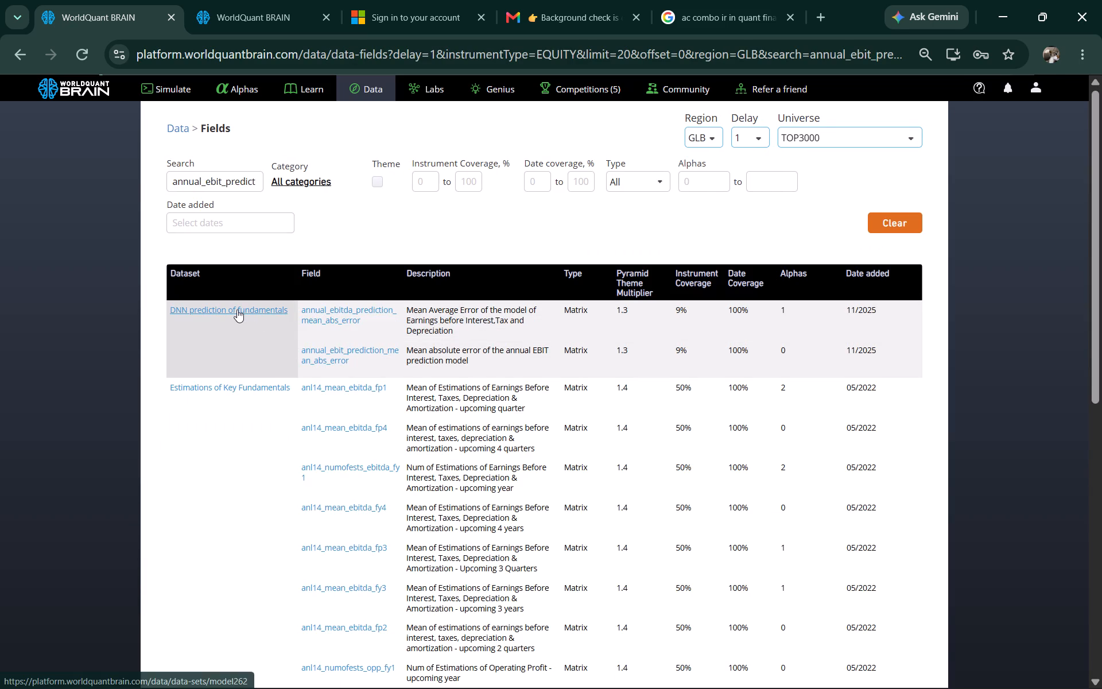
Open the DNN prediction of fundamentals dataset and examine the fields on its last page, 21.
left_click(237, 309)
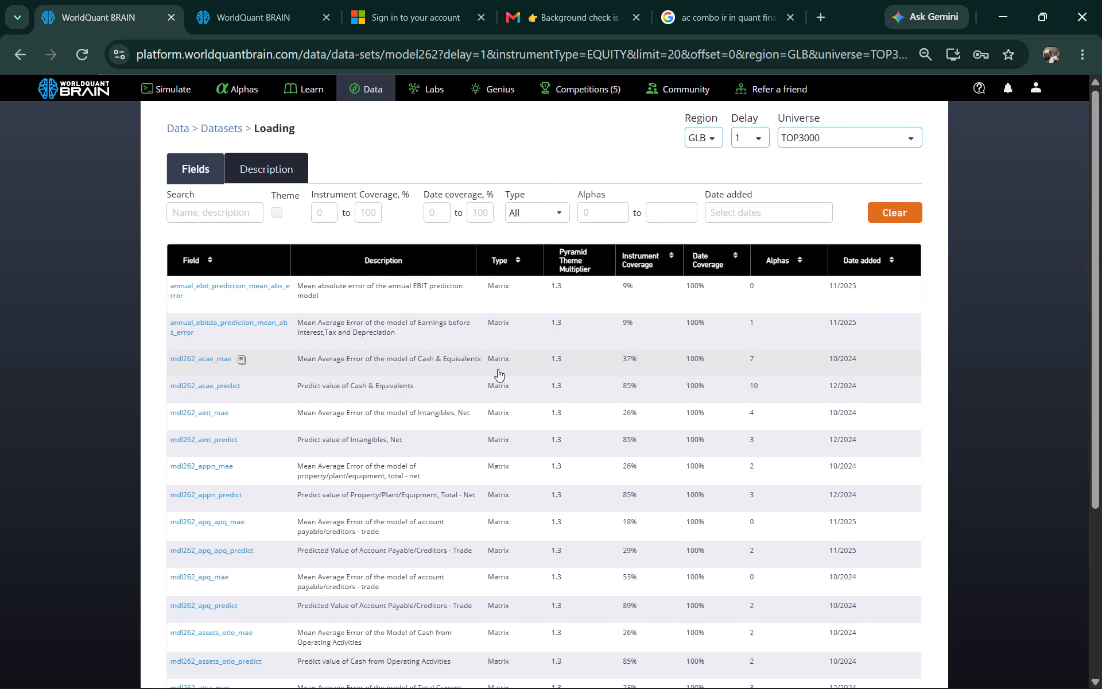
scroll(494, 371, "down", 5)
scroll(308, 396, "down", 3)
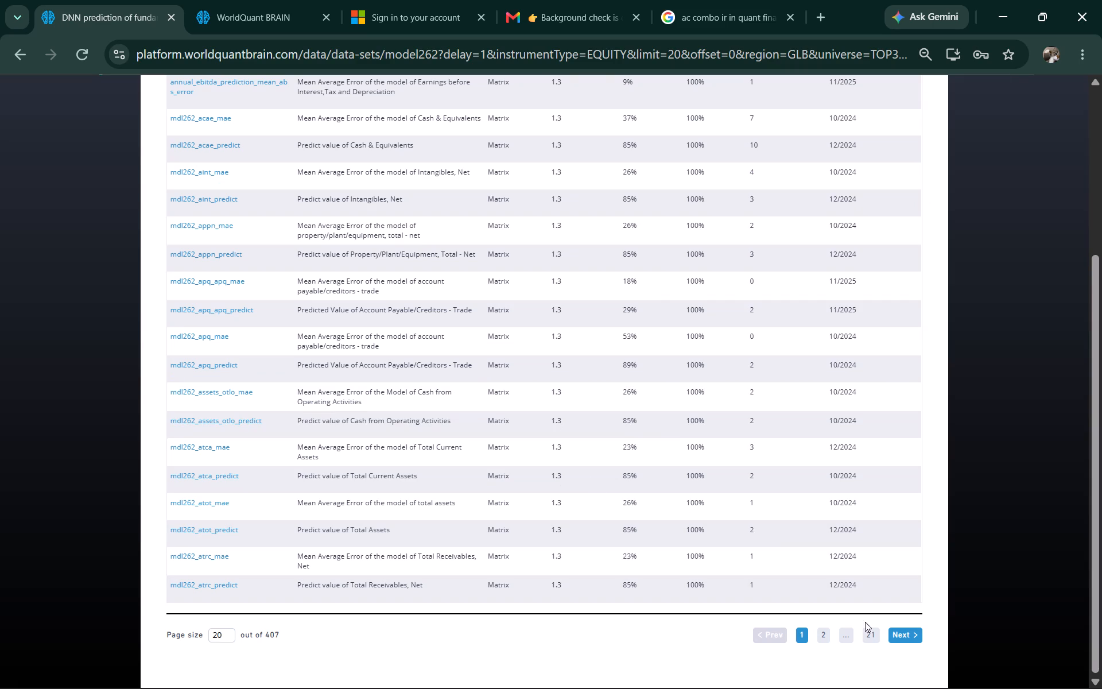
left_click(873, 635)
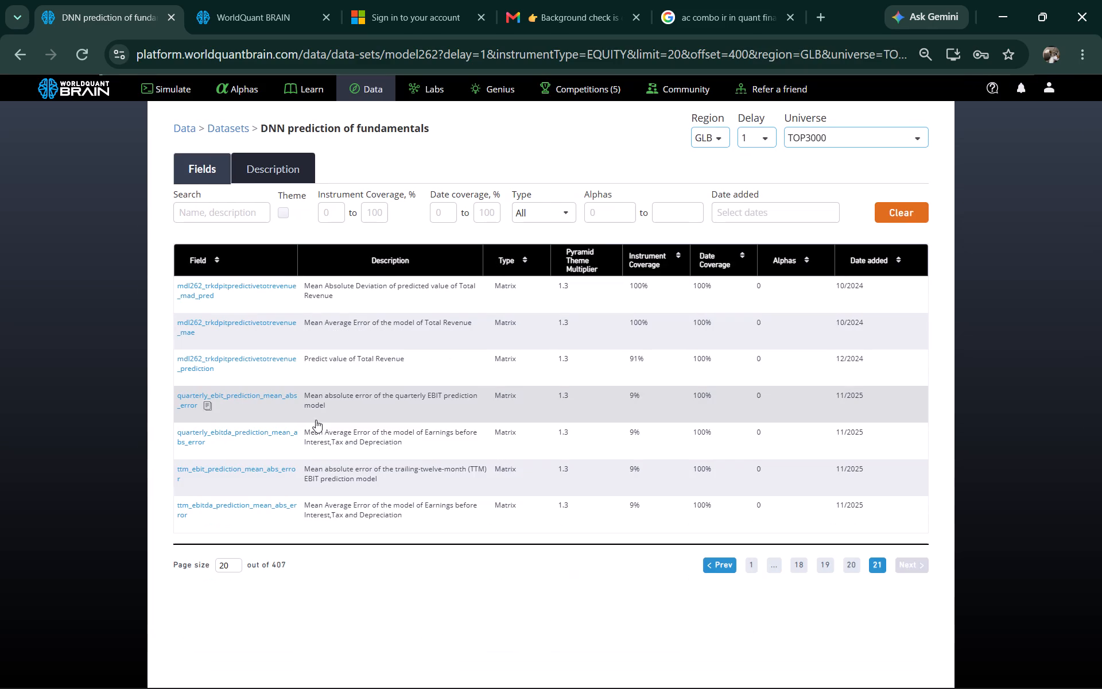
scroll(315, 420, "down", 5)
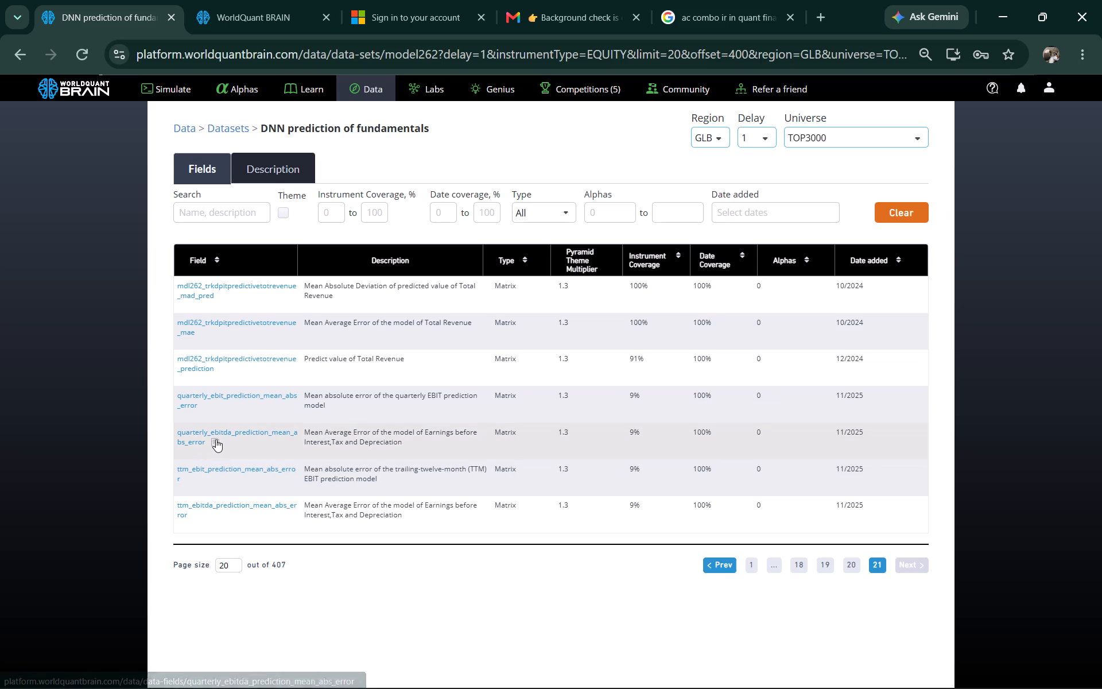
Replace annual_ebit_prediction_mean_abs_error in the alpha expression with the dataset field mdl262_trkdpitpredictivetotrevenue_prediction.
left_click(224, 367)
left_click(291, 11)
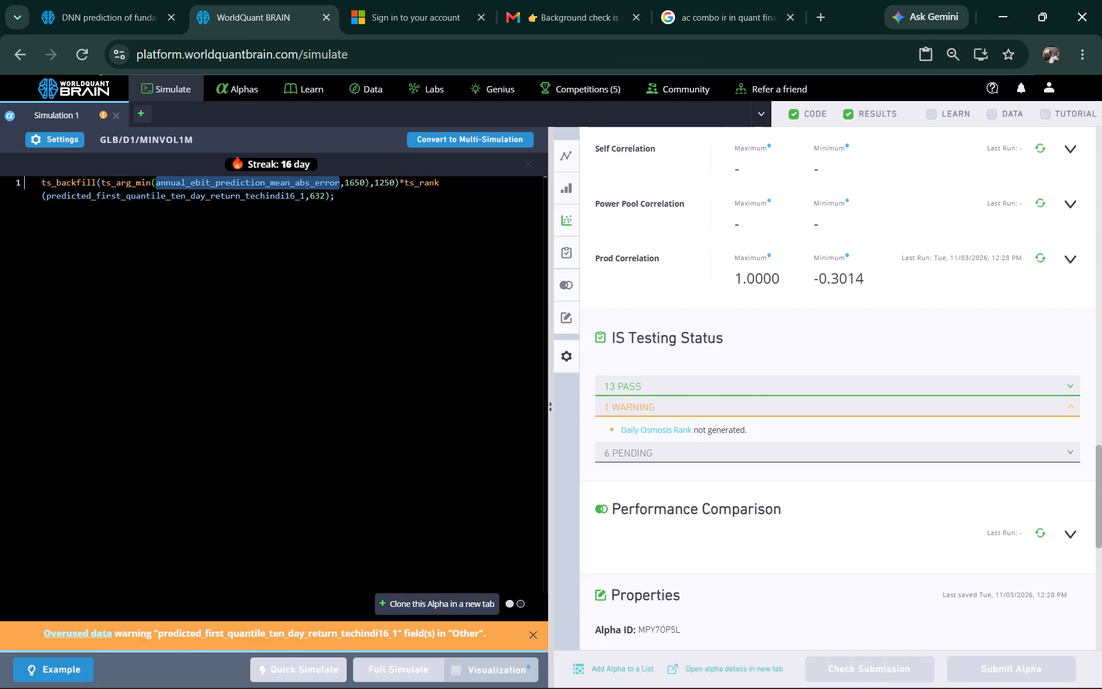
right_click(251, 183)
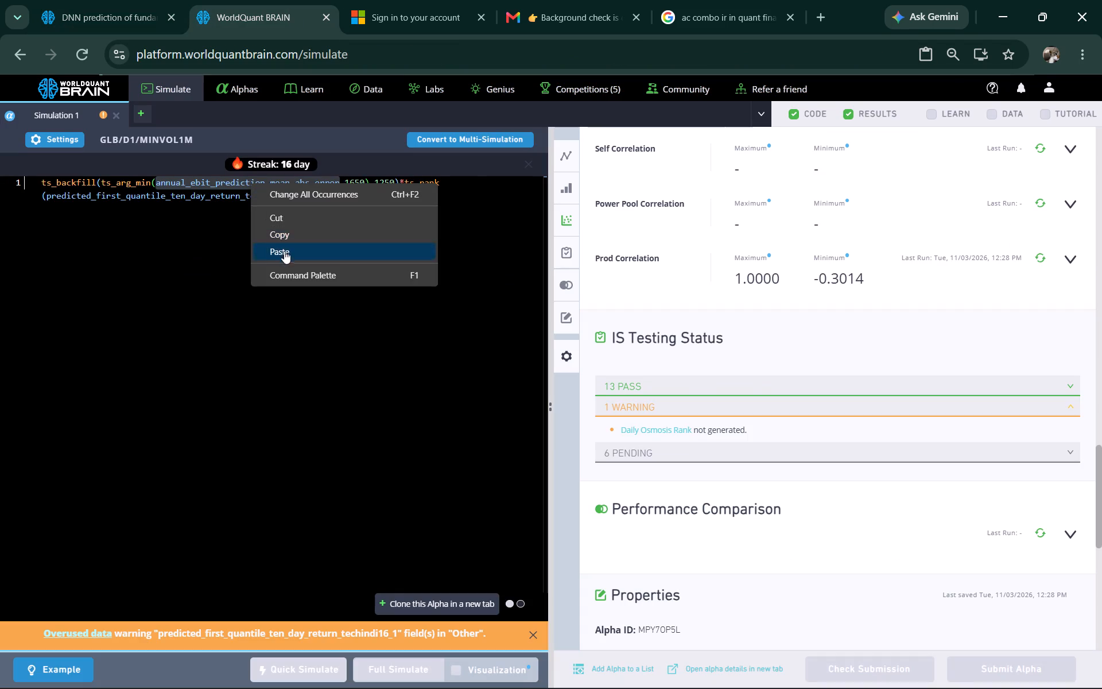
left_click(284, 251)
Run a full simulation of the revised expression with the GLB/D1/MINVOL1M settings and check its progress.
left_click(410, 664)
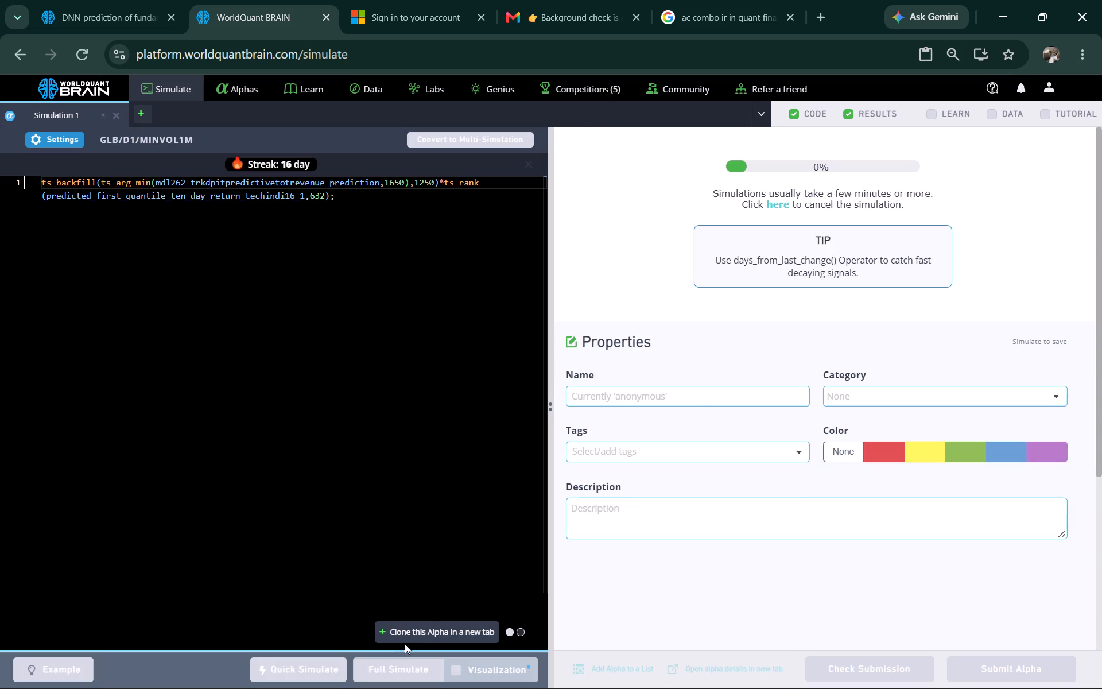
scroll(715, 378, "up", 7)
scroll(763, 341, "down", 5)
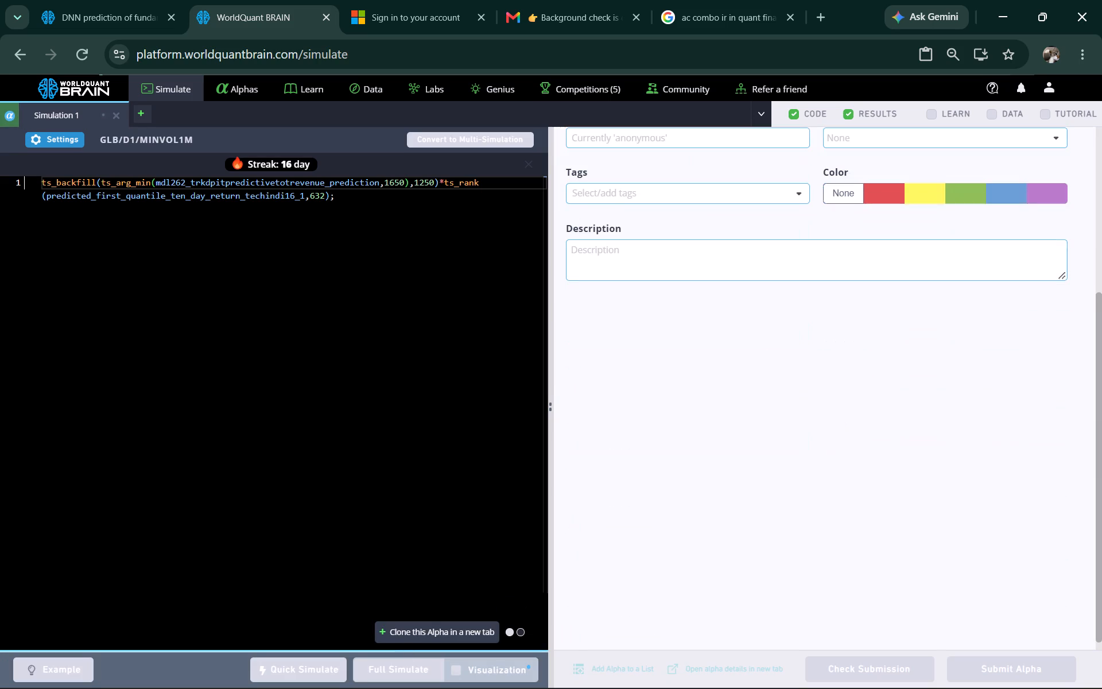
scroll(763, 338, "down", 1)
scroll(765, 337, "up", 5)
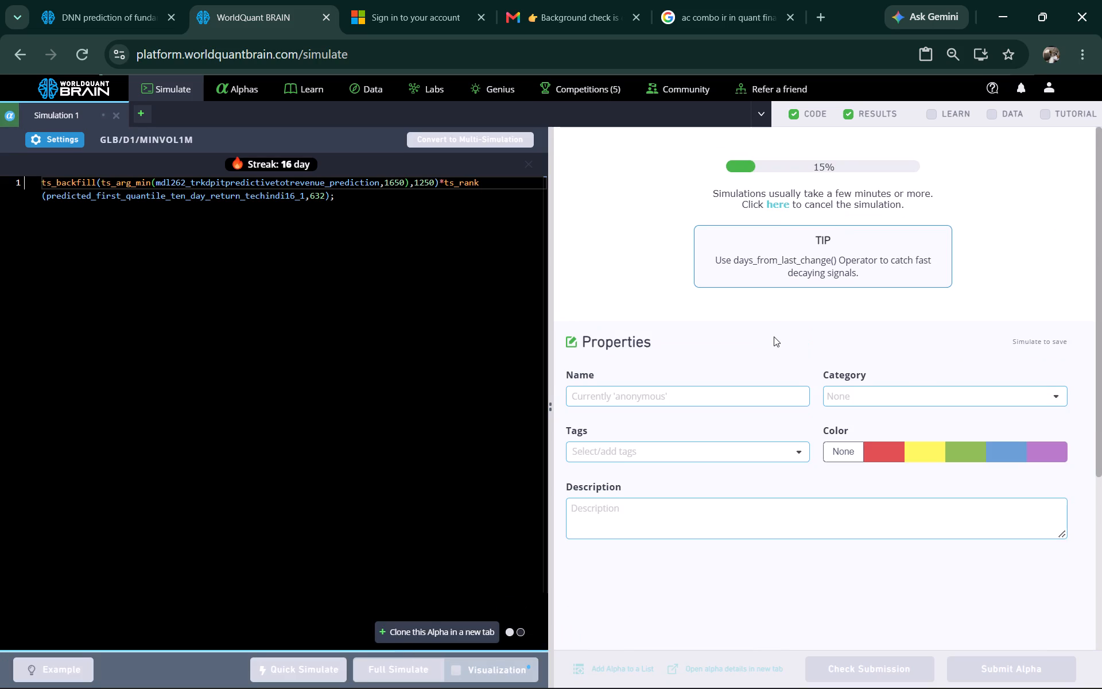
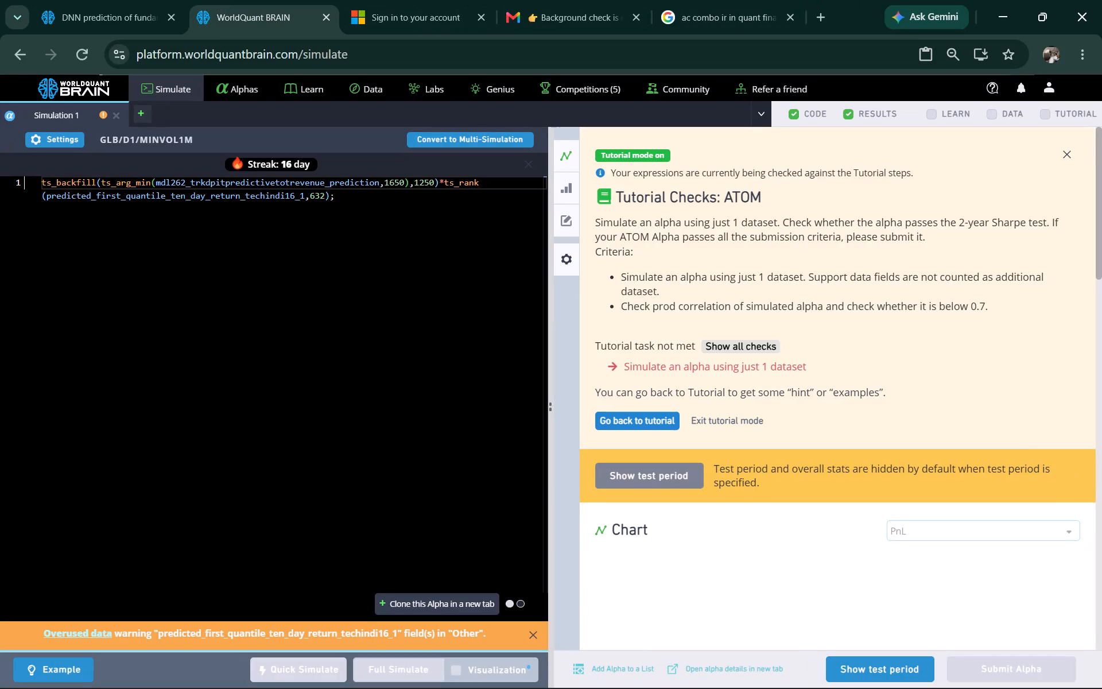
Show the hidden test period results of the simulated mdl262_trkdpitpredictivetotrevenue_prediction alpha.
scroll(770, 483, "down", 1)
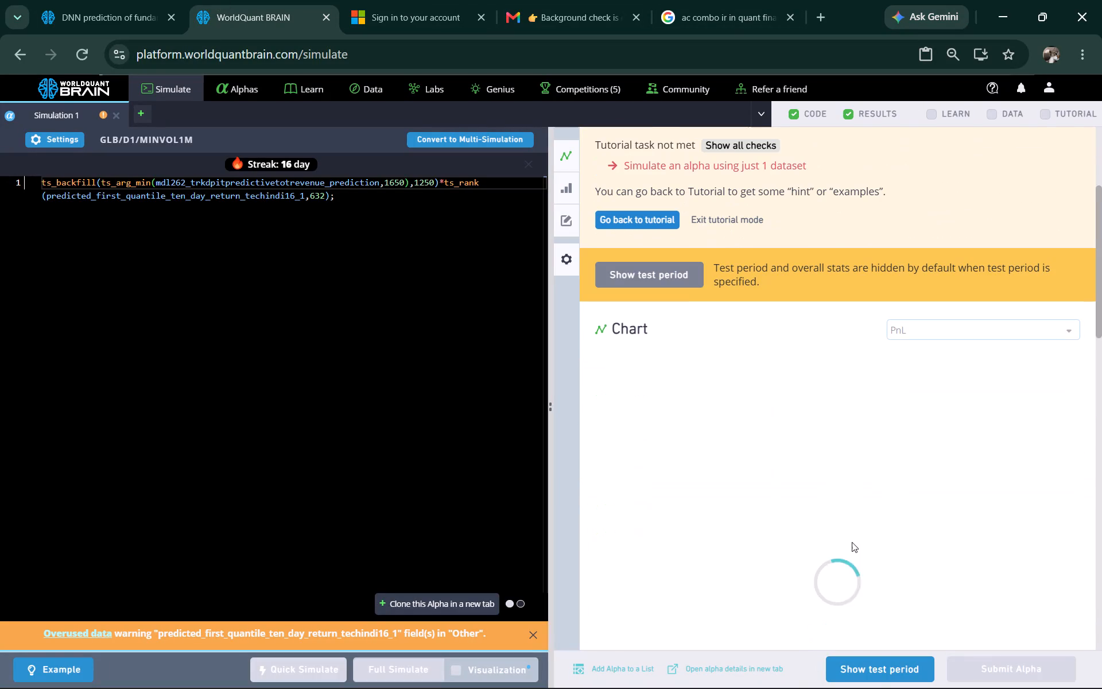
left_click(876, 669)
scroll(854, 557, "down", 2)
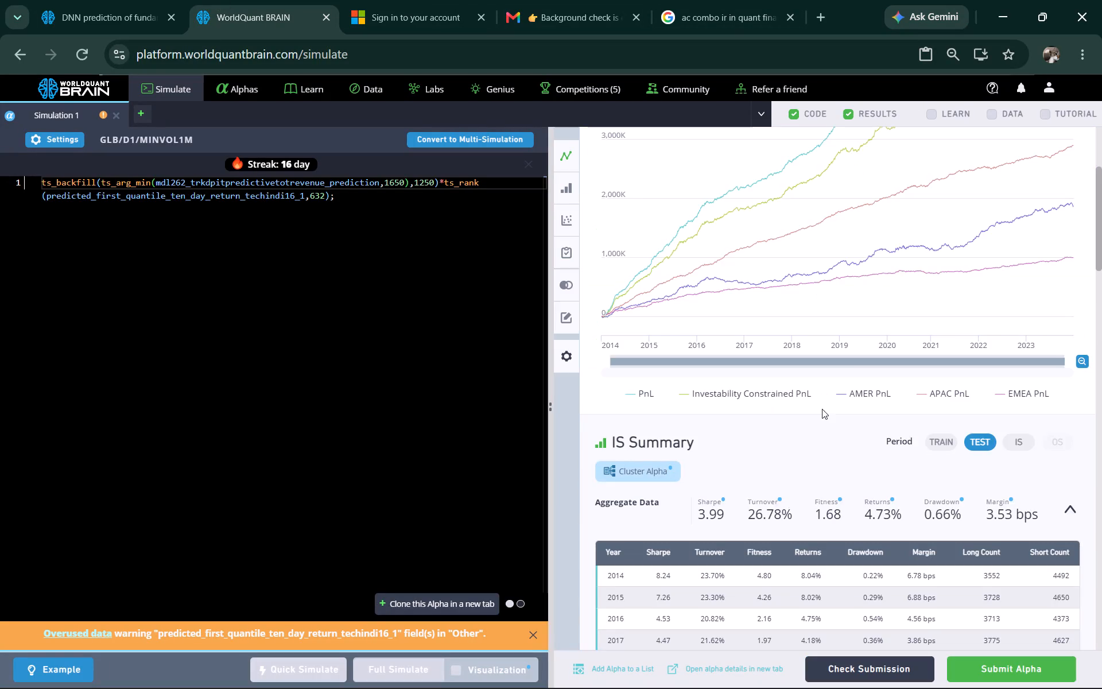
Run the Prod Correlation and Power Pool Correlation checks on the simulated alpha.
scroll(852, 374, "down", 4)
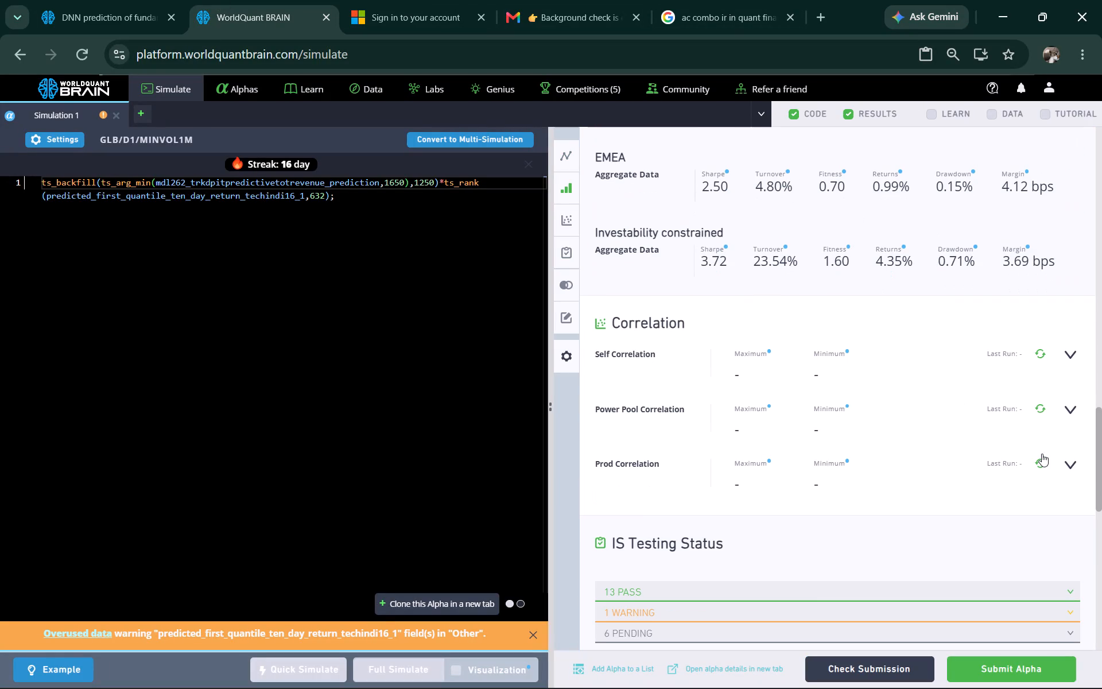
left_click(1042, 457)
left_click(1039, 456)
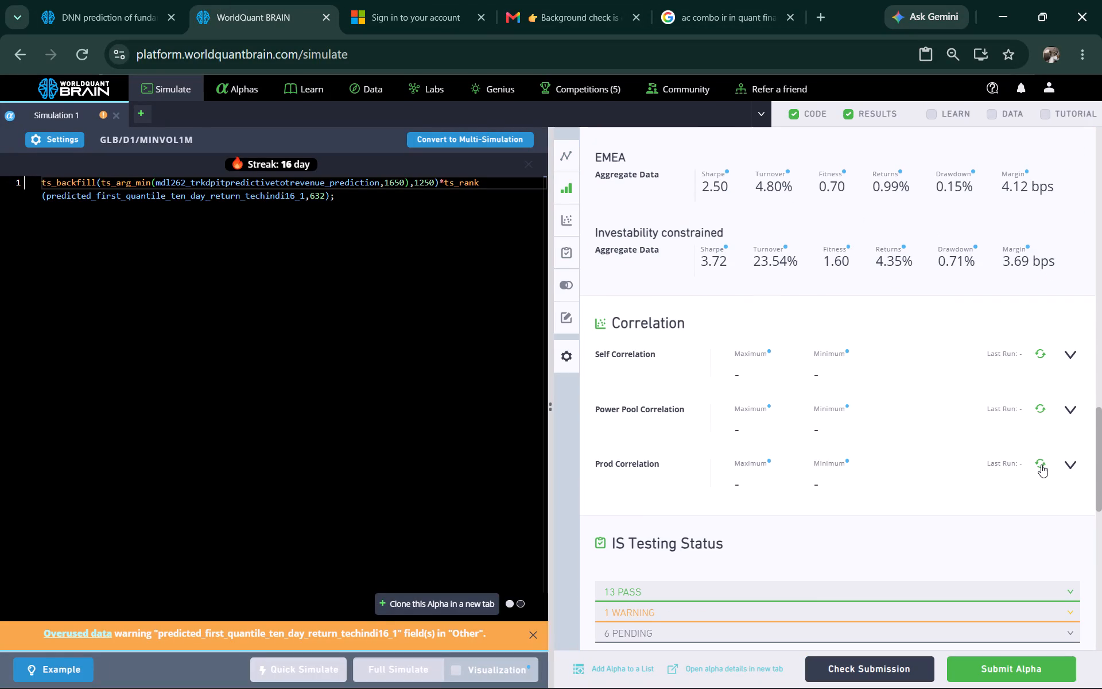
left_click(1041, 465)
left_click(1041, 465)
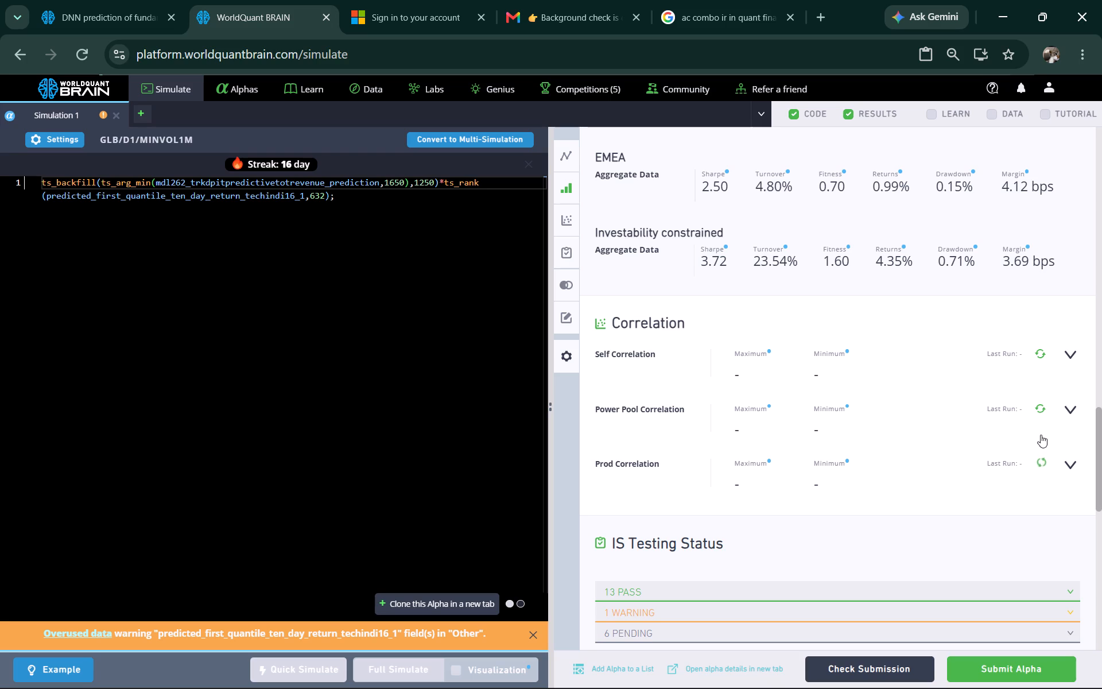
left_click(1038, 406)
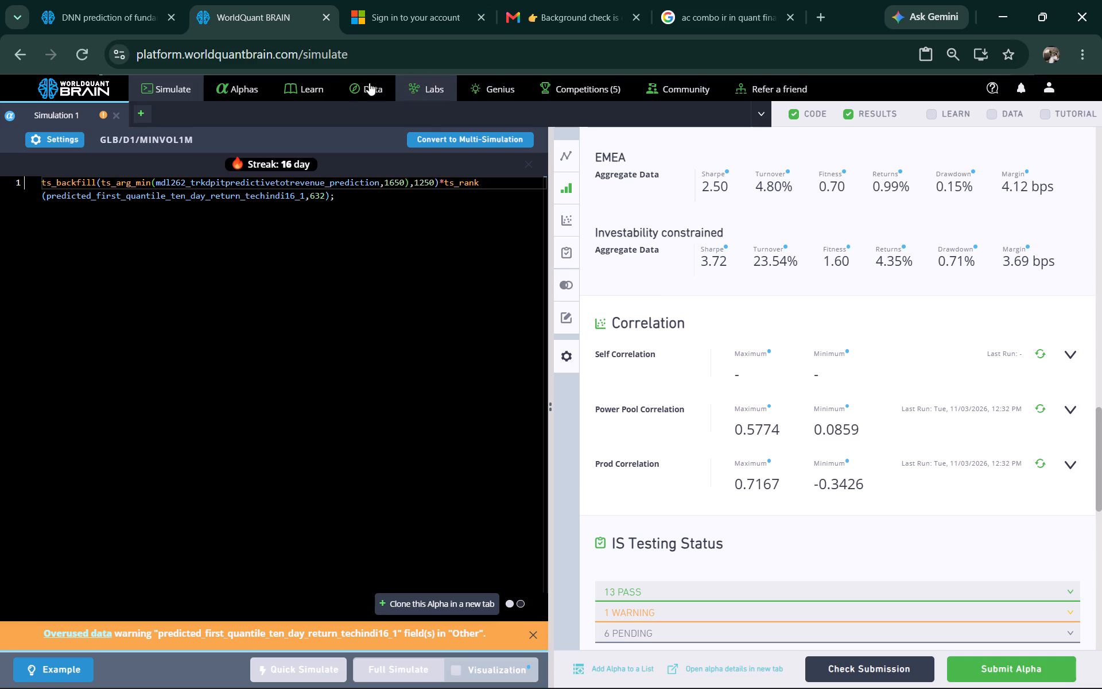
Open the list of submitted alphas and browse the GLB MINVOL1M entries for one to reuse.
left_click(248, 91)
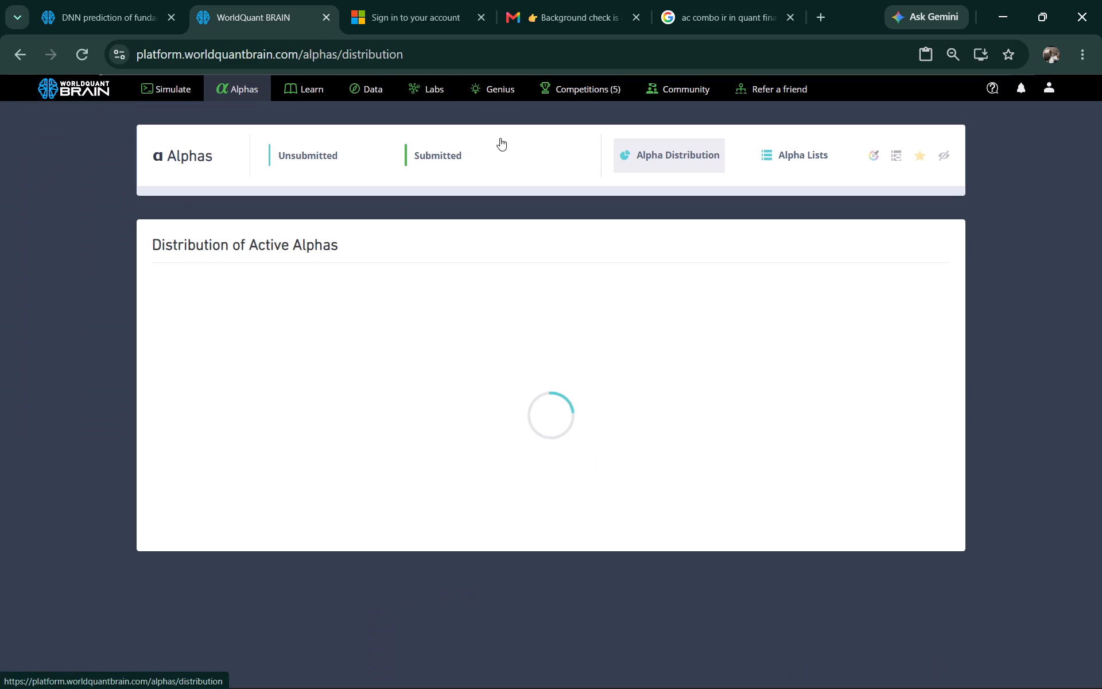
left_click(476, 152)
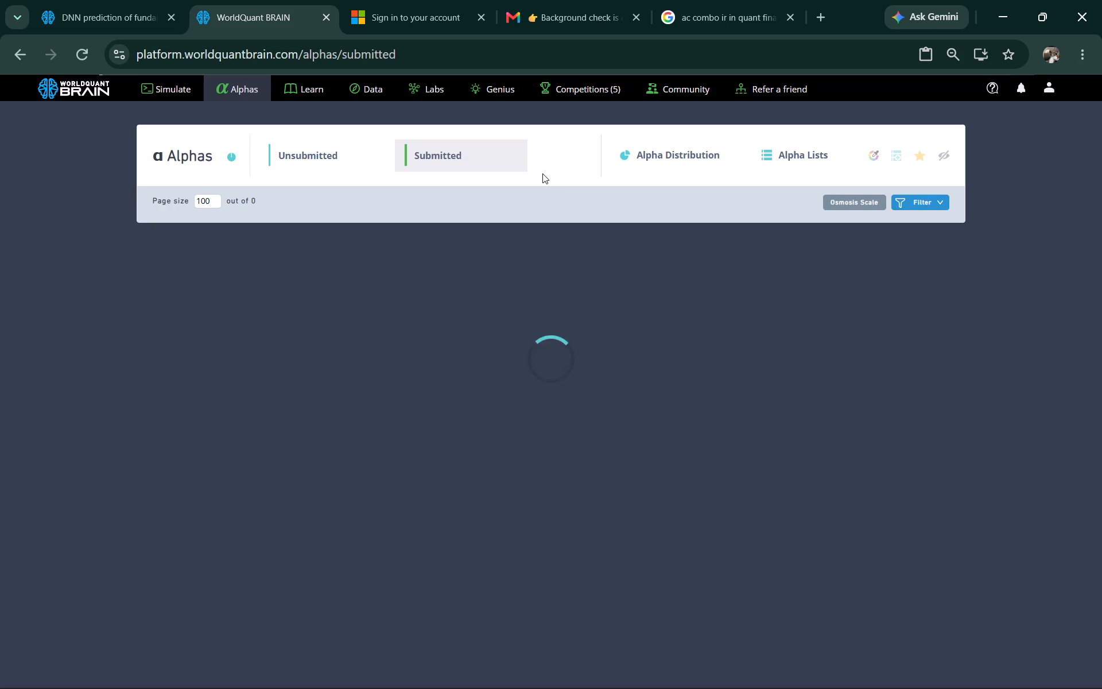
scroll(553, 222, "down", 3)
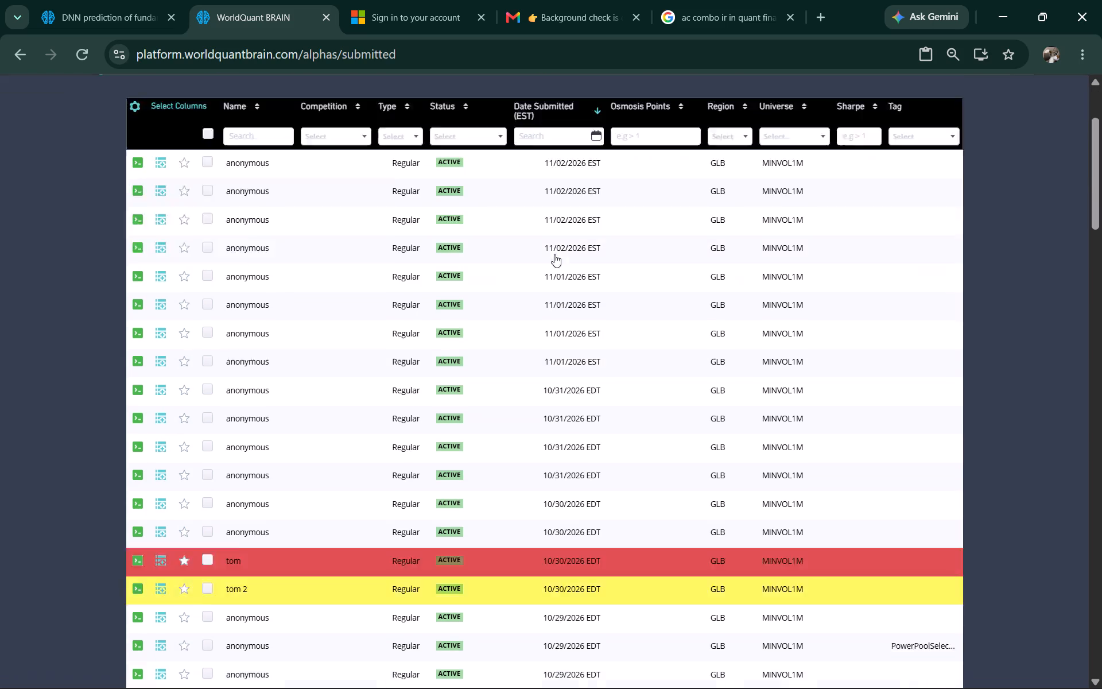
scroll(554, 254, "down", 10)
scroll(500, 343, "up", 8)
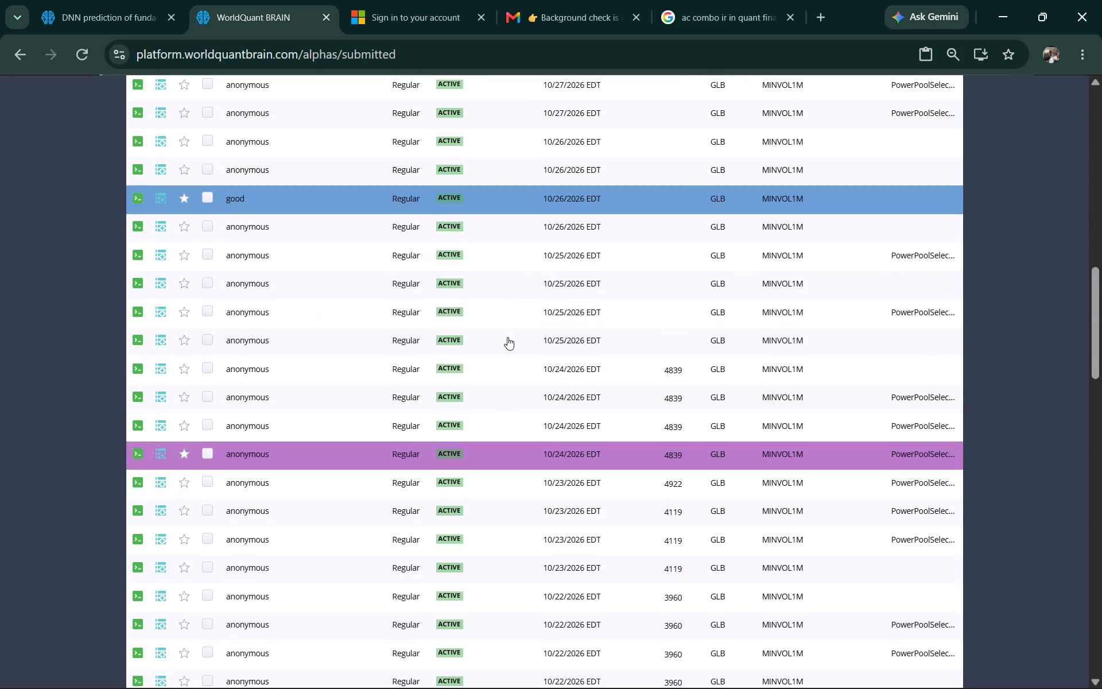
scroll(507, 337, "up", 1)
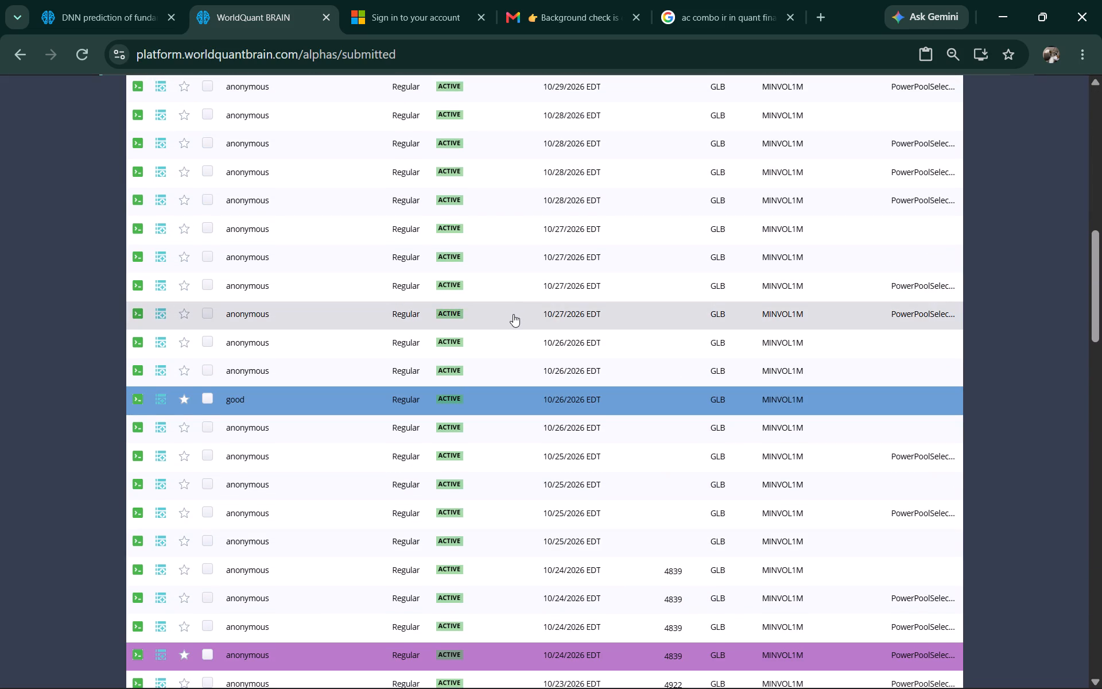
Open the bottommost alpha submitted on 10/27/2026 and examine its code, settings, chart and IS period summary.
left_click(502, 314)
scroll(840, 309, "down", 1)
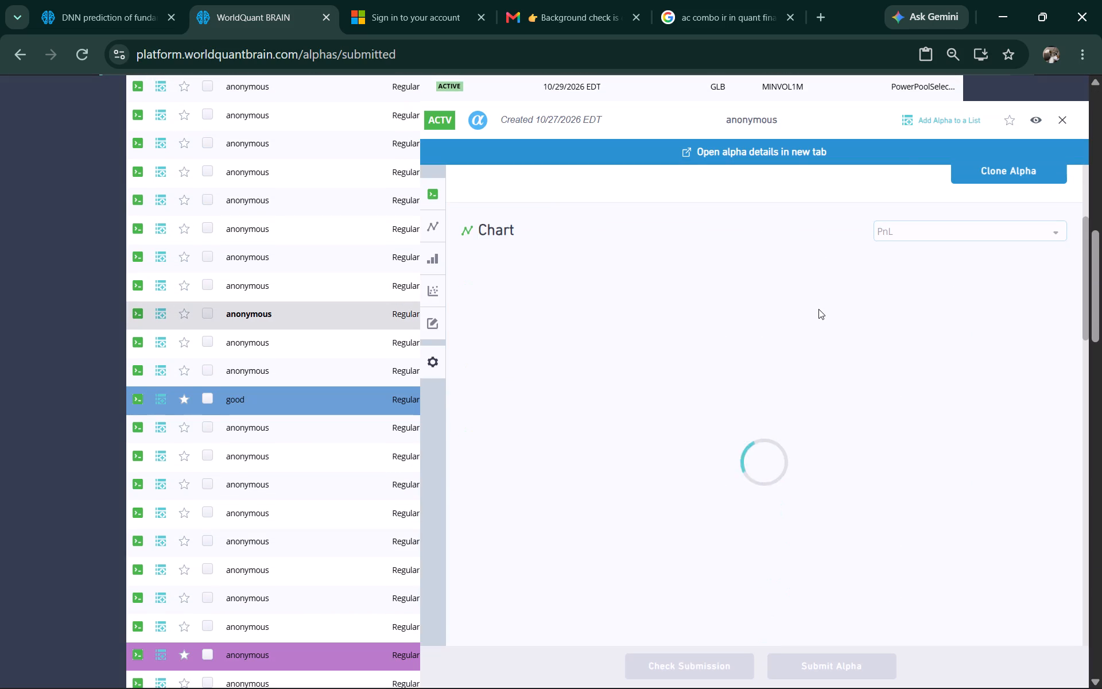
scroll(817, 309, "up", 1)
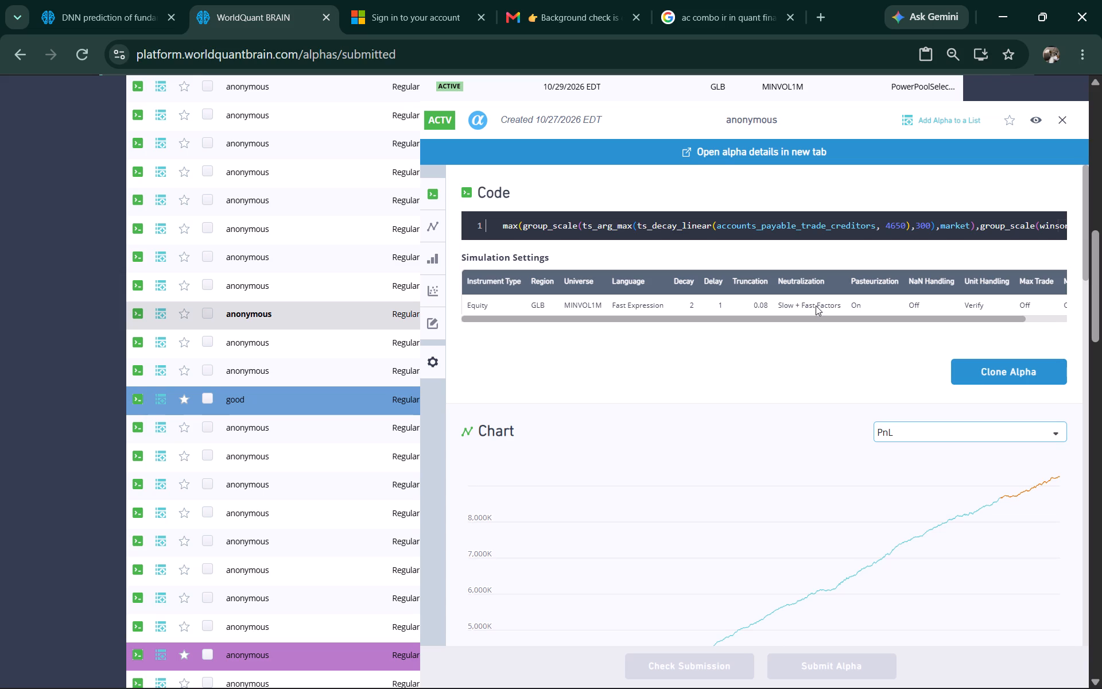
scroll(732, 289, "down", 5)
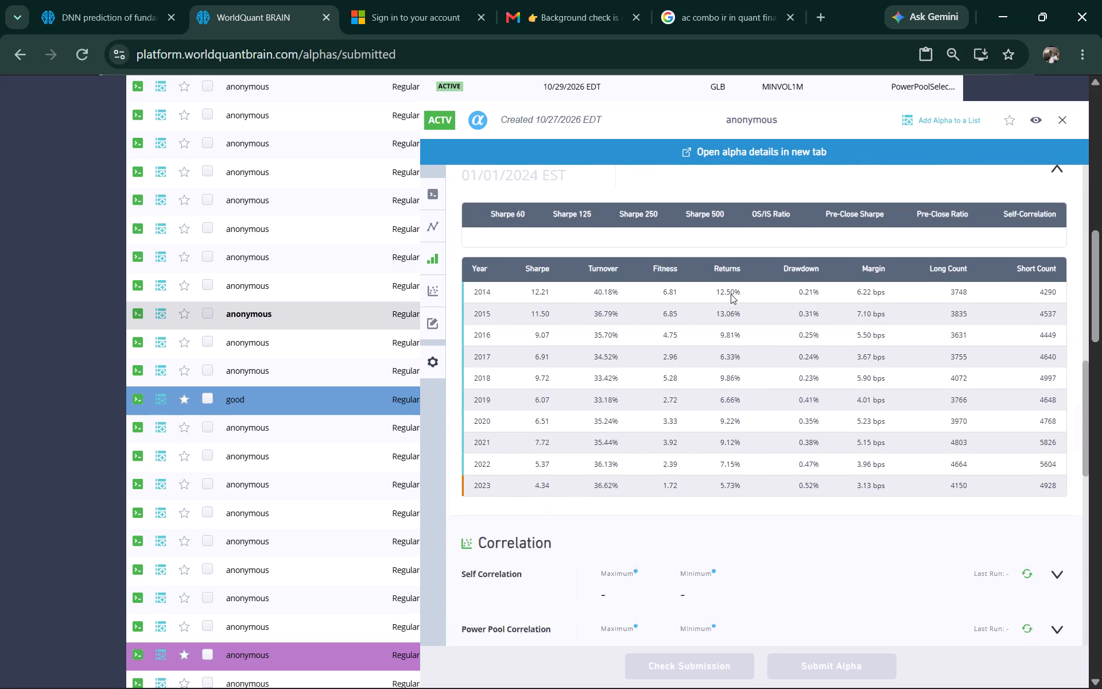
scroll(732, 295, "down", 2)
scroll(734, 299, "up", 4)
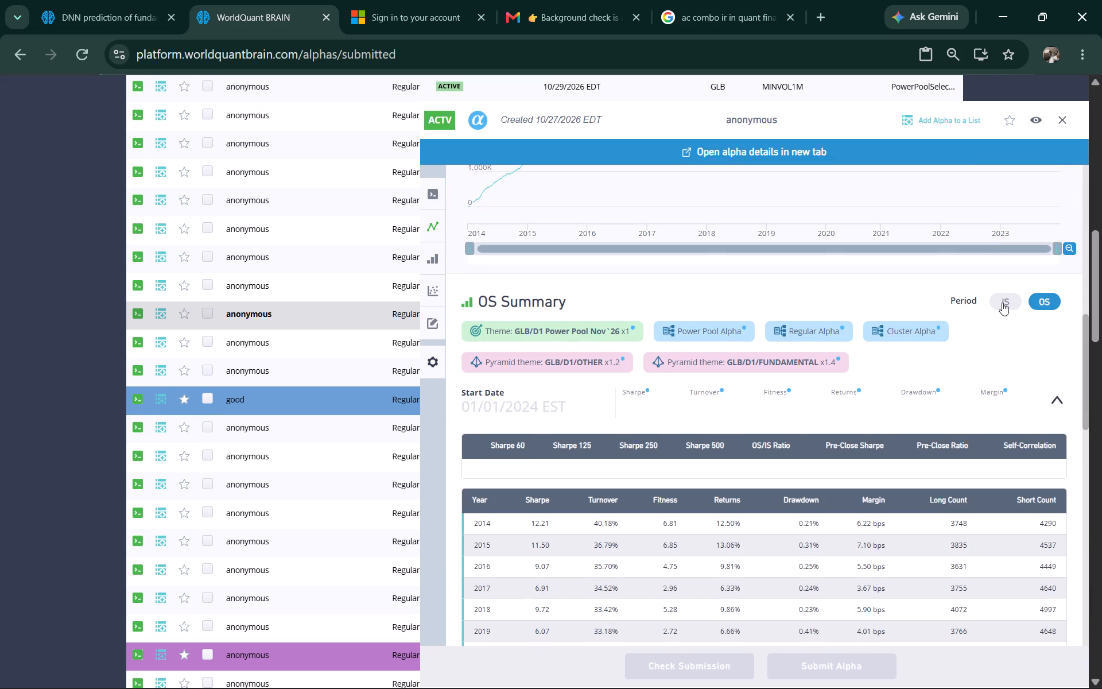
left_click(1002, 303)
scroll(705, 301, "down", 2)
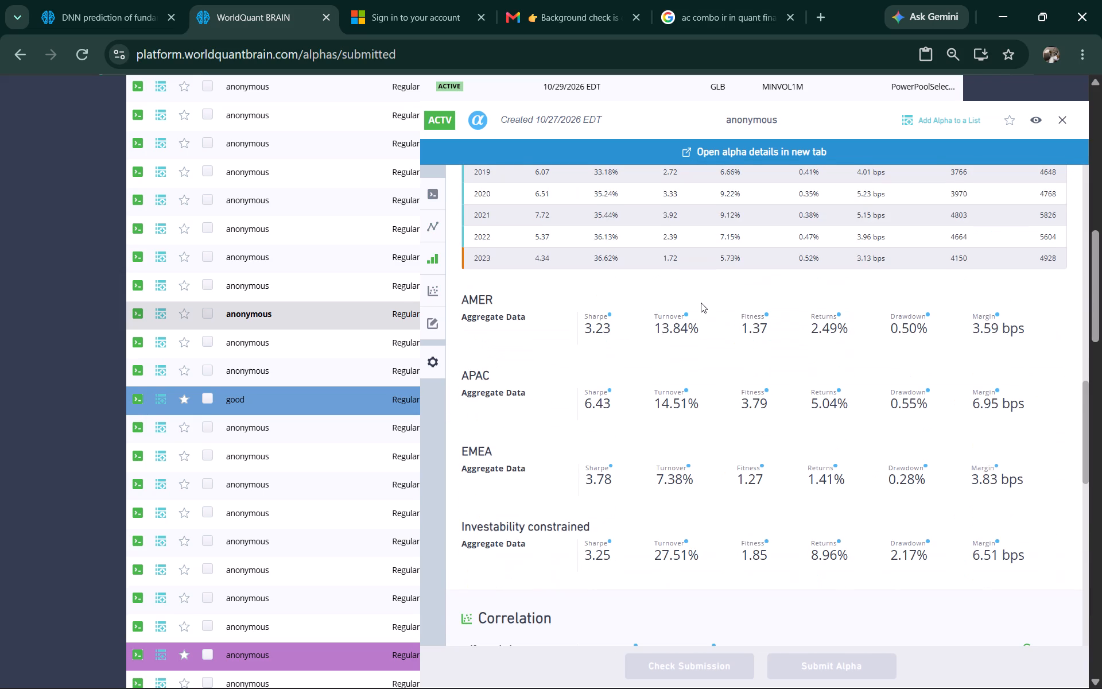
scroll(701, 303, "down", 1)
Clone the open submitted alpha, which uses accounts_payable_trade_creditors, into a new simulation.
scroll(701, 303, "up", 6)
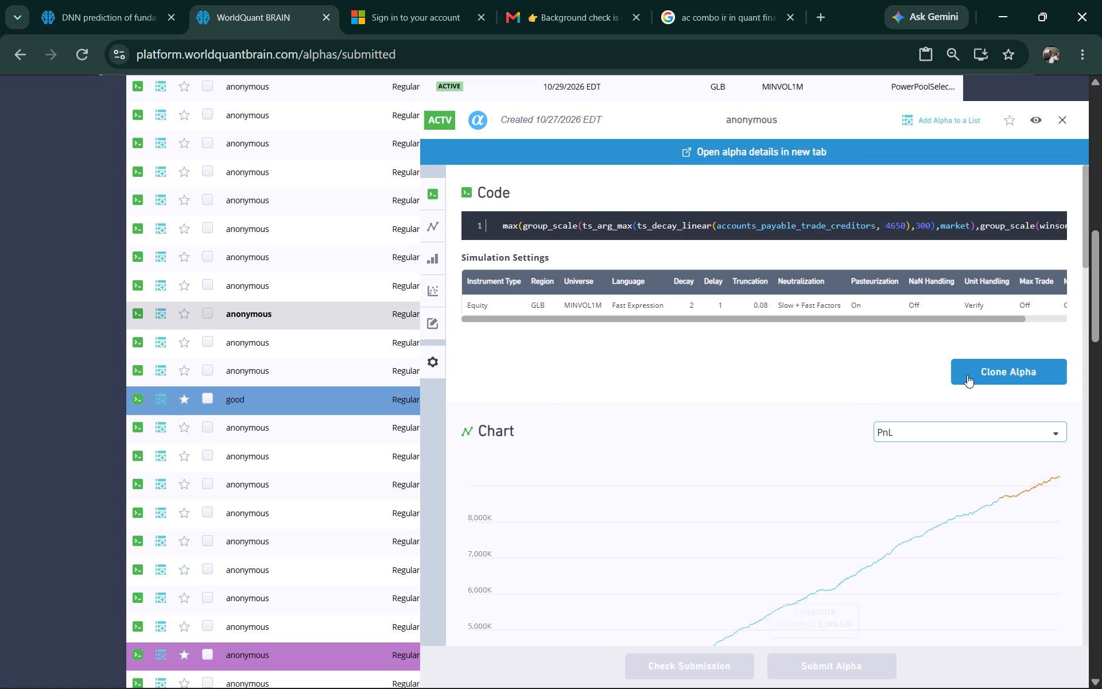
left_click(972, 371)
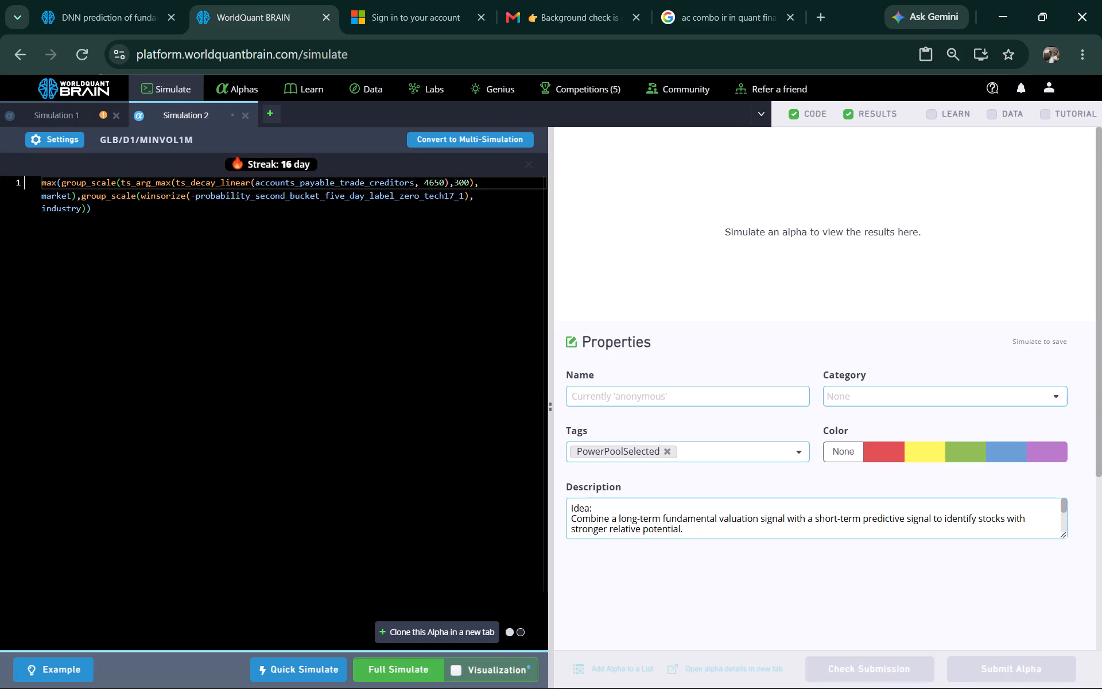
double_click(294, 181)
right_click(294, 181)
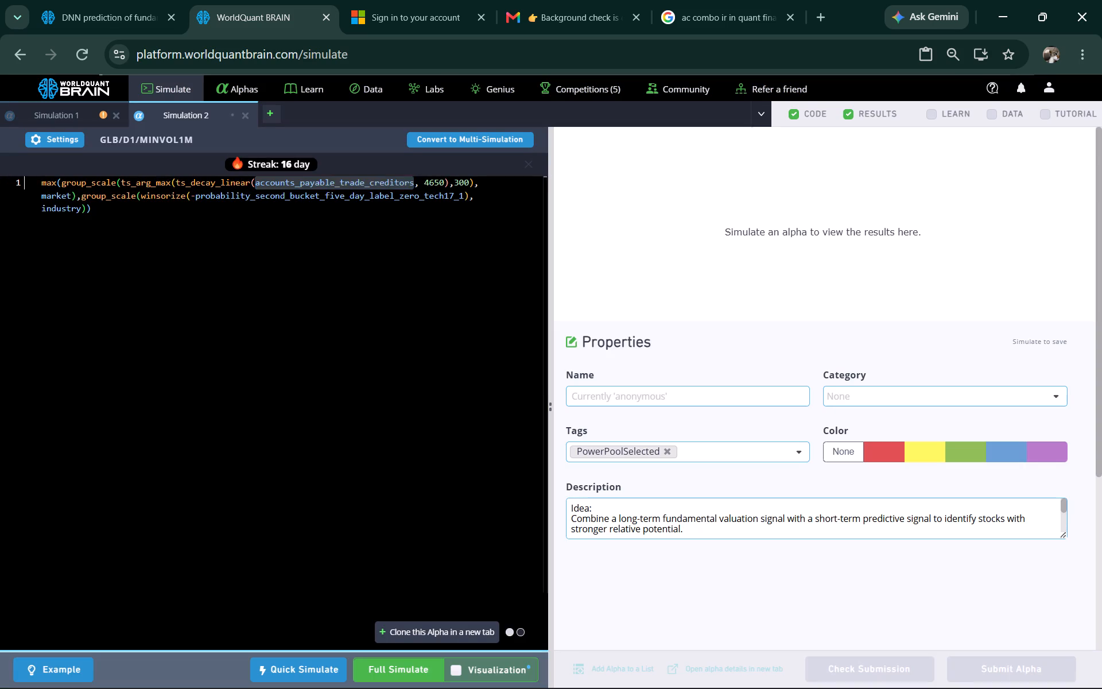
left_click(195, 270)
Close the Simulation 1 tab, keeping the cloned alpha in Simulation 2.
left_click(118, 112)
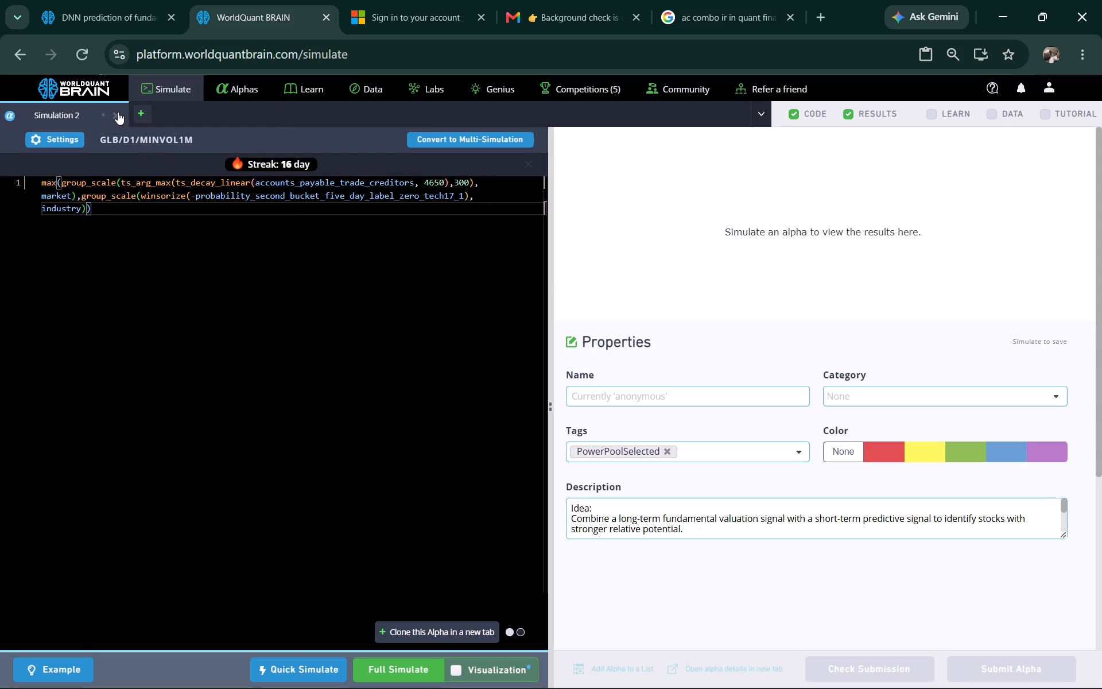
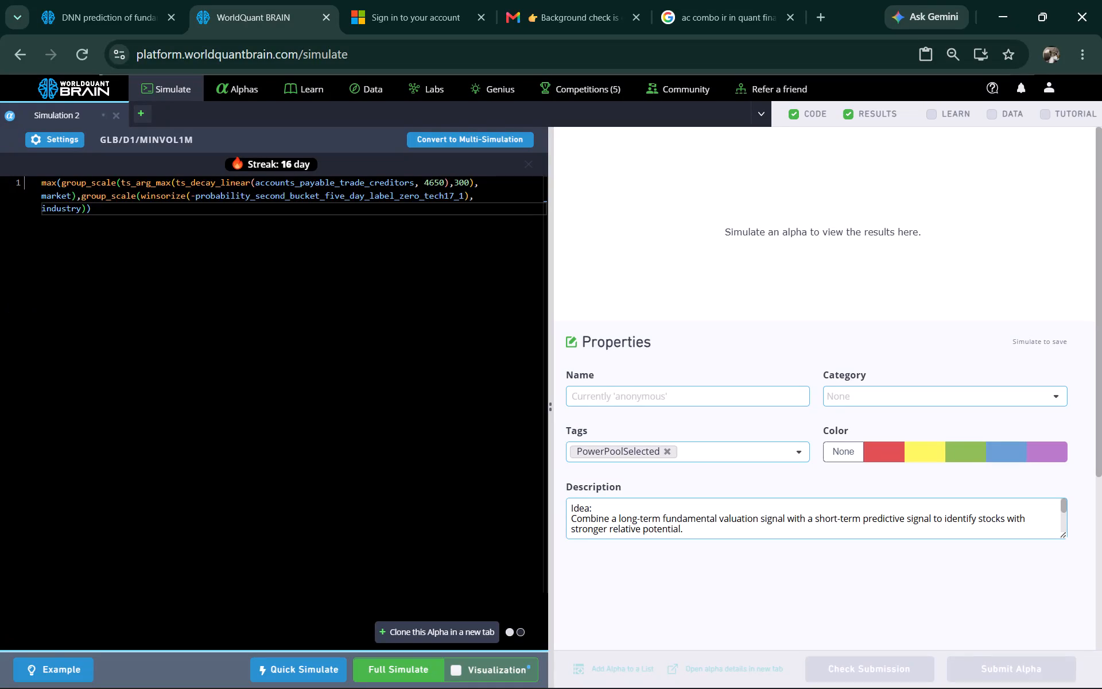
Look up accounts_payable_trade_creditors from the alpha code among the GLB data fields and open the dataset containing it.
left_click(329, 178)
double_click(329, 178)
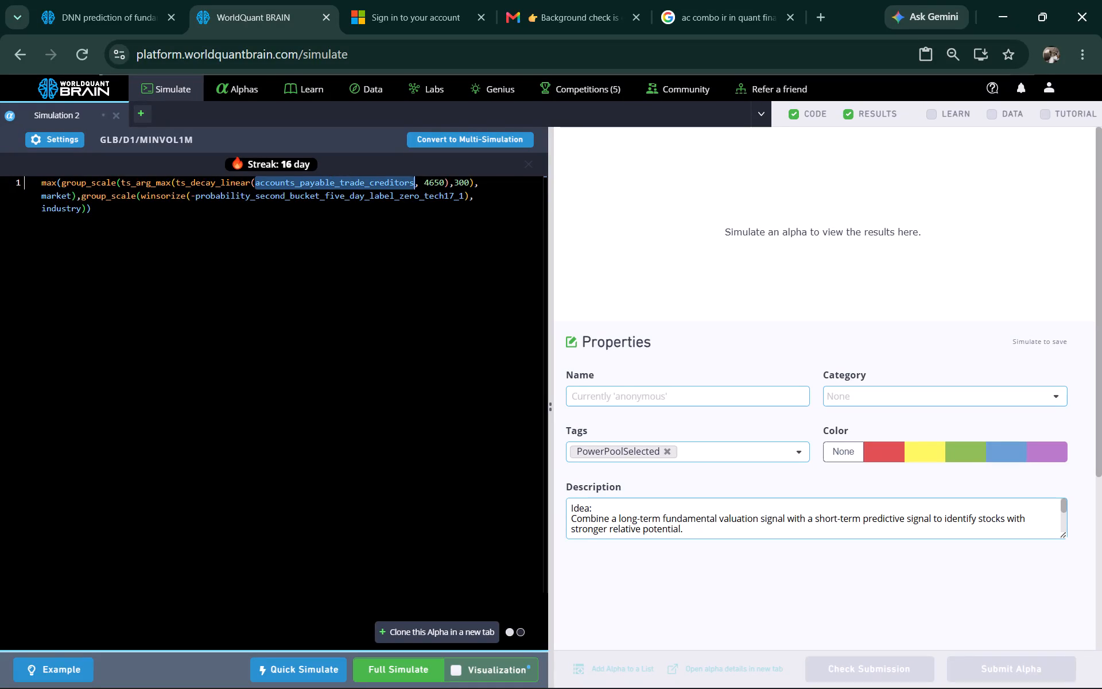
right_click(329, 178)
left_click(361, 235)
left_click(130, 20)
left_click(368, 86)
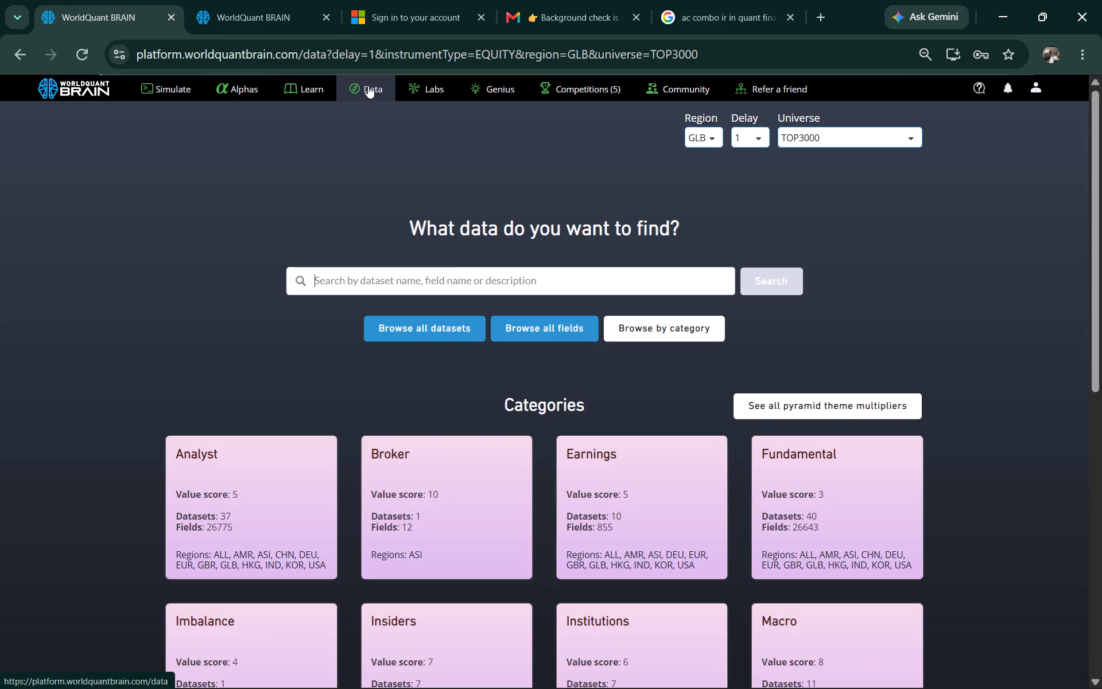
right_click(320, 277)
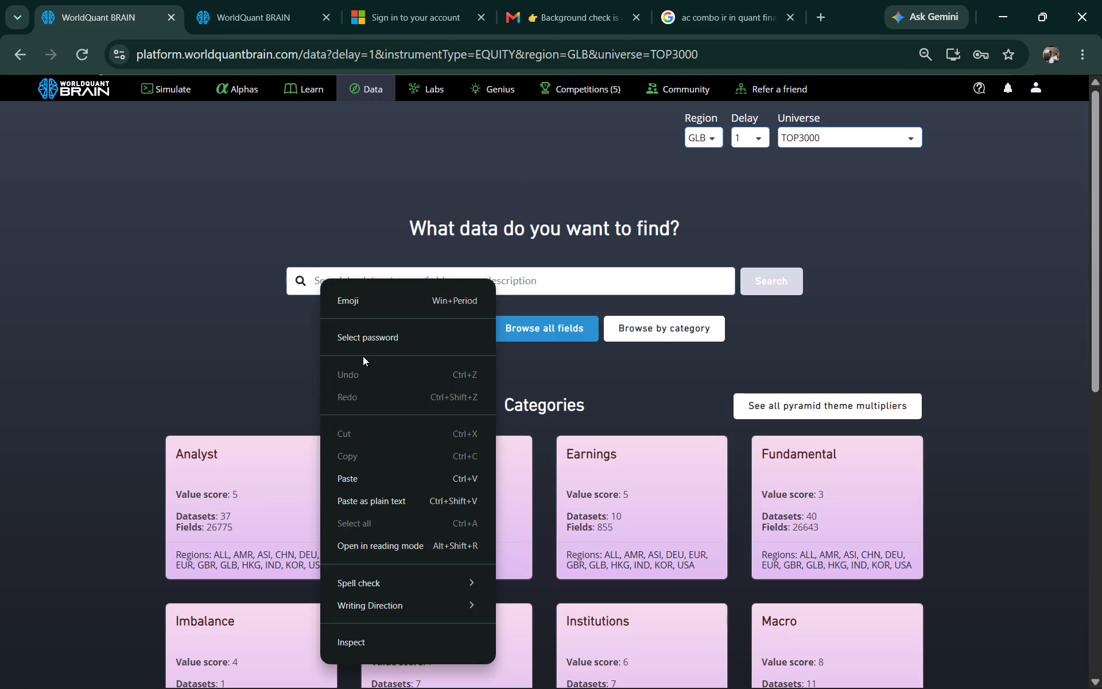
left_click(368, 477)
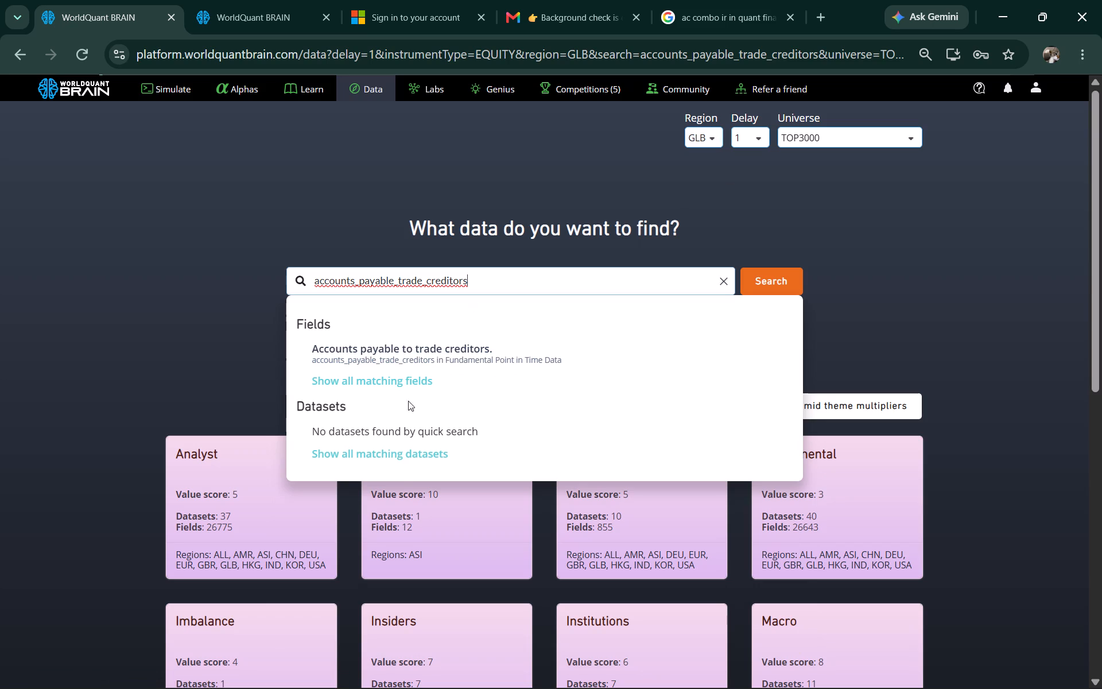
left_click(401, 385)
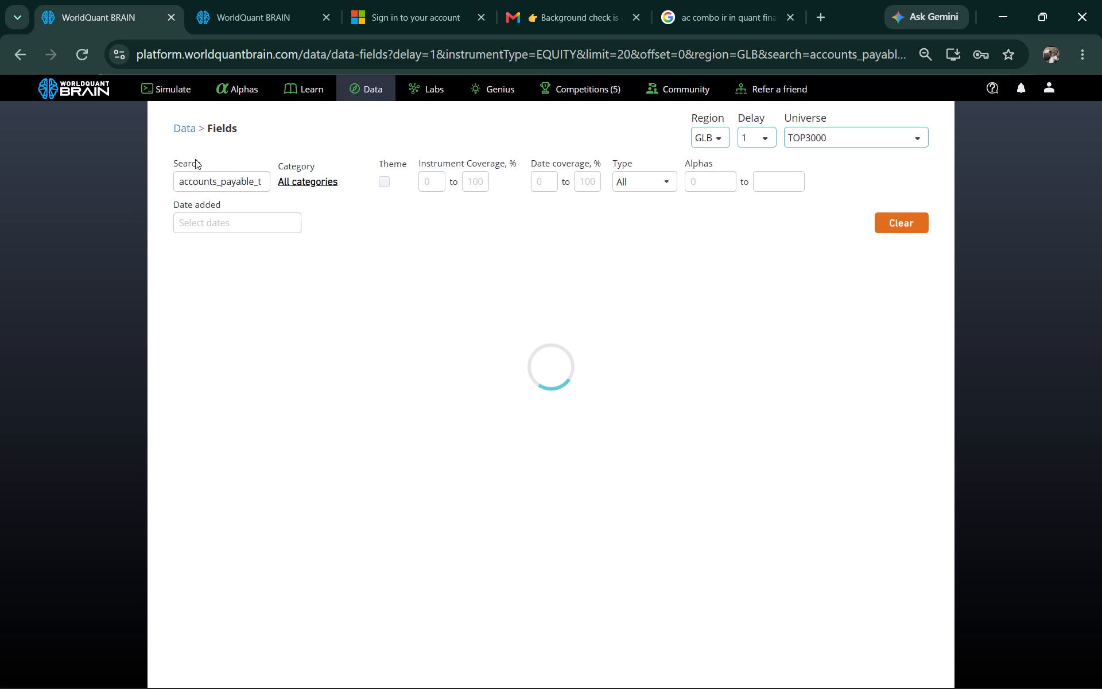
left_click(243, 307)
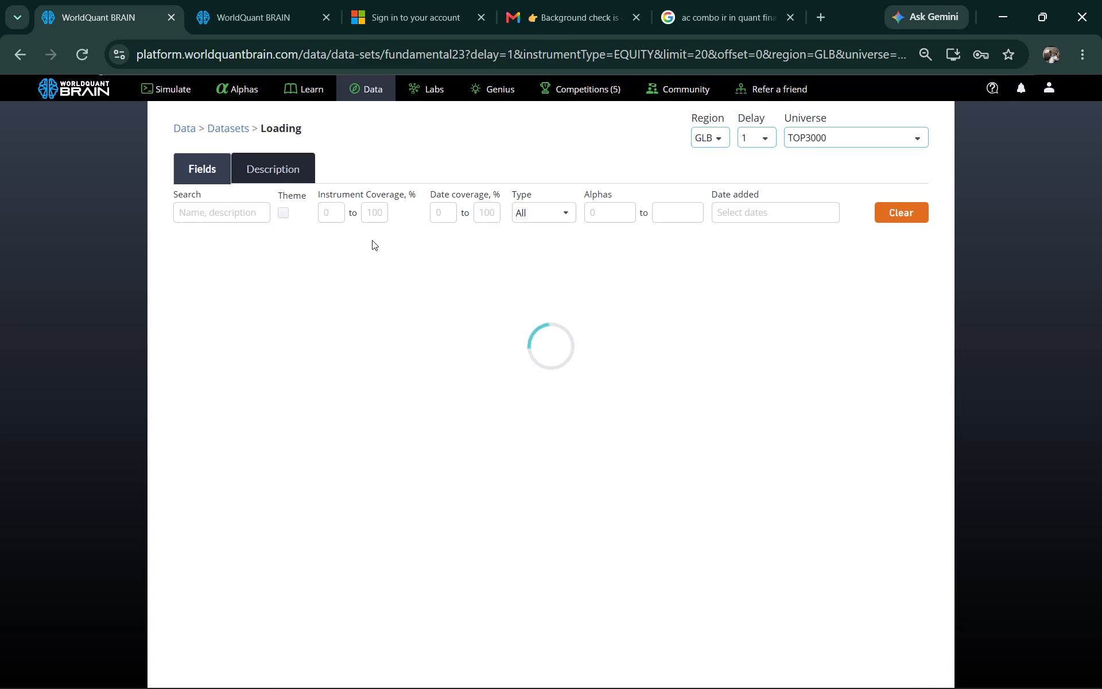
Filter the Fundamental Point in Time Data fields to at most 5 alphas and go to the last page, 81.
scroll(399, 241, "down", 8)
scroll(537, 259, "up", 3)
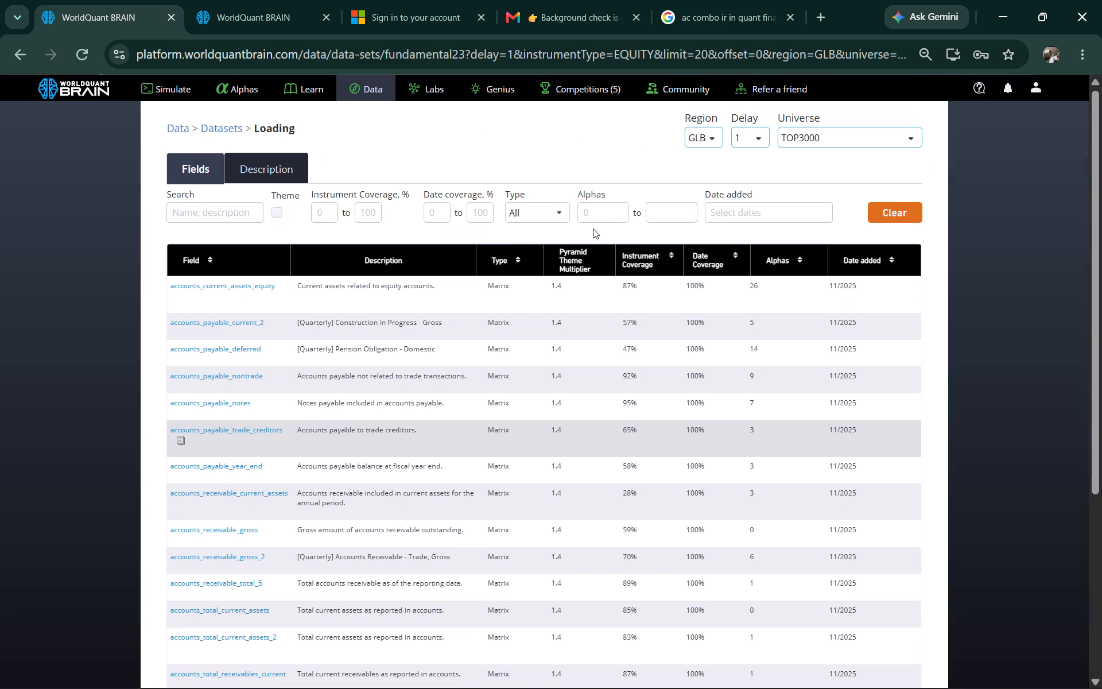
left_click(661, 218)
key("5")
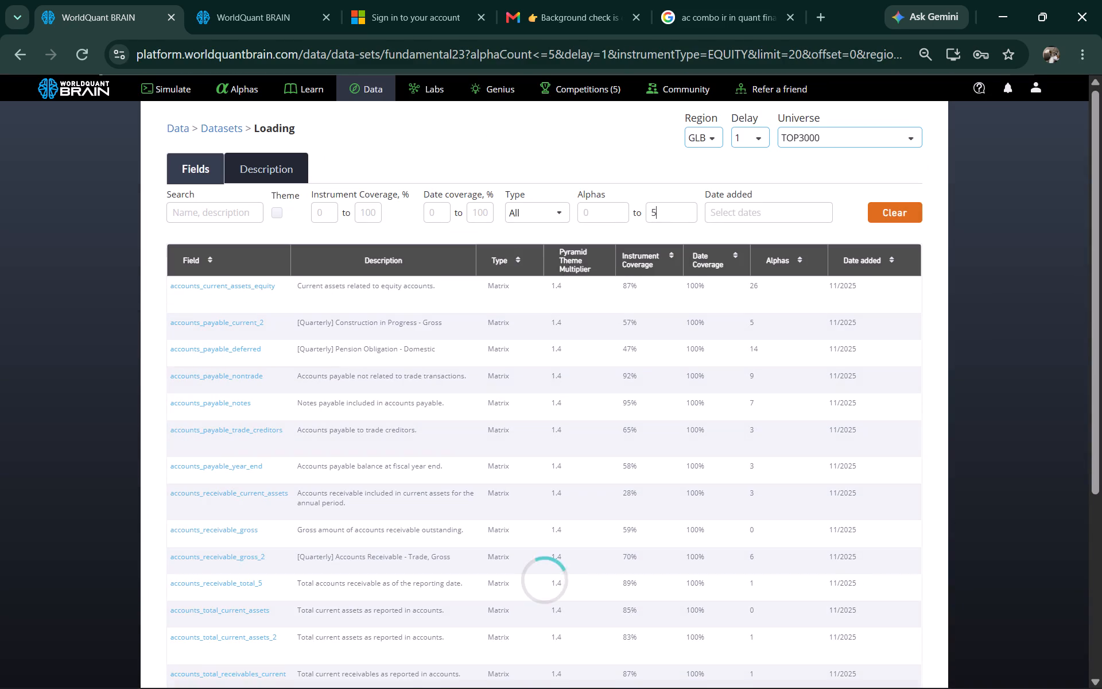
scroll(614, 460, "down", 7)
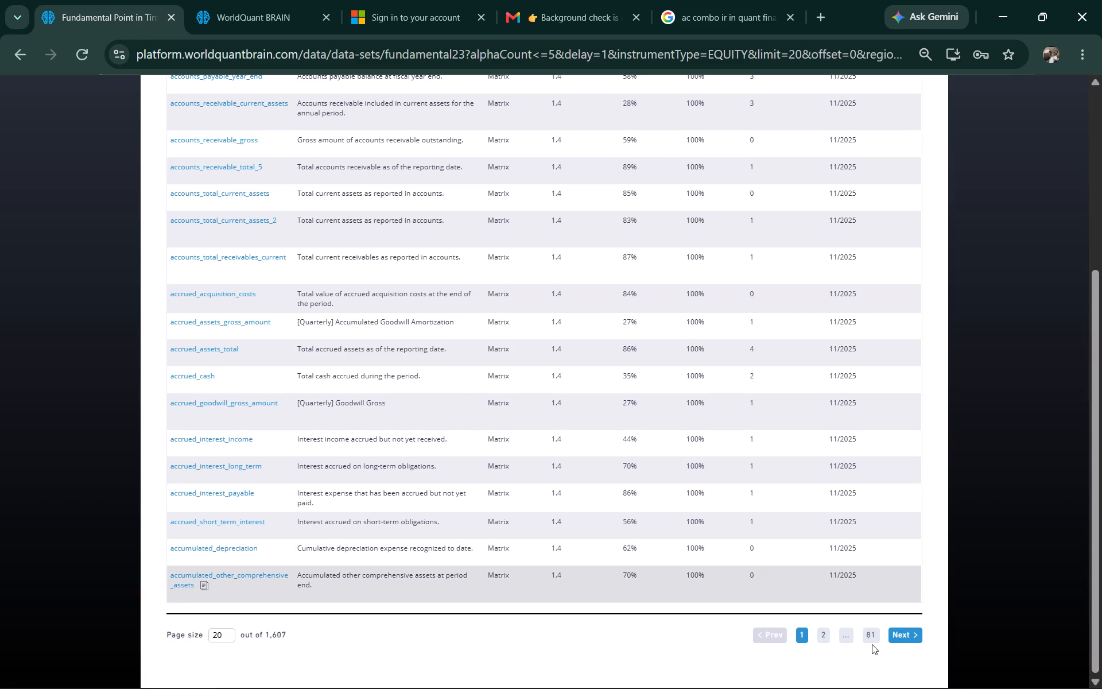
left_click(872, 640)
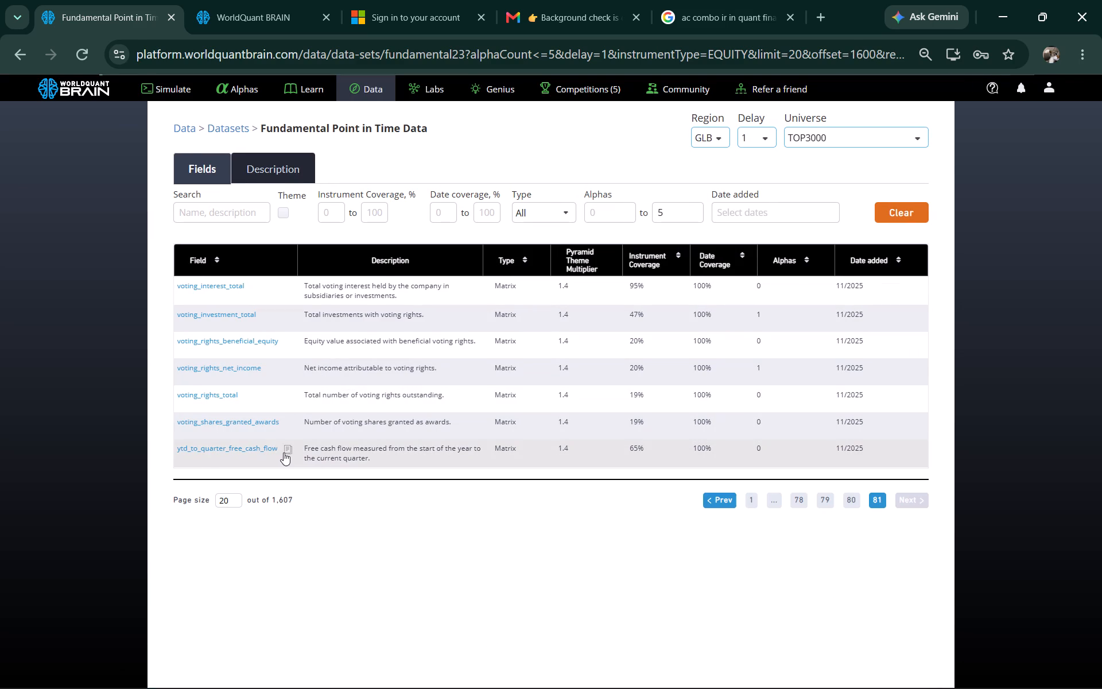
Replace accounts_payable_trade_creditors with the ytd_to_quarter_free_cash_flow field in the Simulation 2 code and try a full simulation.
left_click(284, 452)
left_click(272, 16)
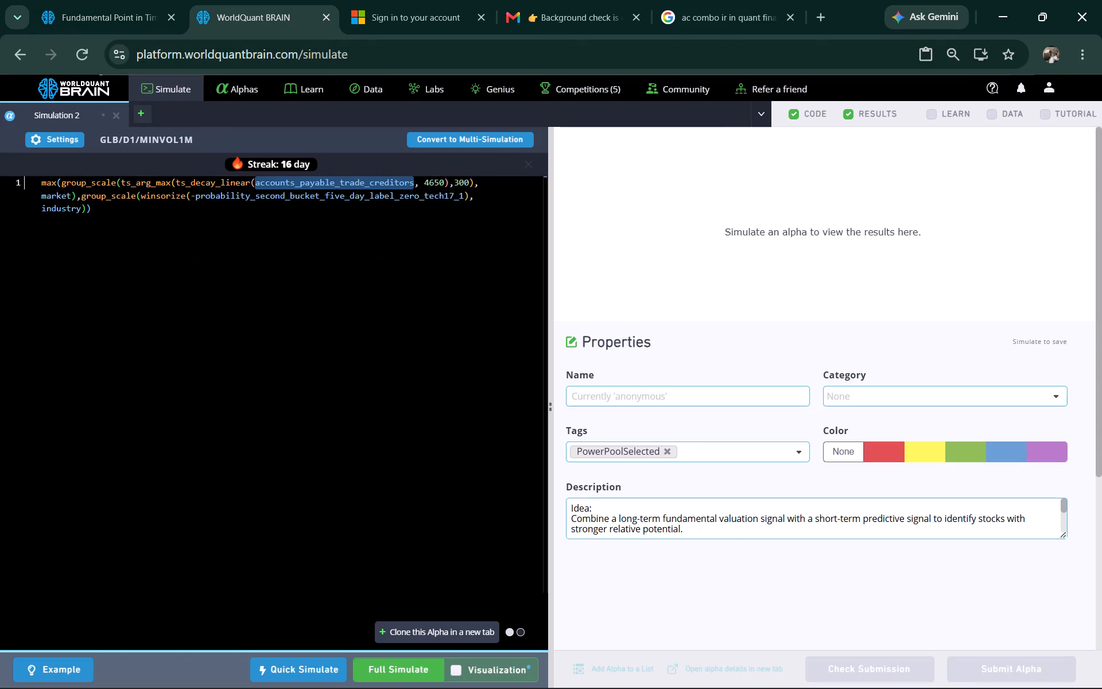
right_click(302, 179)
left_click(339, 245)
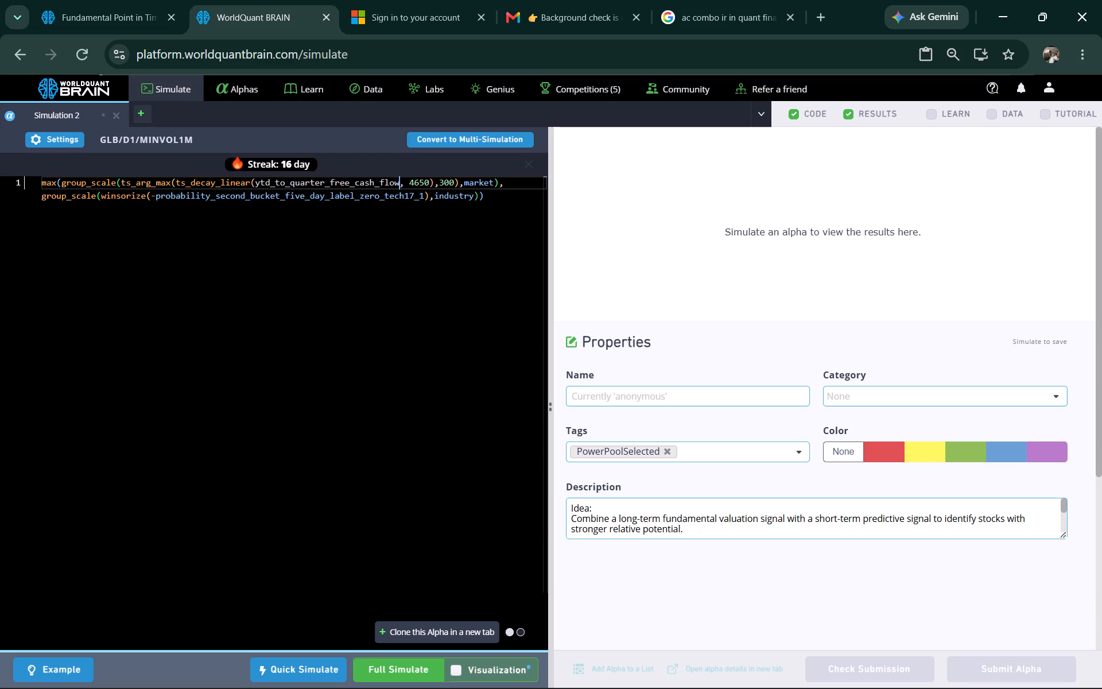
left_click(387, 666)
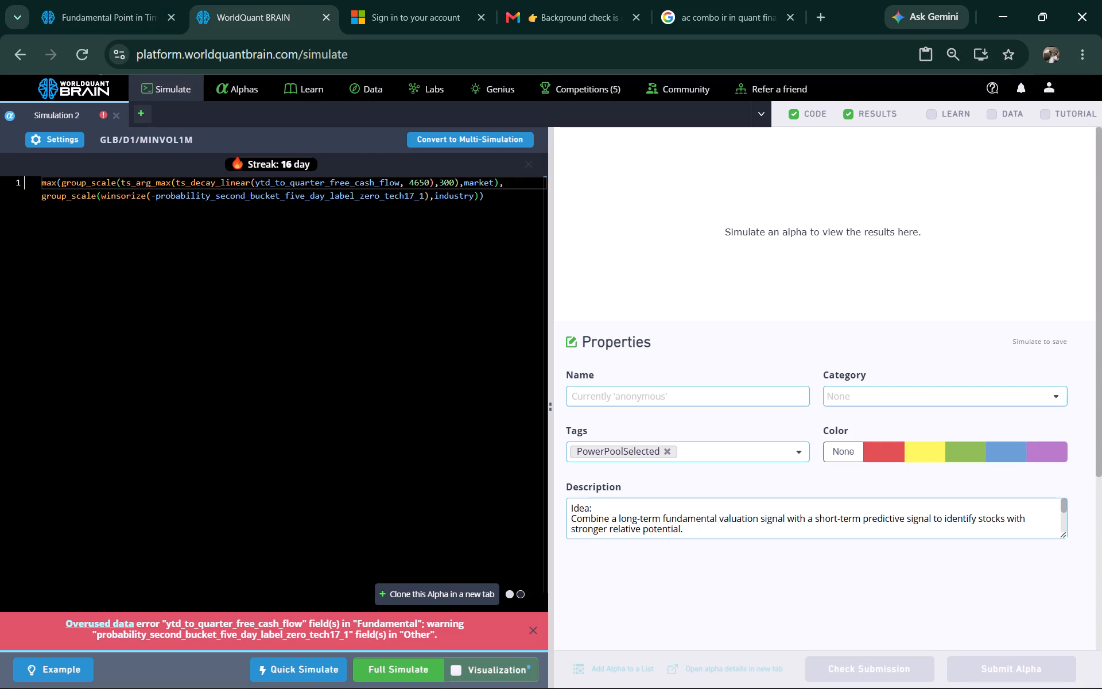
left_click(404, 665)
Replace ytd_to_quarter_free_cash_flow with the voting_rights_total field from the same dataset page and try a full simulation.
left_click(98, 15)
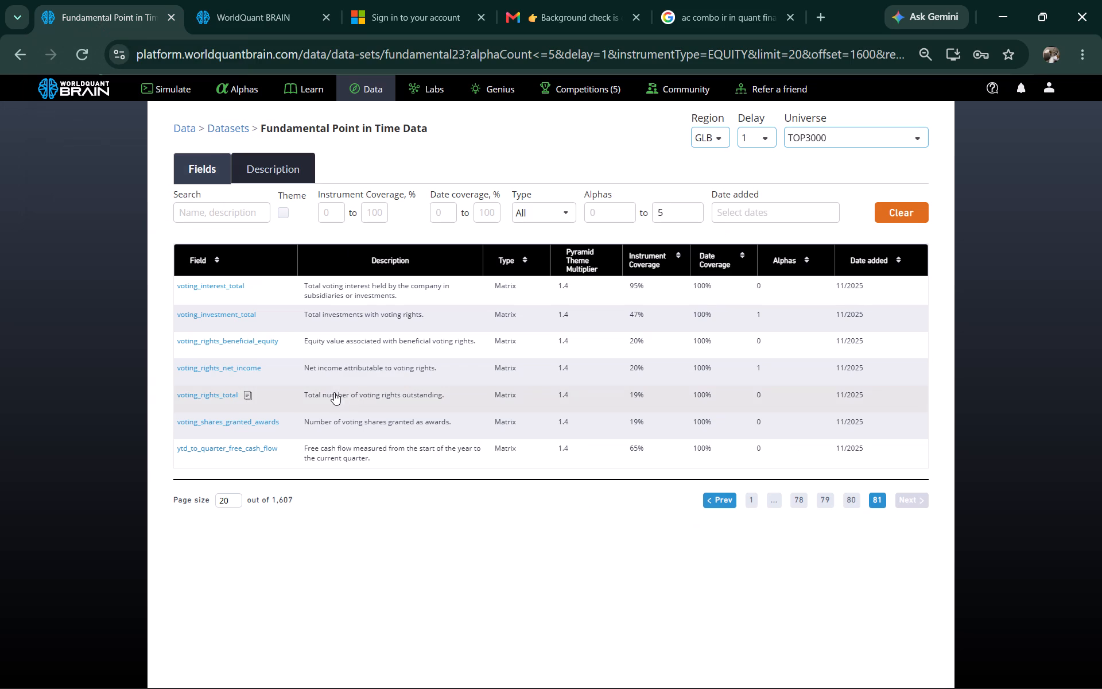
left_click(251, 393)
left_click(270, 8)
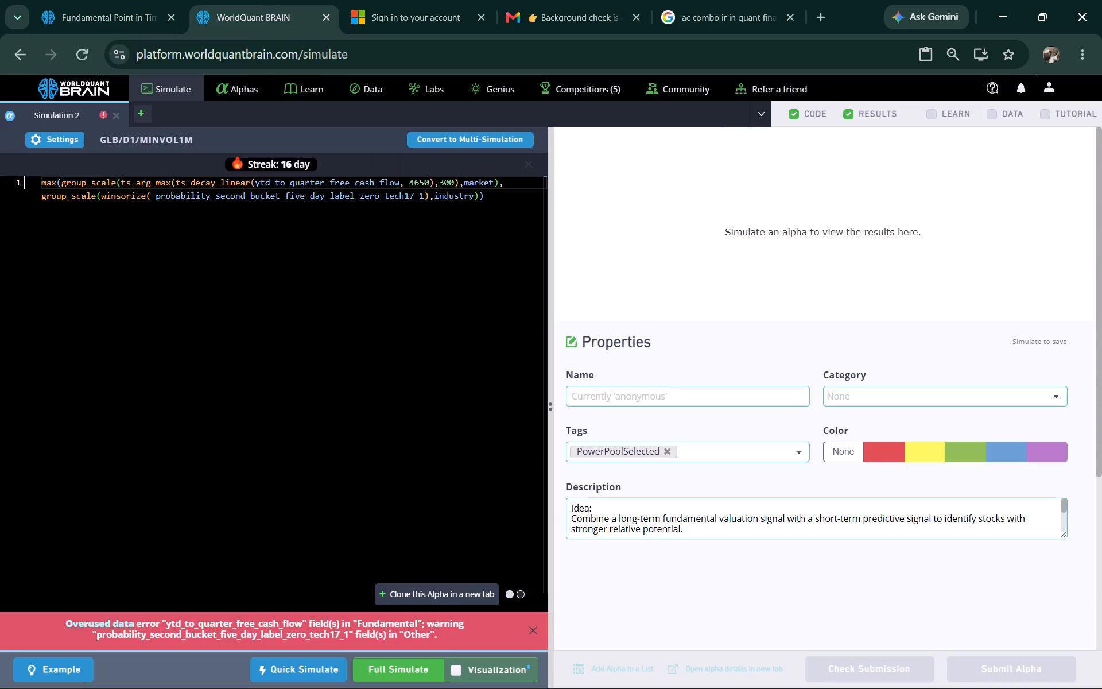
double_click(302, 178)
right_click(306, 180)
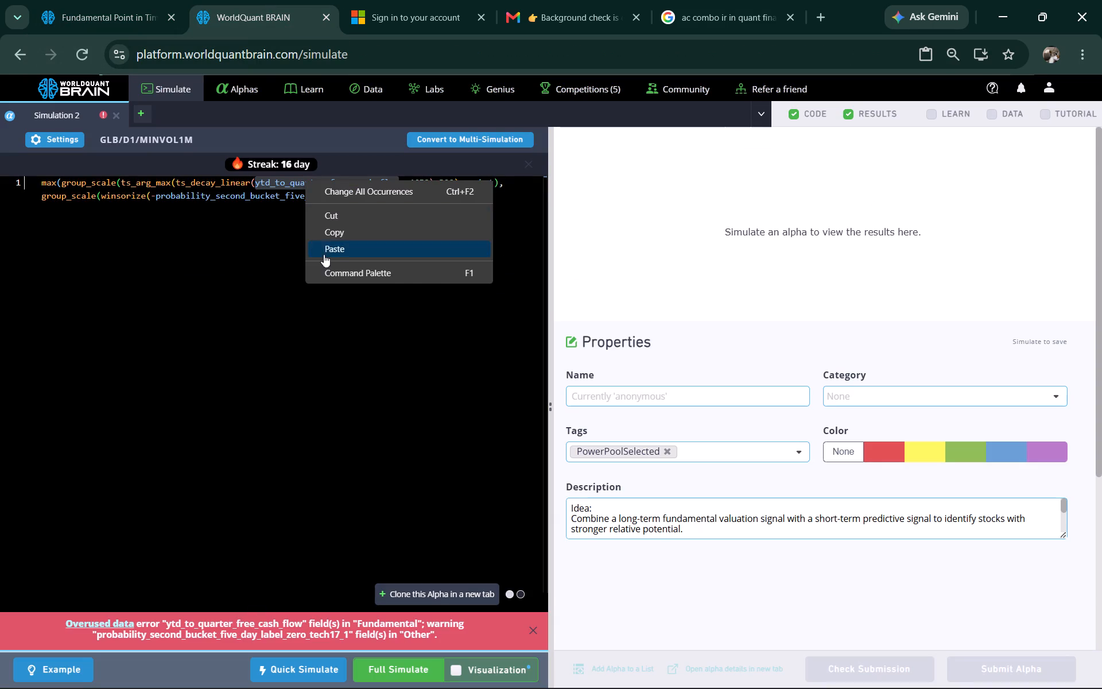
left_click(324, 253)
left_click(412, 660)
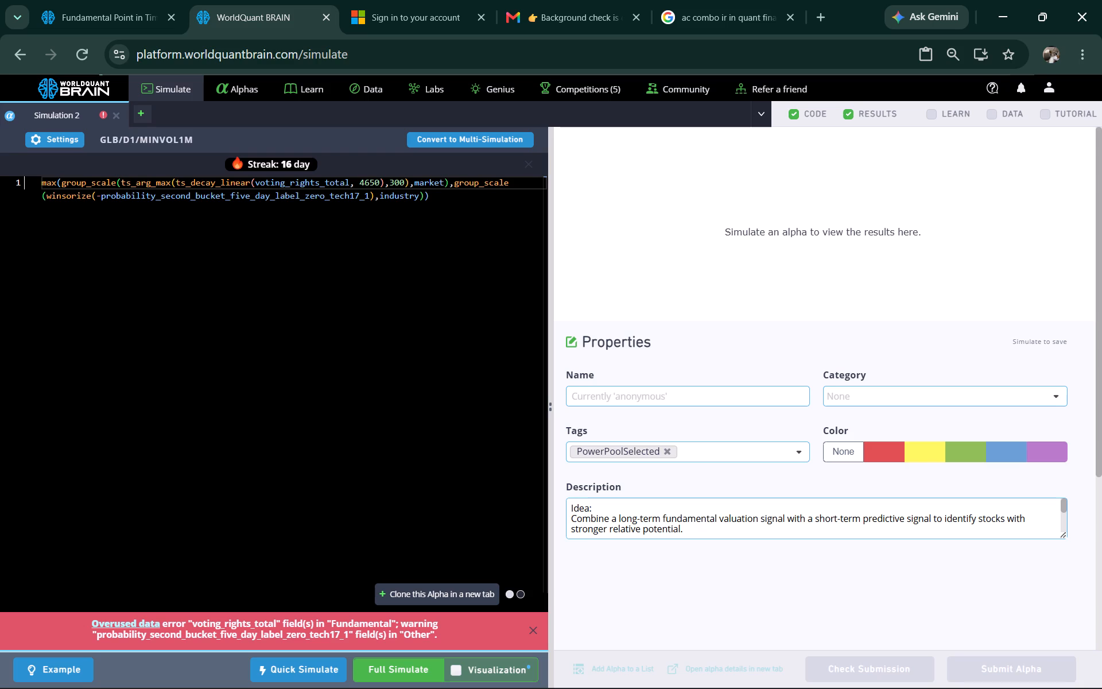
Capture a screenshot of the Simulation 2 code area including the overused data message beneath it.
key("Print")
left_click_drag(0, 99, 553, 688)
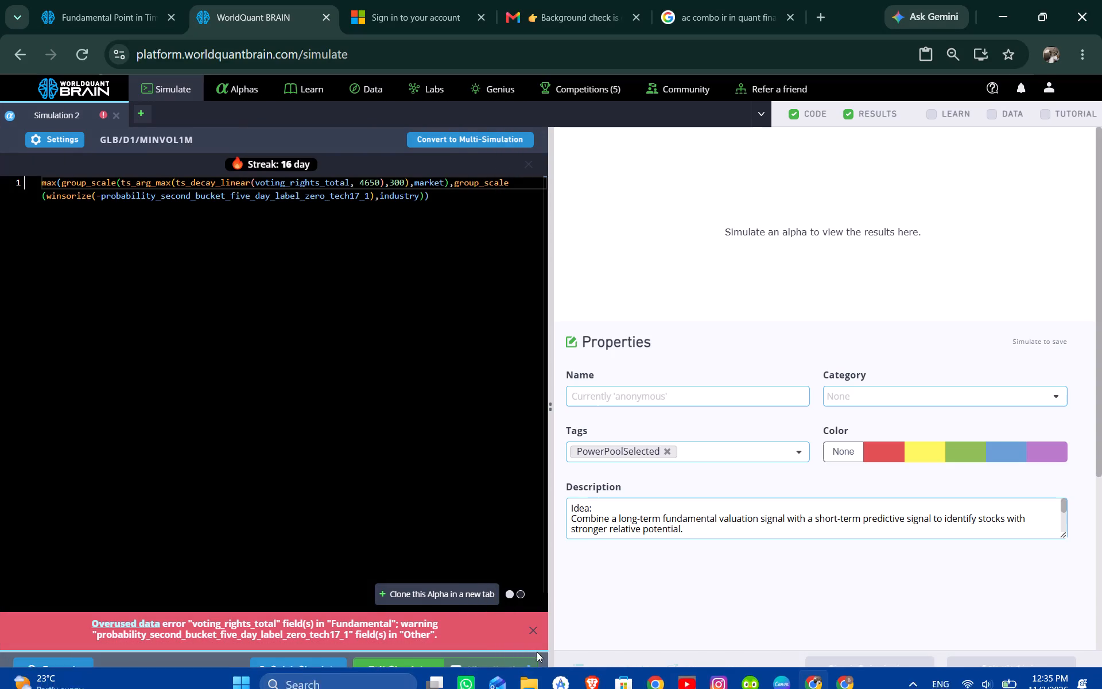
left_click(843, 680)
scroll(542, 433, "down", 4)
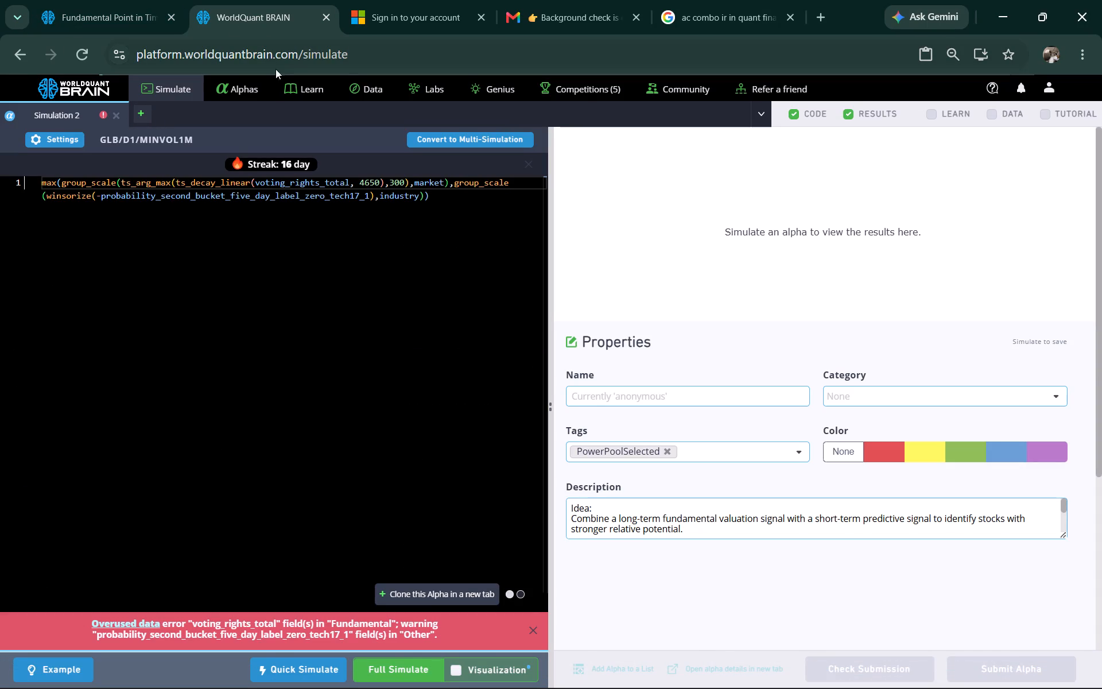
left_click(255, 91)
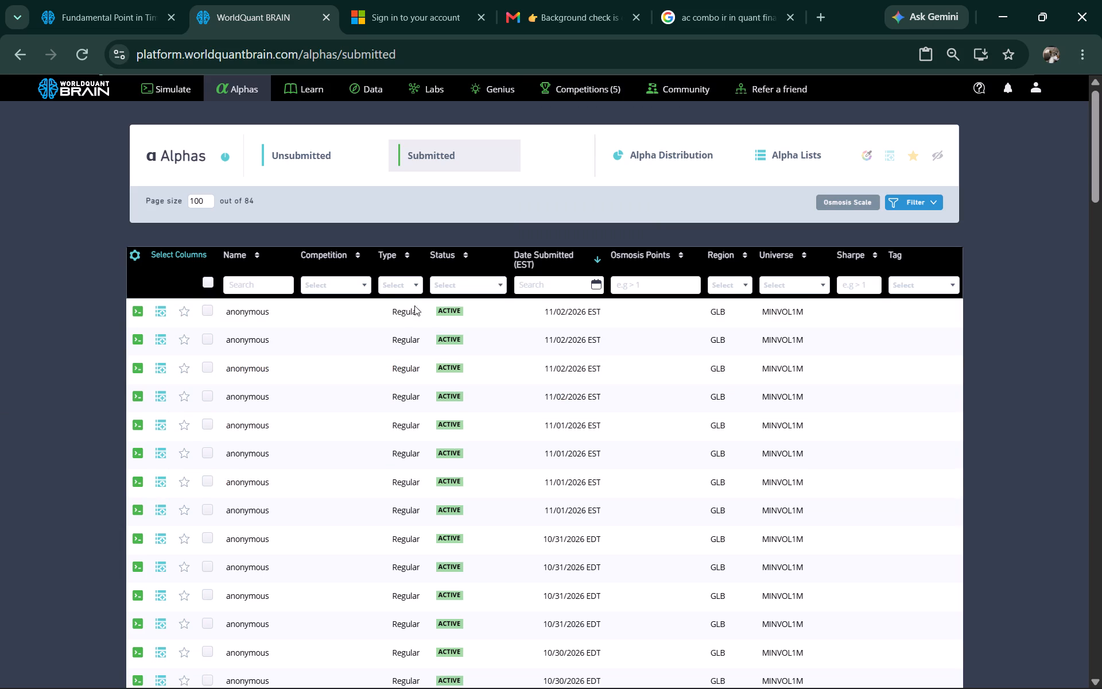
scroll(529, 450, "down", 1)
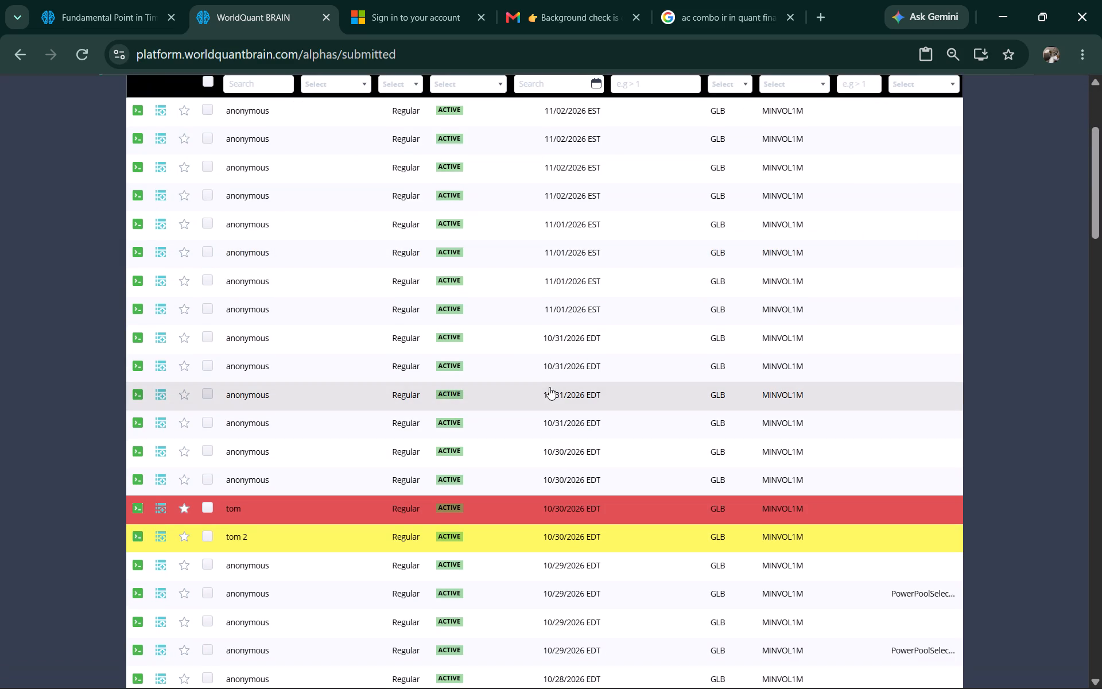
scroll(383, 220, "up", 2)
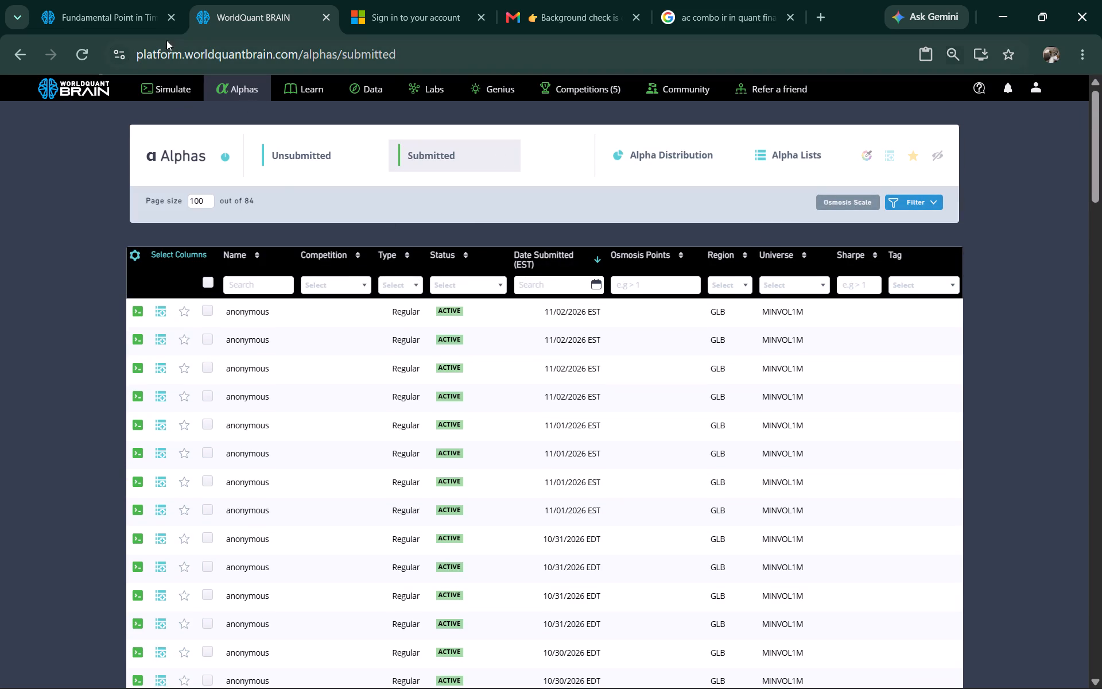
On the Fundamental Point in Time Data page, open the recent notifications and choose to view all messages.
left_click(141, 22)
scroll(765, 192, "up", 2)
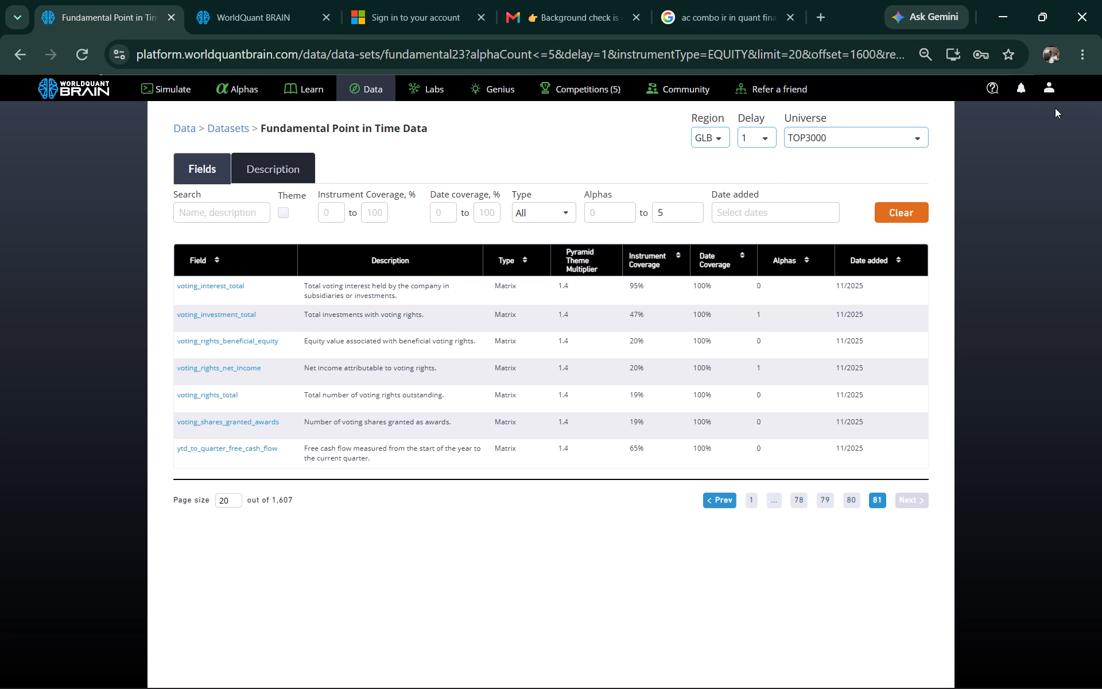
left_click(1016, 90)
left_click(923, 269)
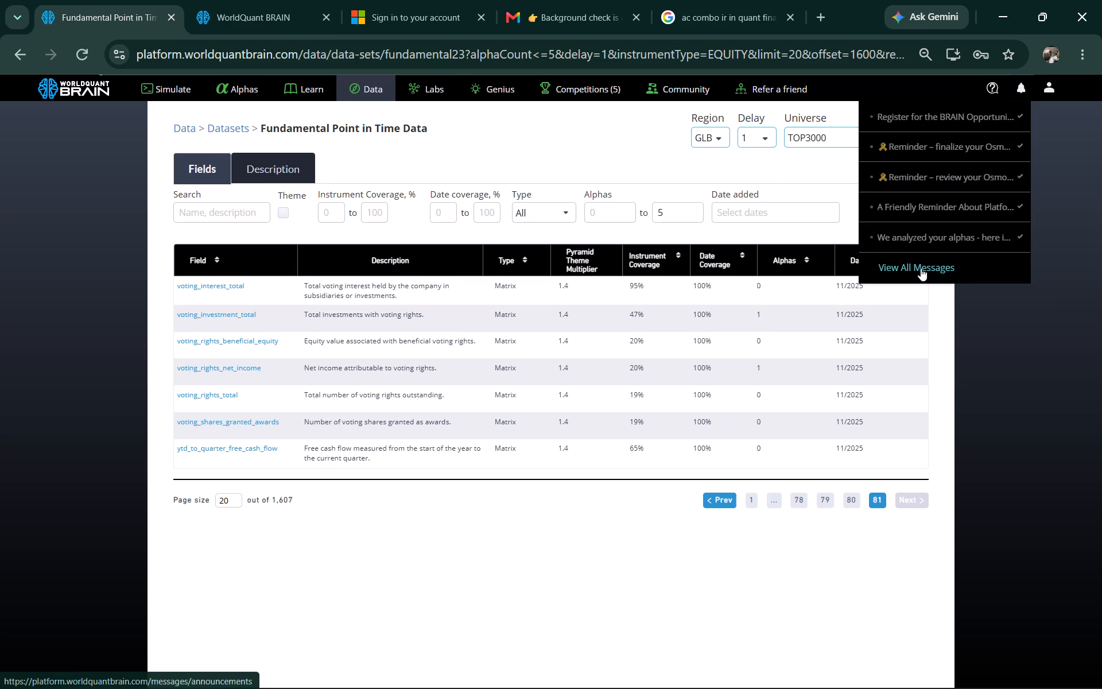
Return to the submitted alphas list, open the first alpha dated 11/02/2026 and clone it into a new simulation.
left_click(255, 17)
scroll(554, 428, "up", 2)
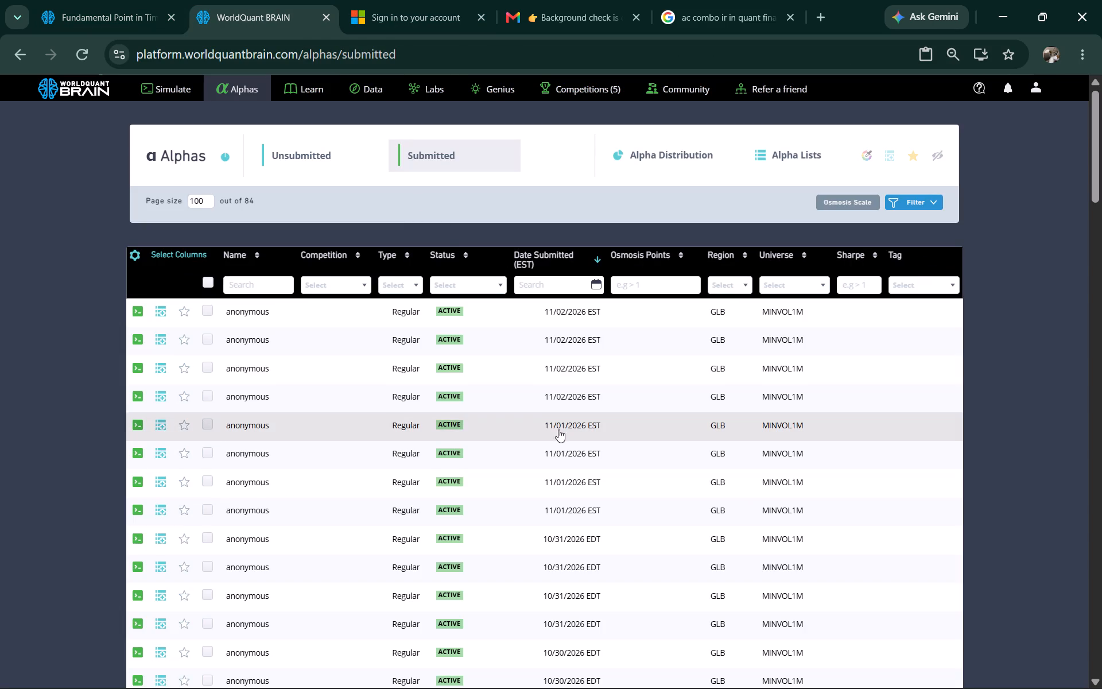
left_click(494, 315)
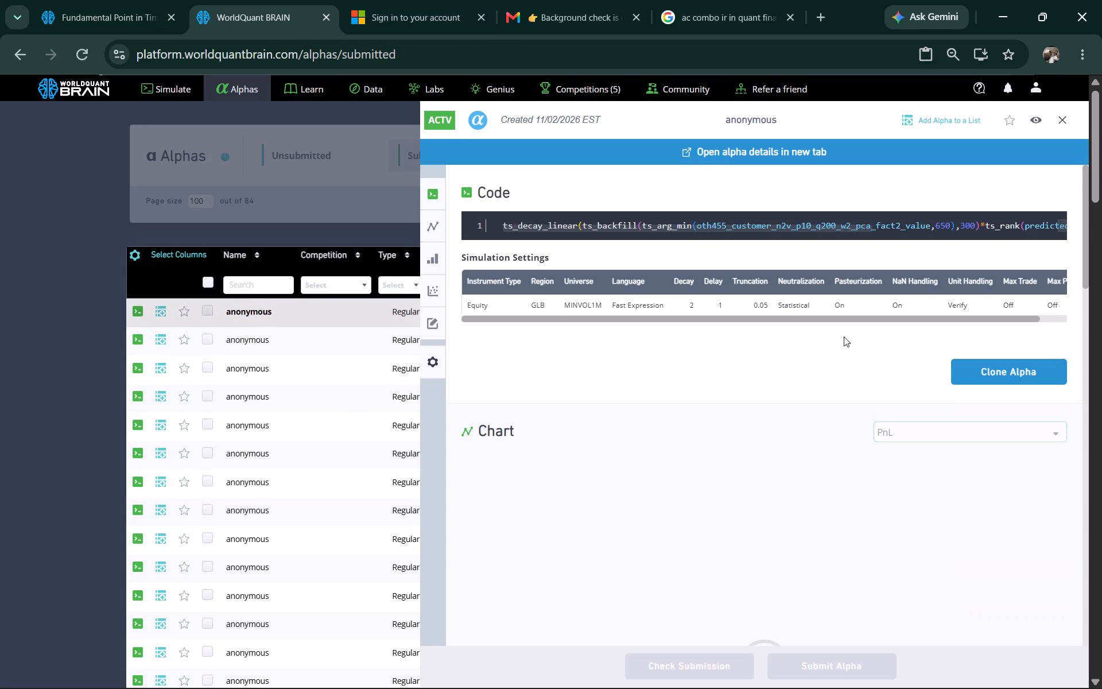
left_click(1020, 374)
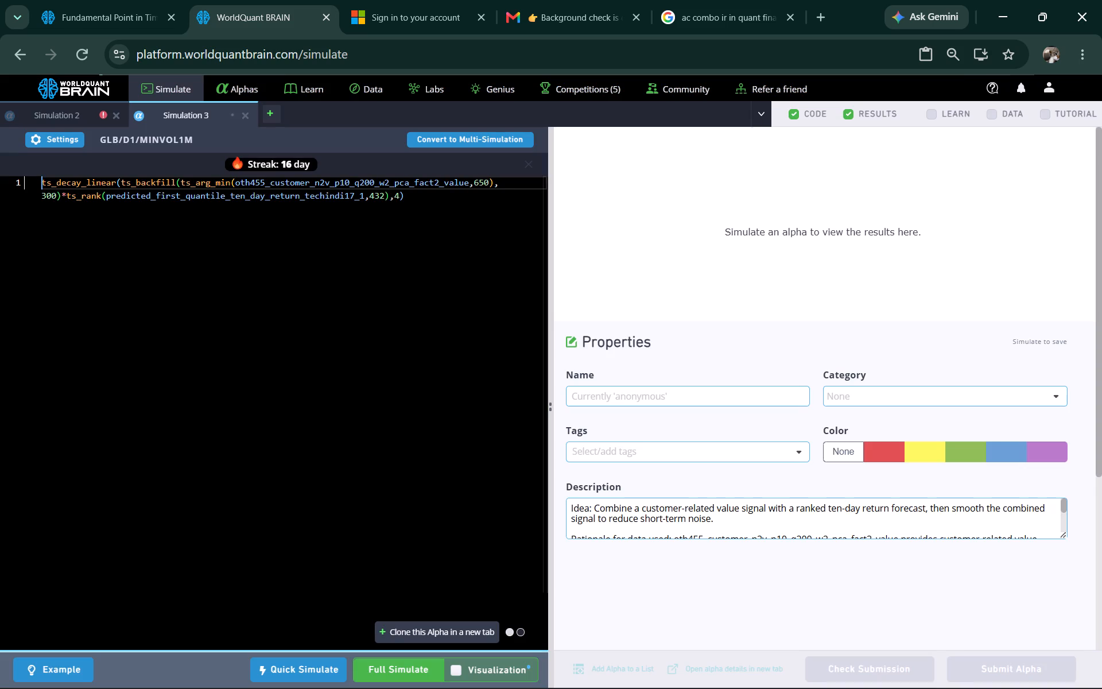
Wrap predicted_first_quantile_ten_day_return_techindi17_1 in winsorize inside ts_rank, keeping 432 as the ts_rank window, and start a full simulation.
left_click(99, 195)
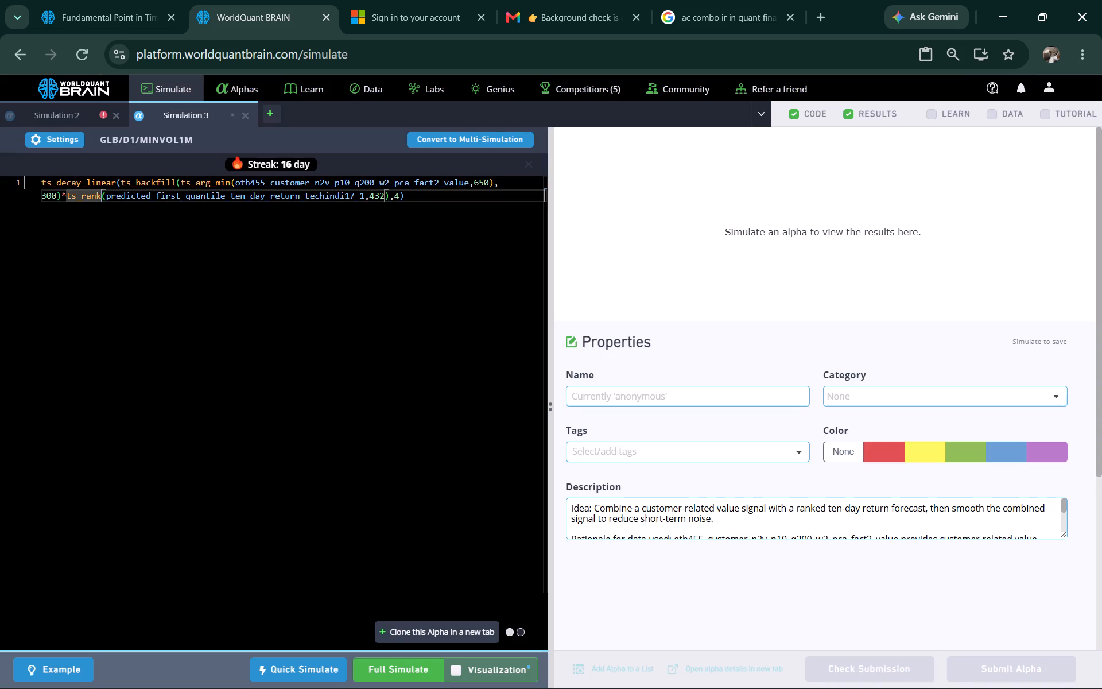
key("shift+asterisk")
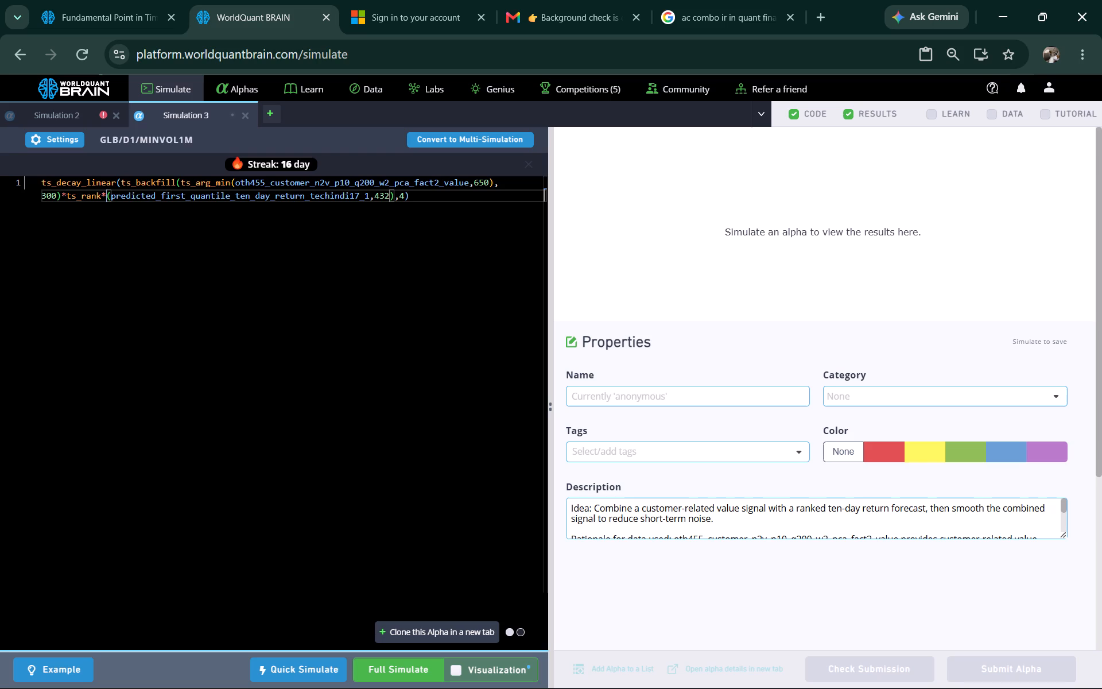
key("ctrl+z")
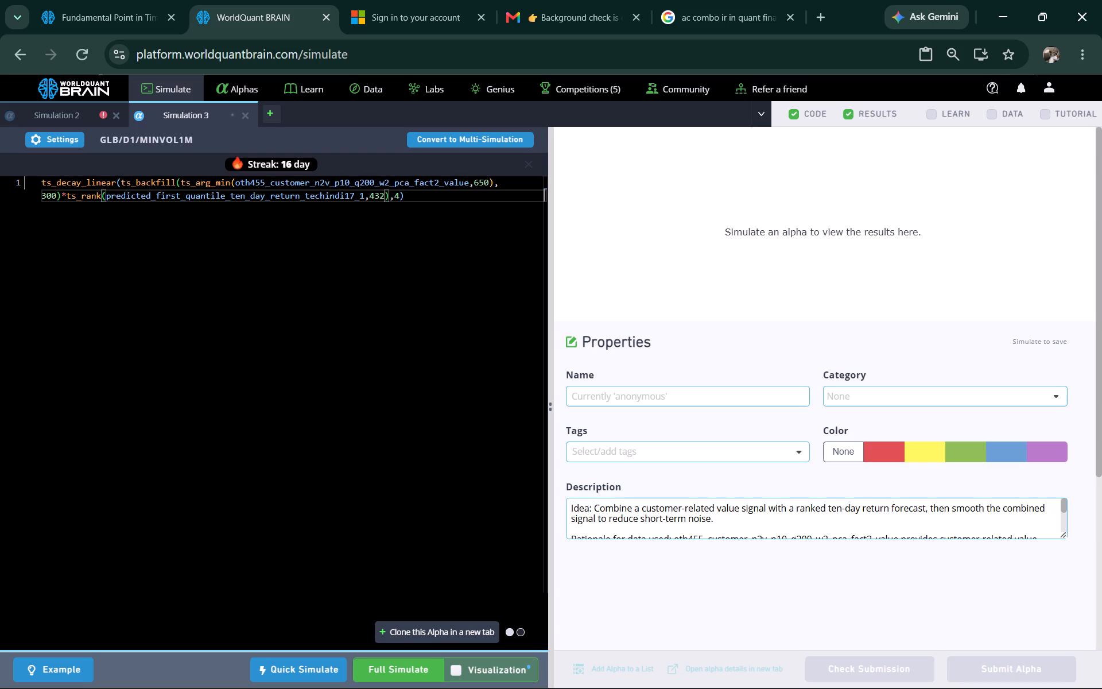
key("shift+parenleft")
type("winsorize")
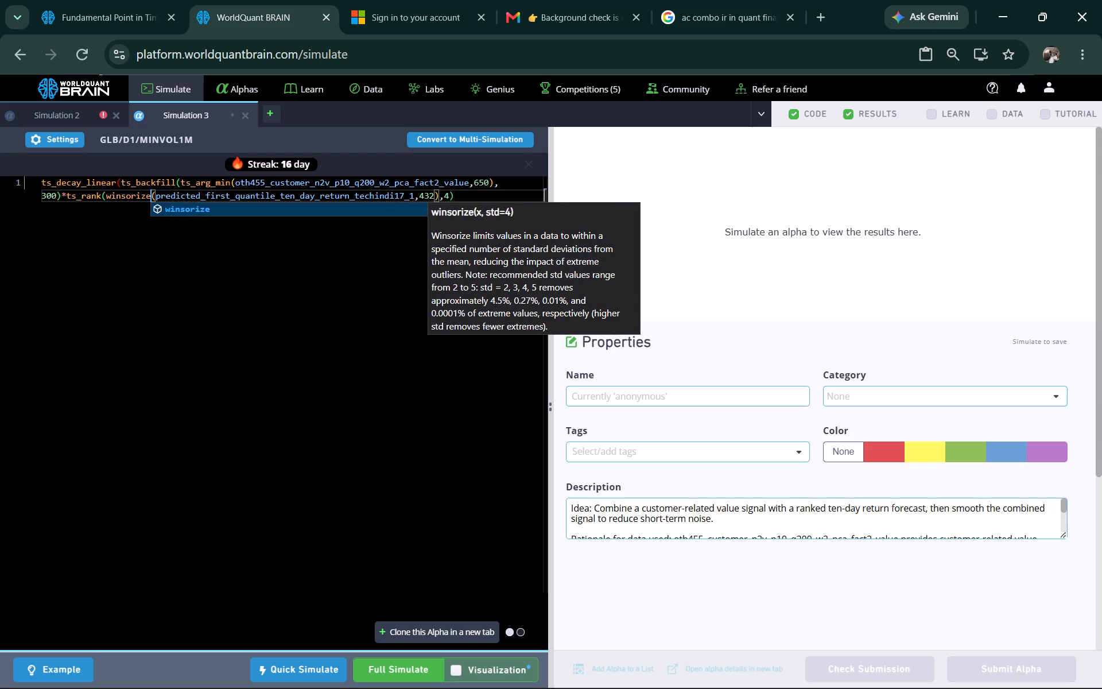
left_click(165, 211)
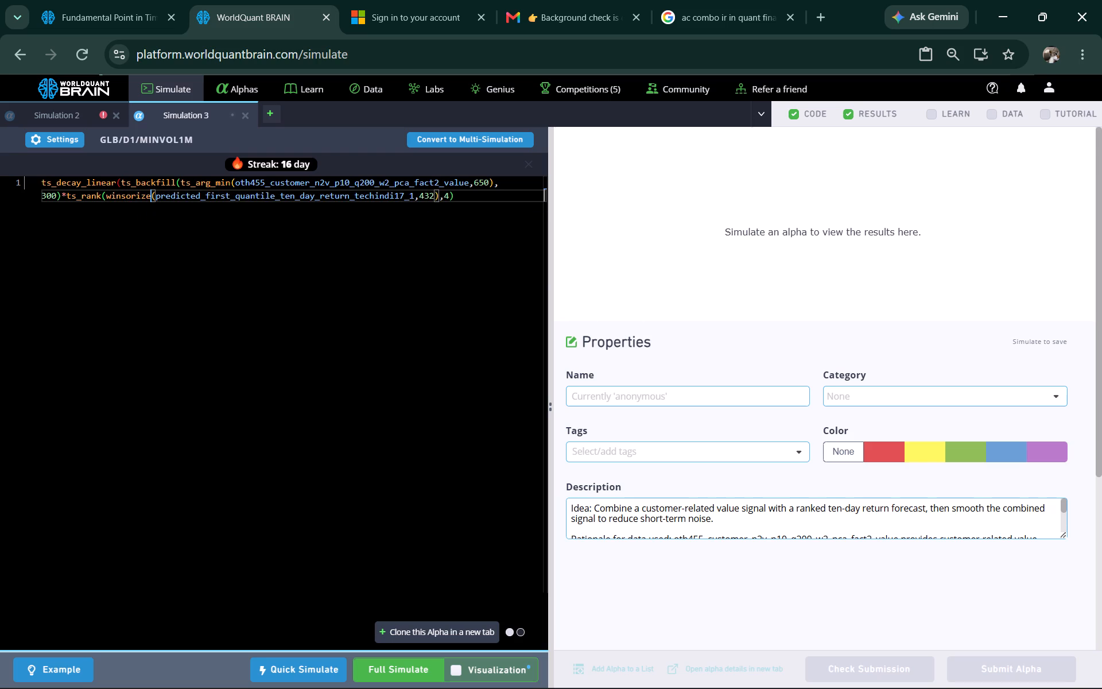
left_click(413, 196)
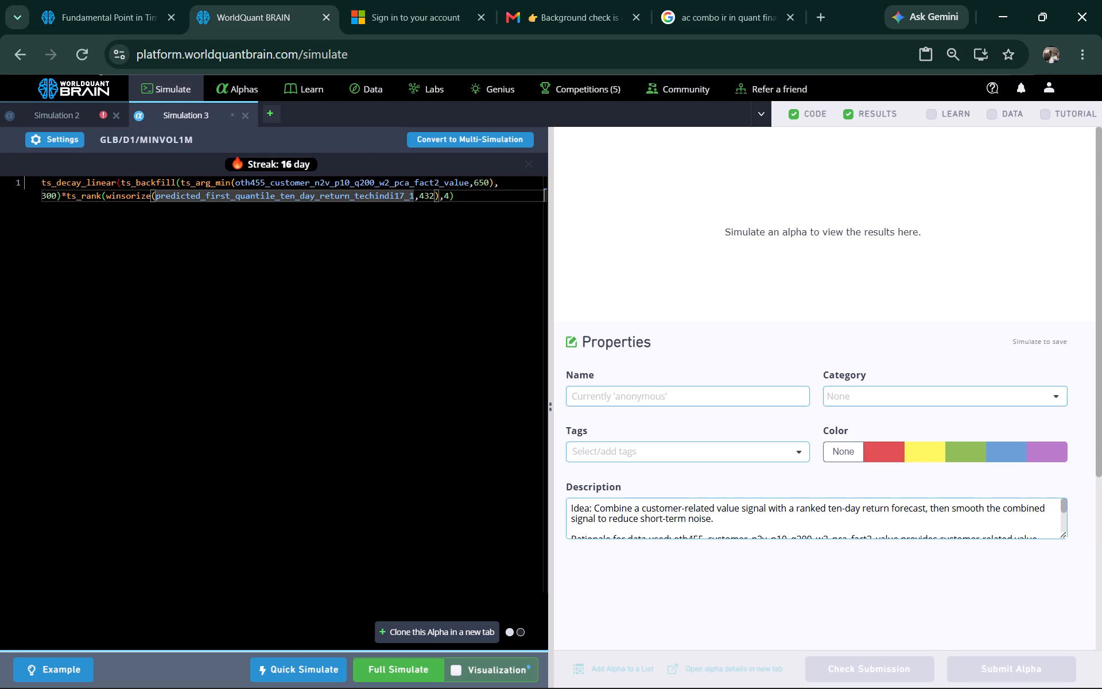
key("shift+parenright")
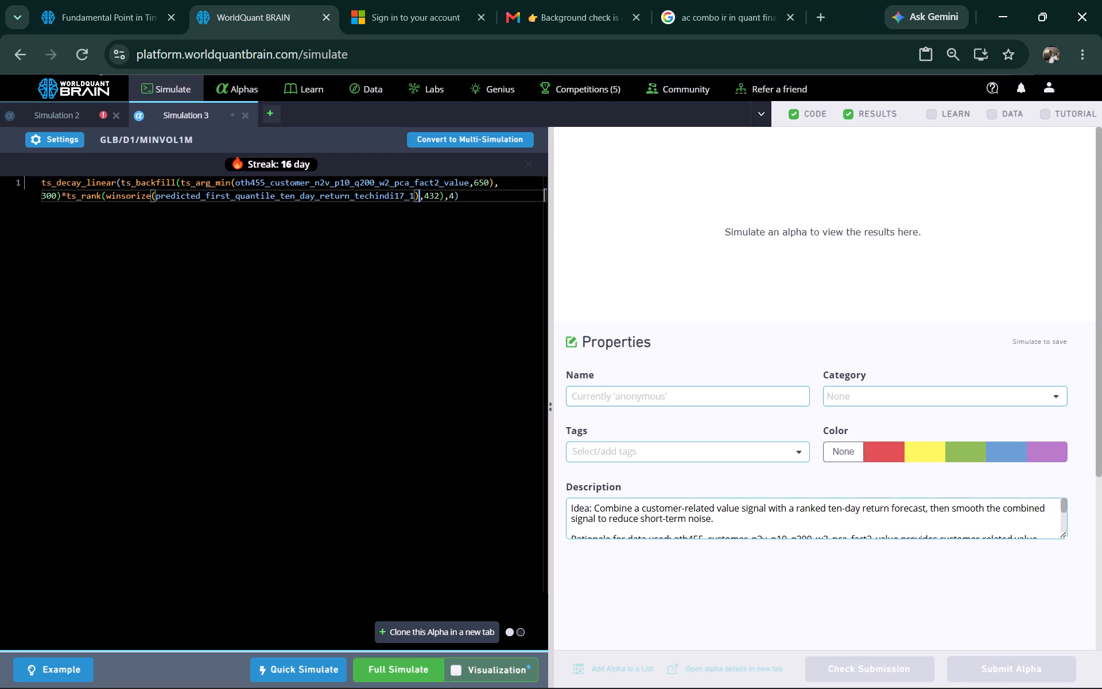
left_click(388, 670)
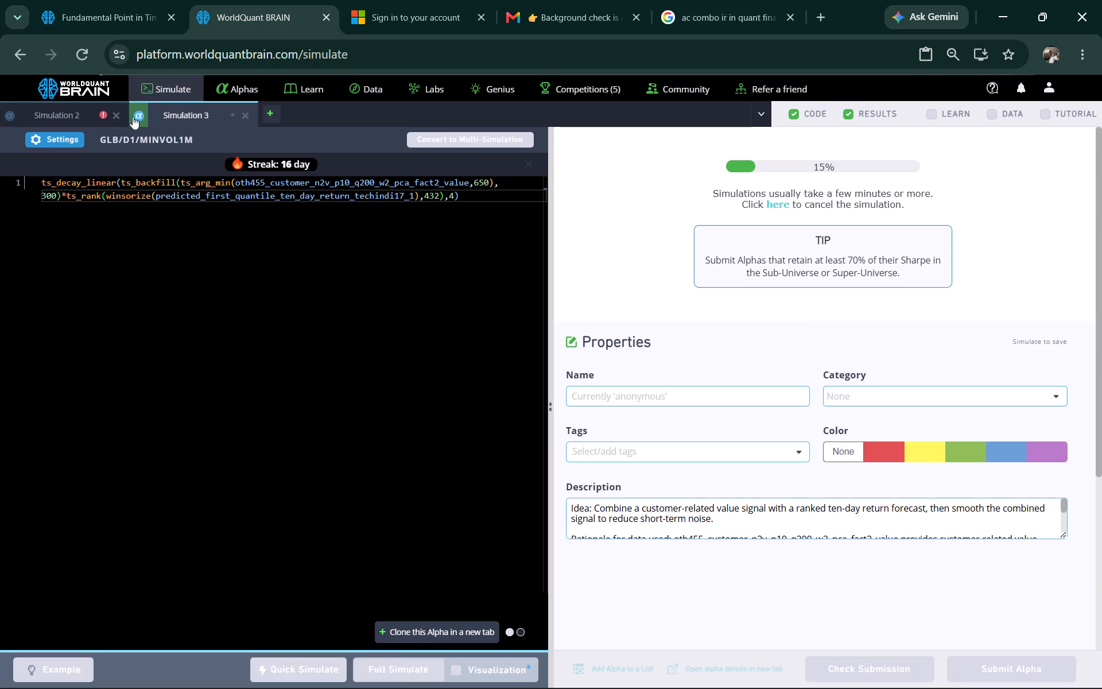
Close the Simulation 2 tab, discarding its unsimulated code.
left_click(119, 112)
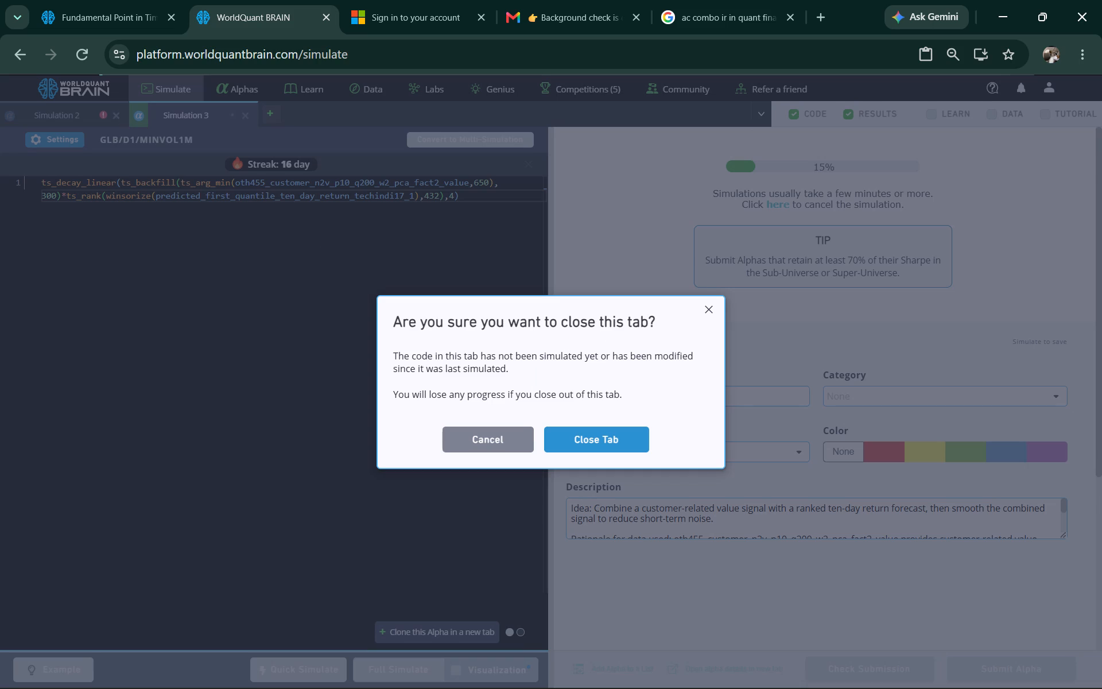
left_click(587, 442)
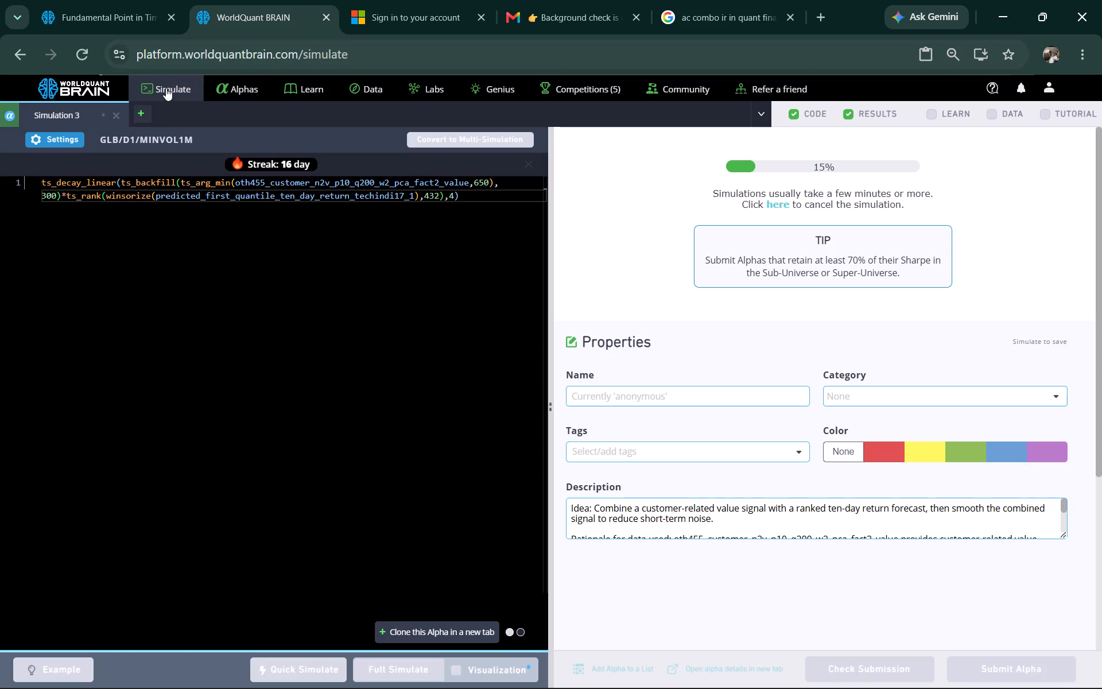
Clone the Simulation 3 alpha into a new simulation tab.
left_click(422, 626)
From all announcements, find the "GLB/D1 Power Pool Nov'26" theme, open its recommended dataset model262 and dismiss the banking details popup.
left_click(66, 17)
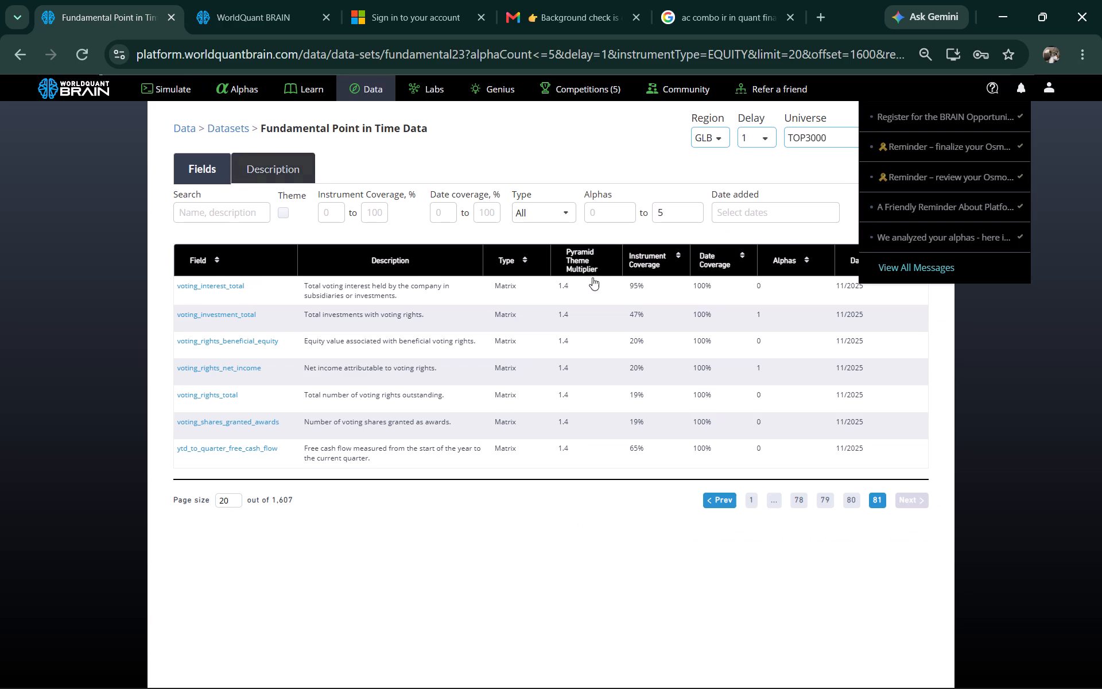
left_click(926, 267)
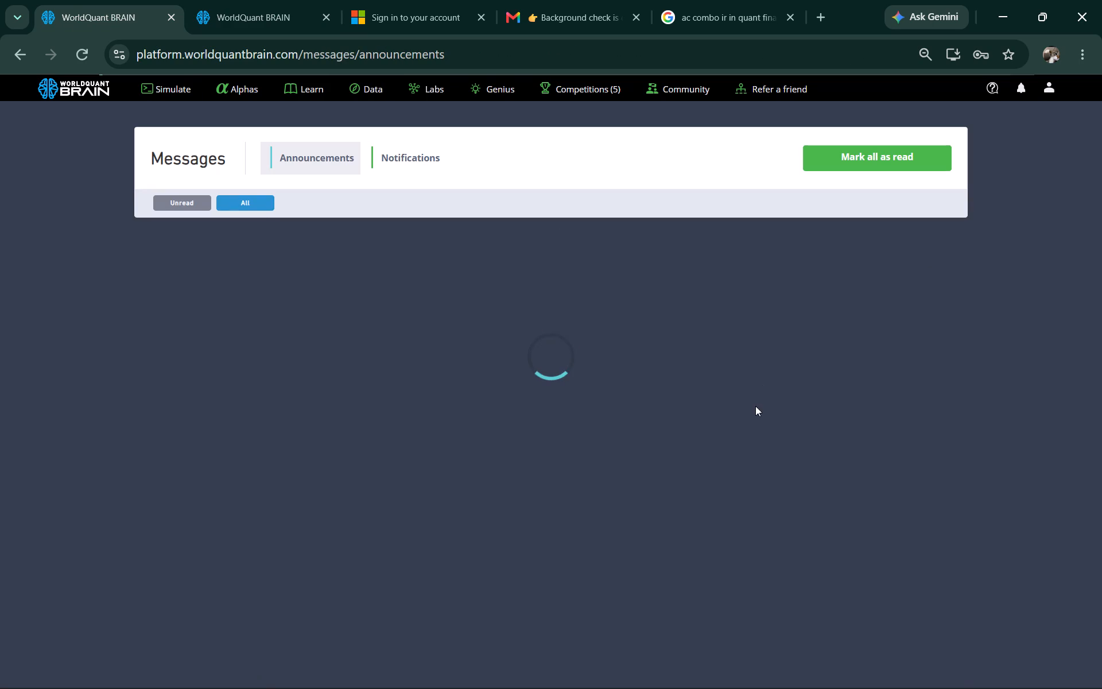
scroll(482, 365, "down", 5)
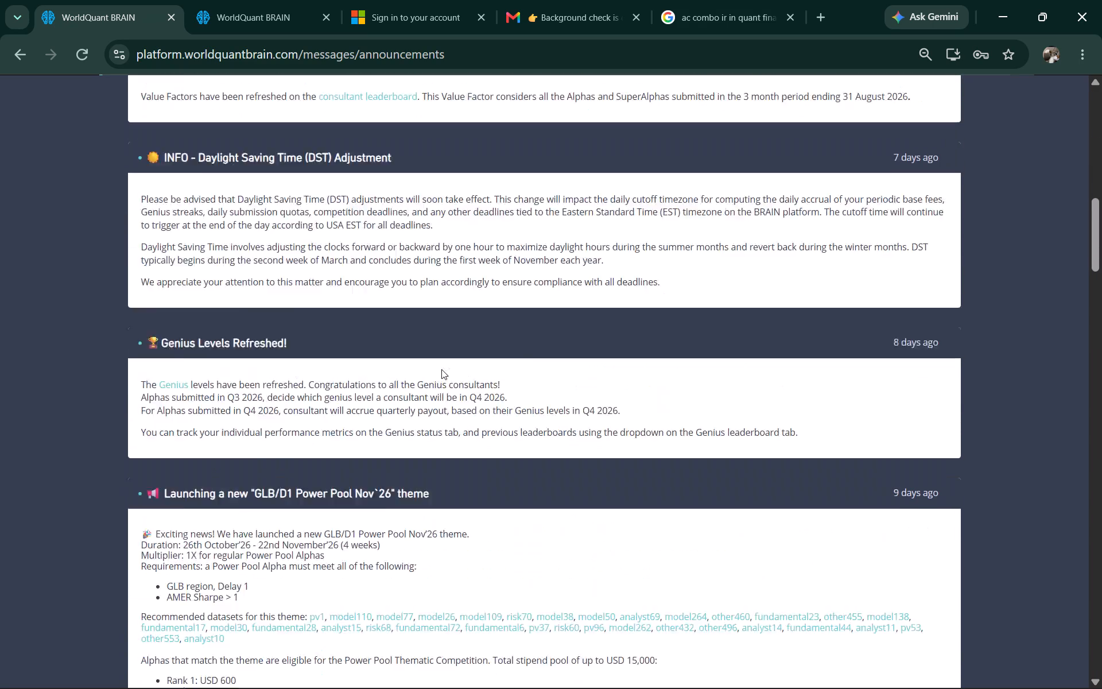
scroll(441, 369, "down", 1)
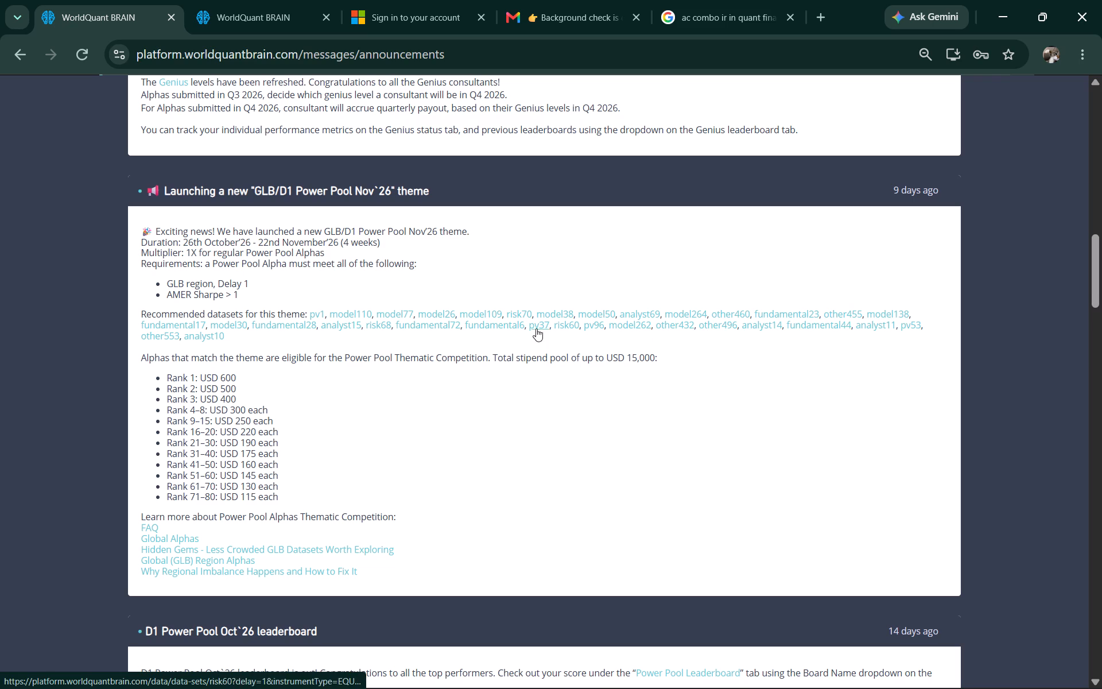
left_click(627, 328)
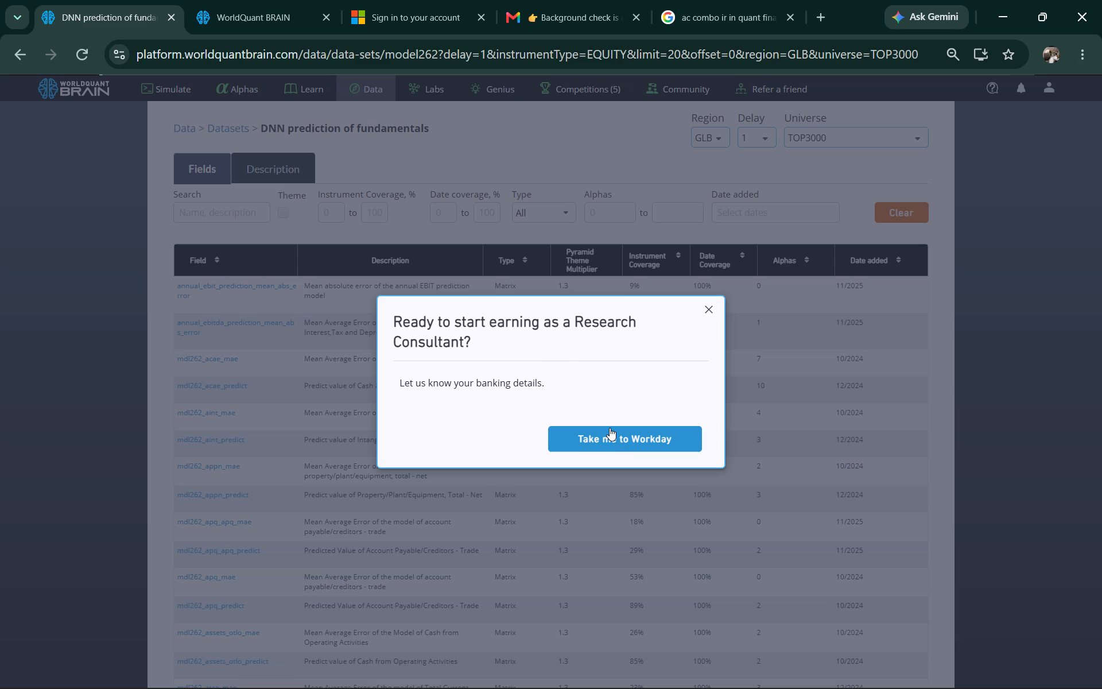
scroll(611, 428, "down", 2)
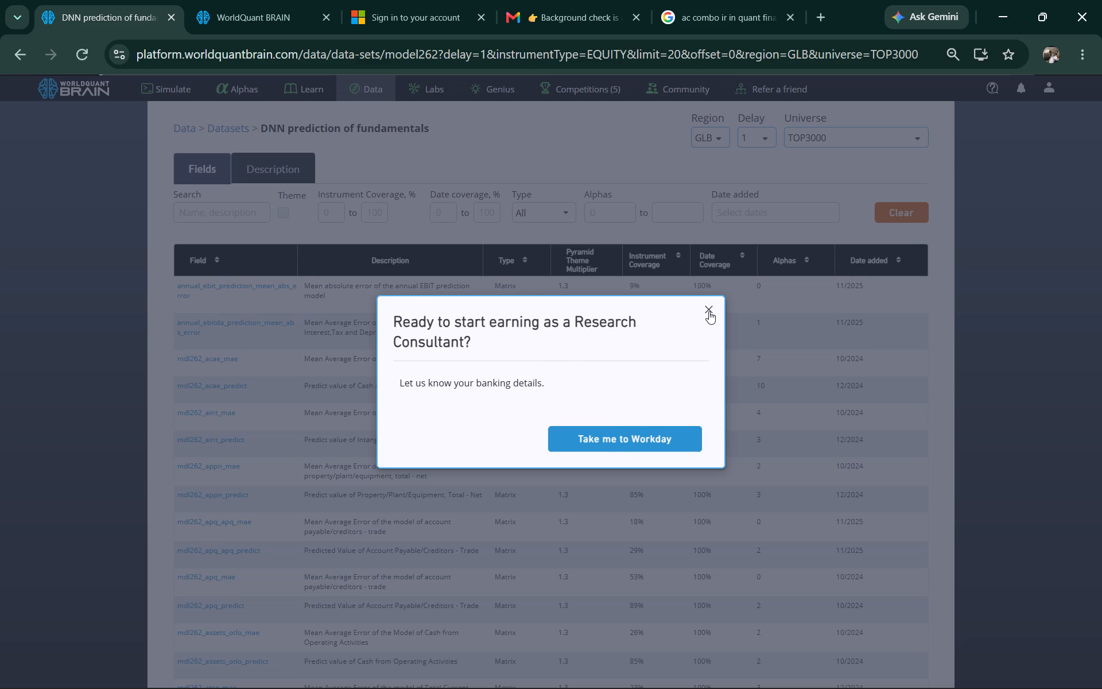
left_click(709, 311)
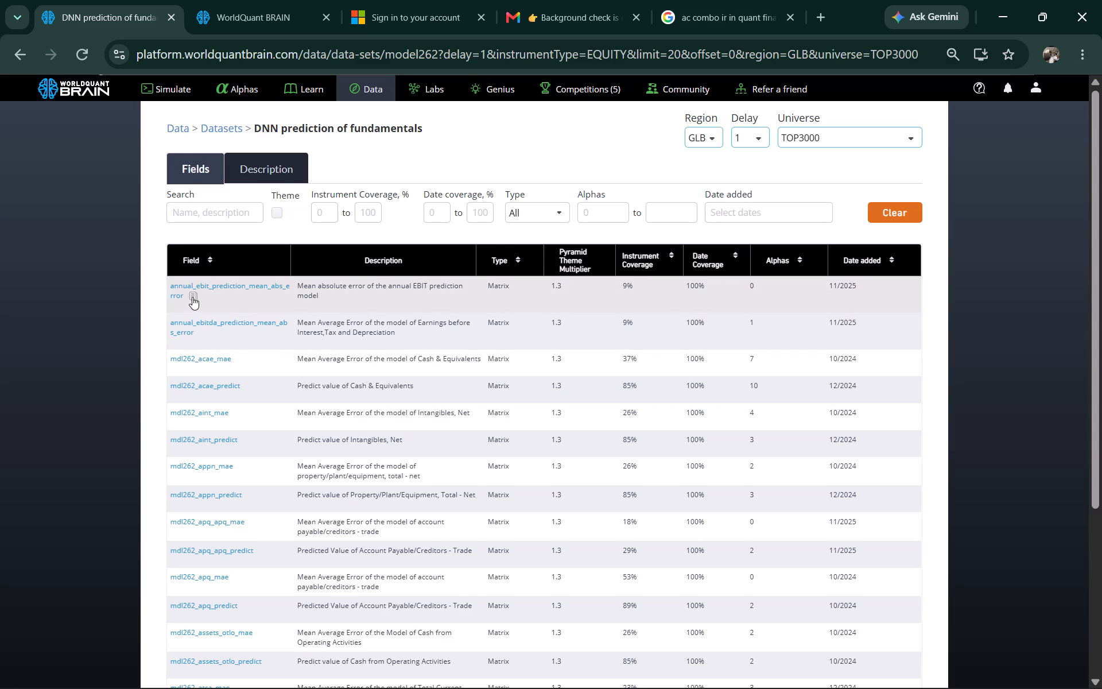
Copy the field mdl262_apq_apq_predict, substitute it for oth455_customer_n2v_p10_q200_w2_pca_fact2_value in Simulation 4, and start a full simulation.
scroll(220, 362, "down", 2)
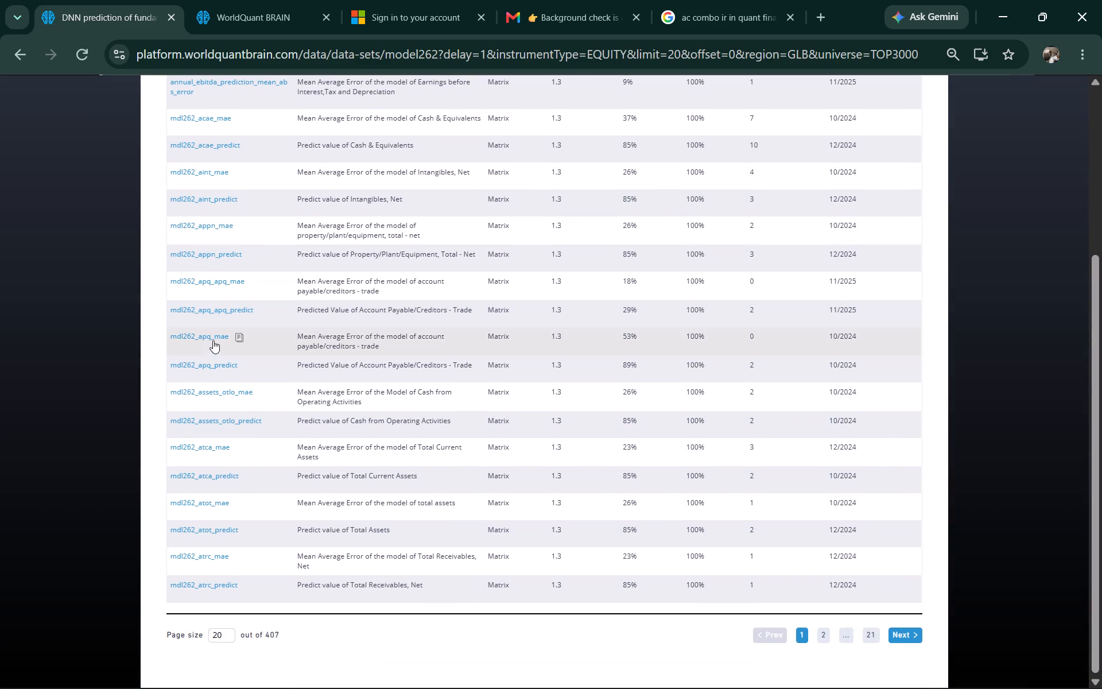
left_click(261, 309)
left_click(280, 21)
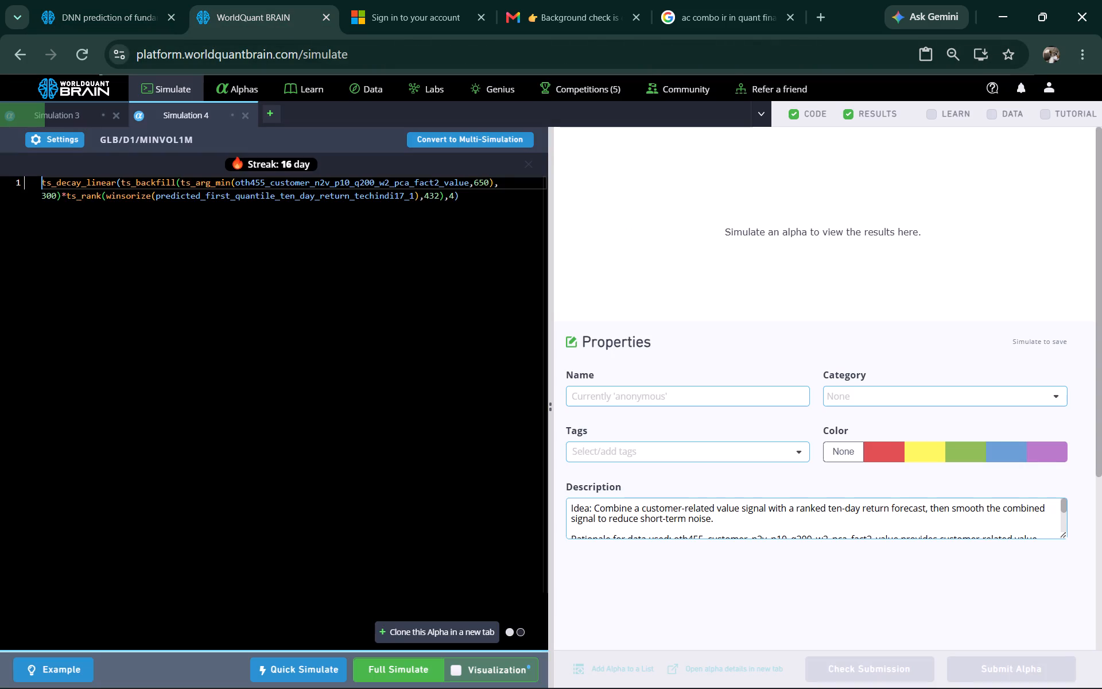
double_click(271, 181)
right_click(274, 183)
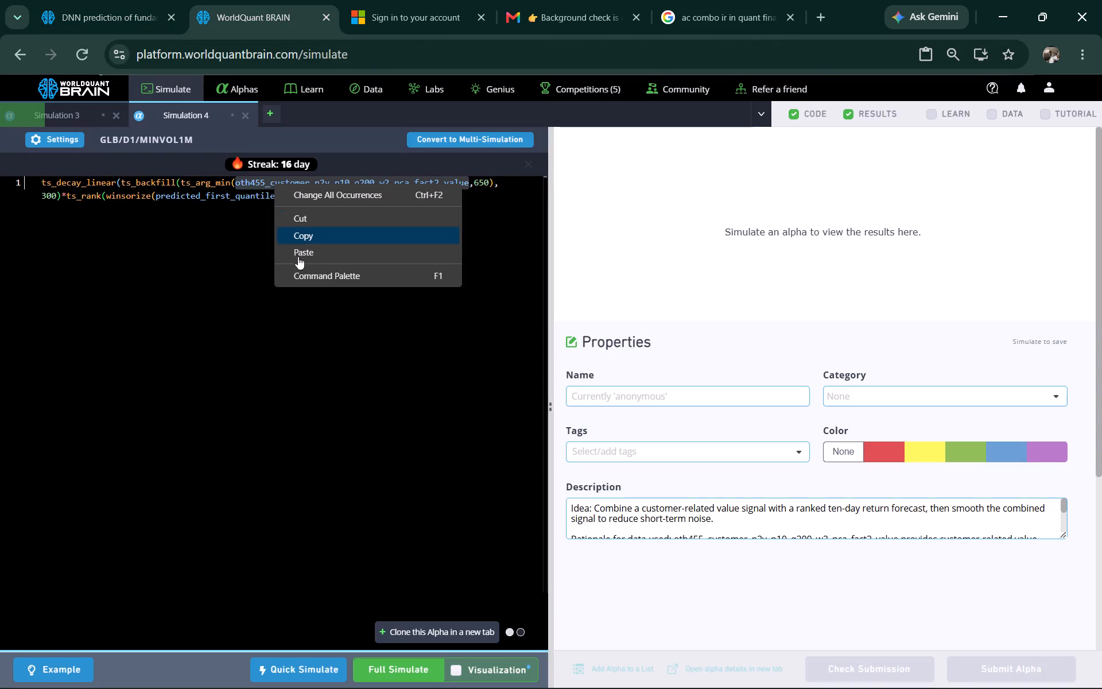
left_click(305, 251)
left_click(419, 673)
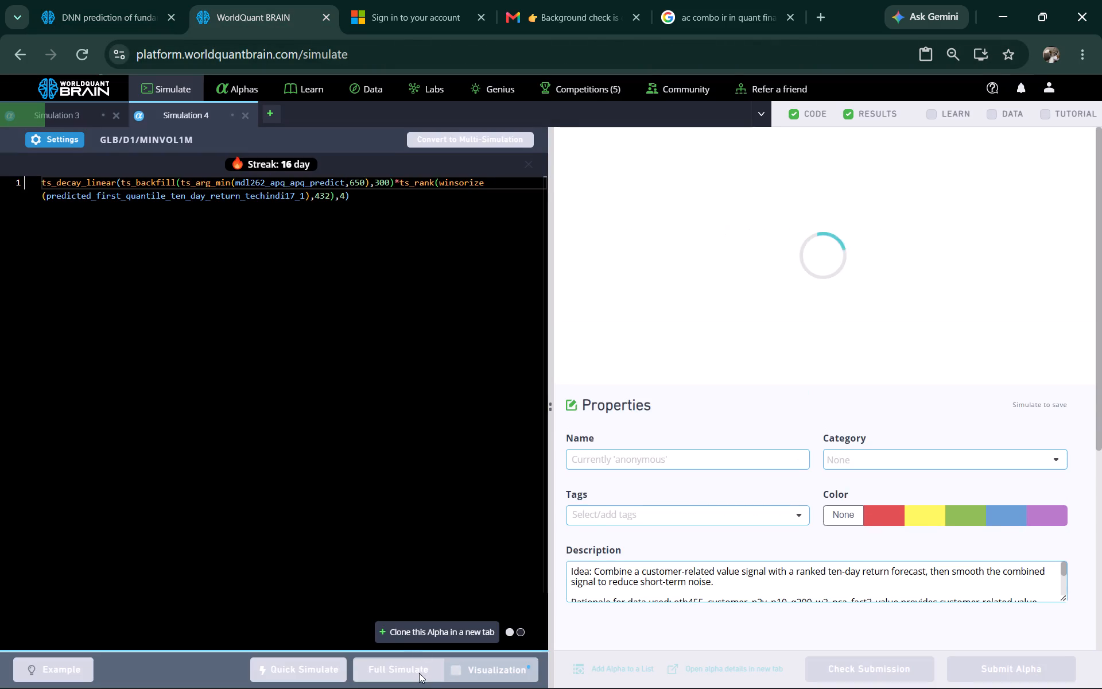
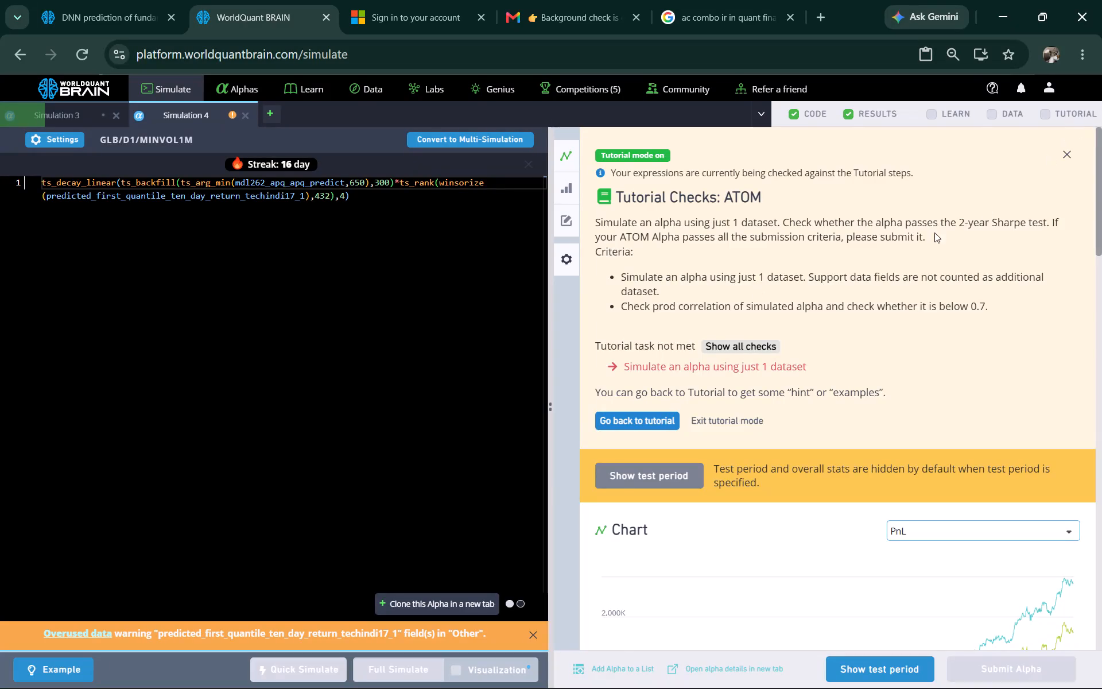
Review Simulation 4's chart and IS Summary, show the test period, and check the warnings under IS Testing Status.
scroll(847, 369, "down", 3)
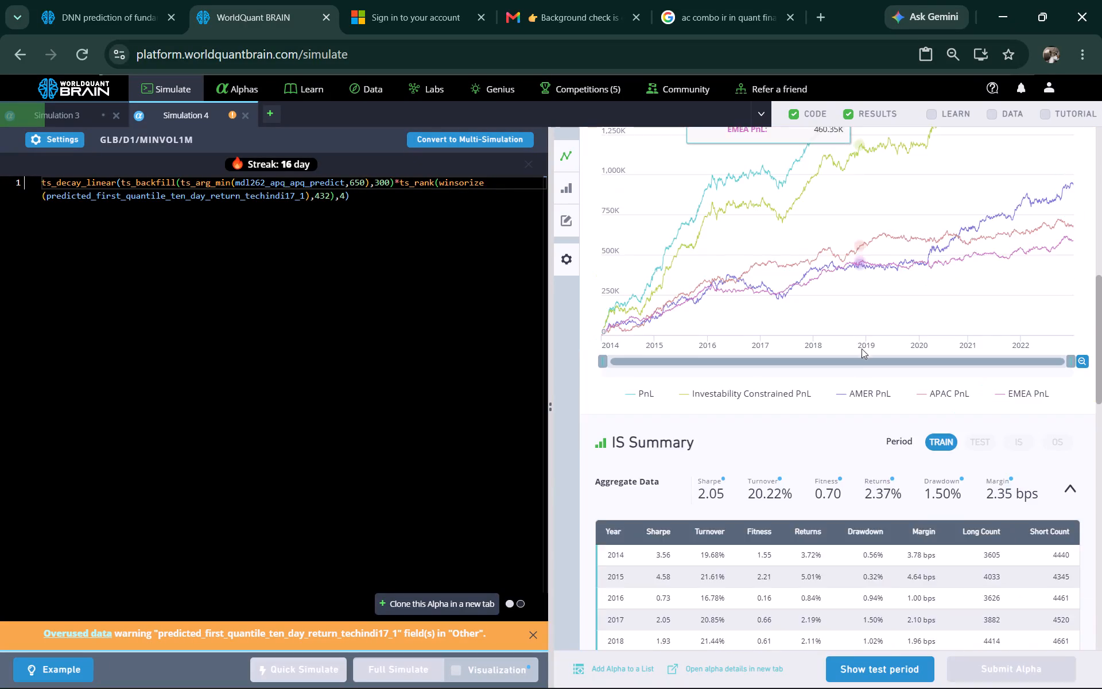
scroll(862, 353, "down", 2)
left_click(866, 673)
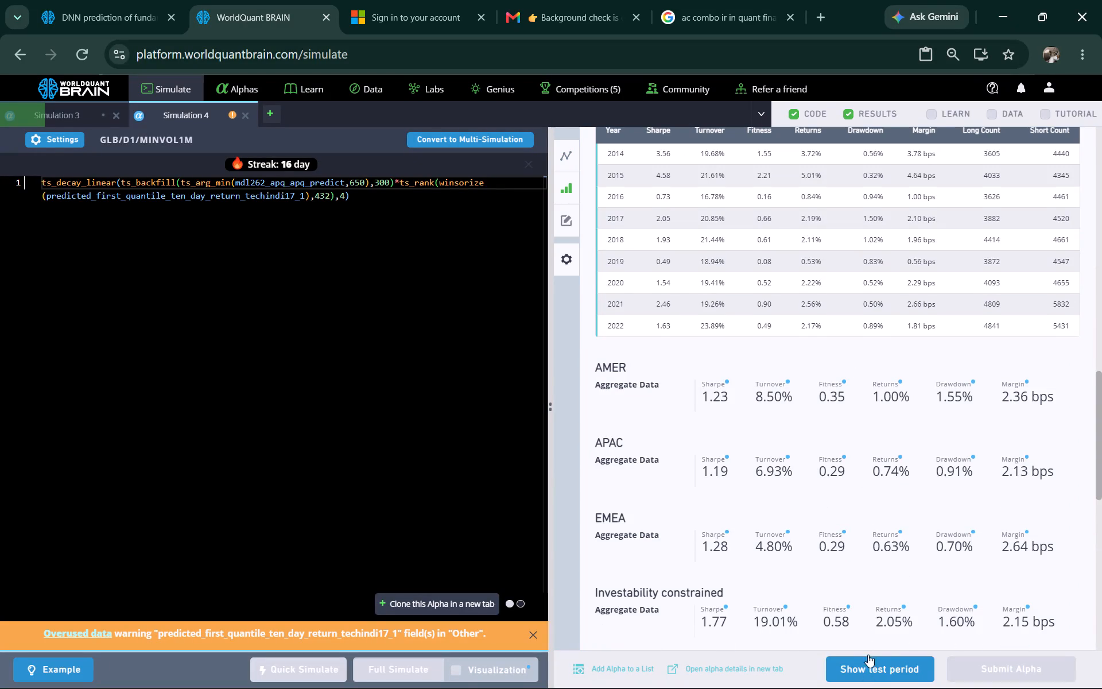
scroll(840, 482, "down", 5)
scroll(840, 482, "up", 2)
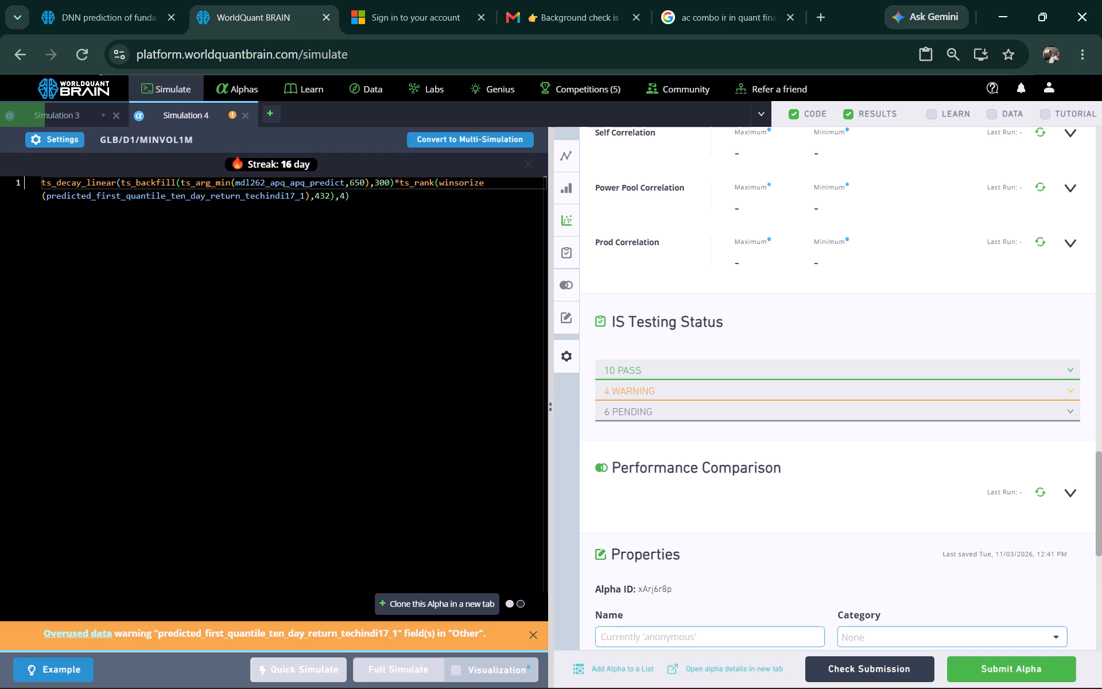
left_click(810, 393)
left_click(891, 382)
Browse the model262 dataset's fields from page 21 back to page 17 and copy the field name mdl262_trkdpitpredictiveebit_mad_pred.
left_click(84, 22)
scroll(268, 335, "down", 2)
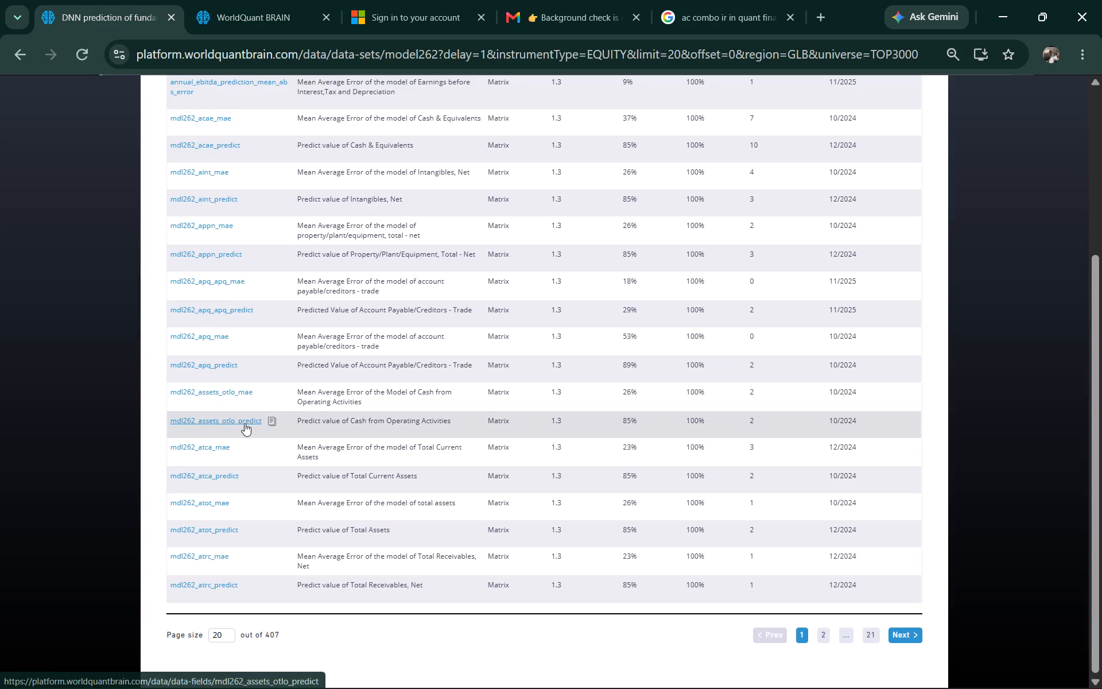
scroll(600, 439, "down", 4)
left_click(871, 636)
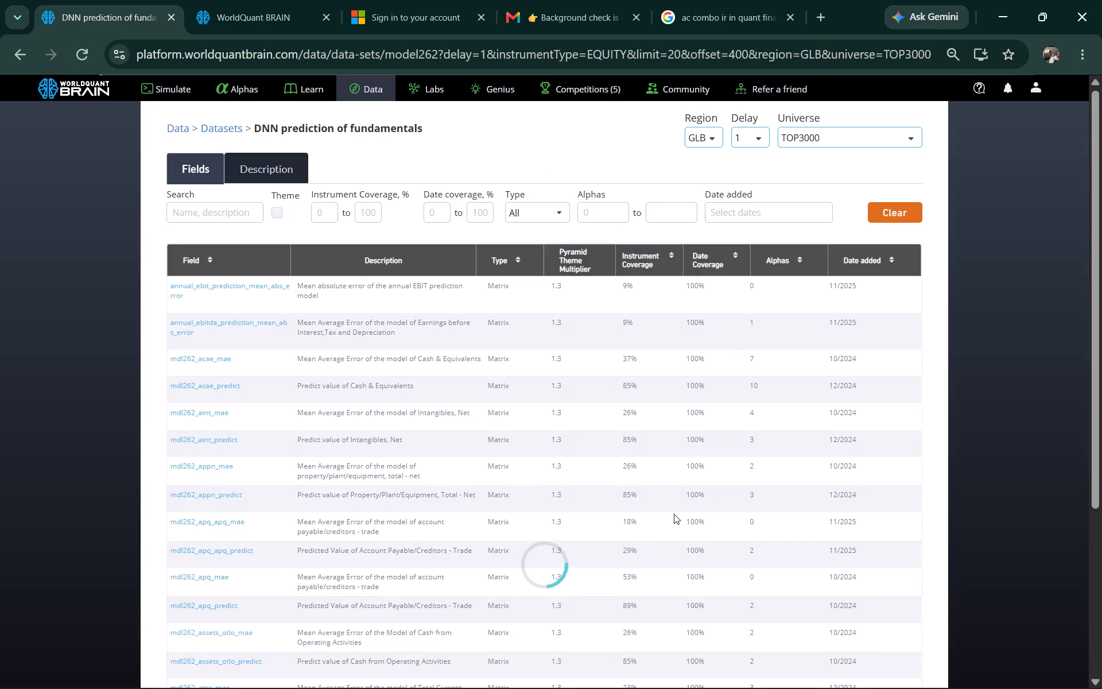
scroll(407, 287, "down", 3)
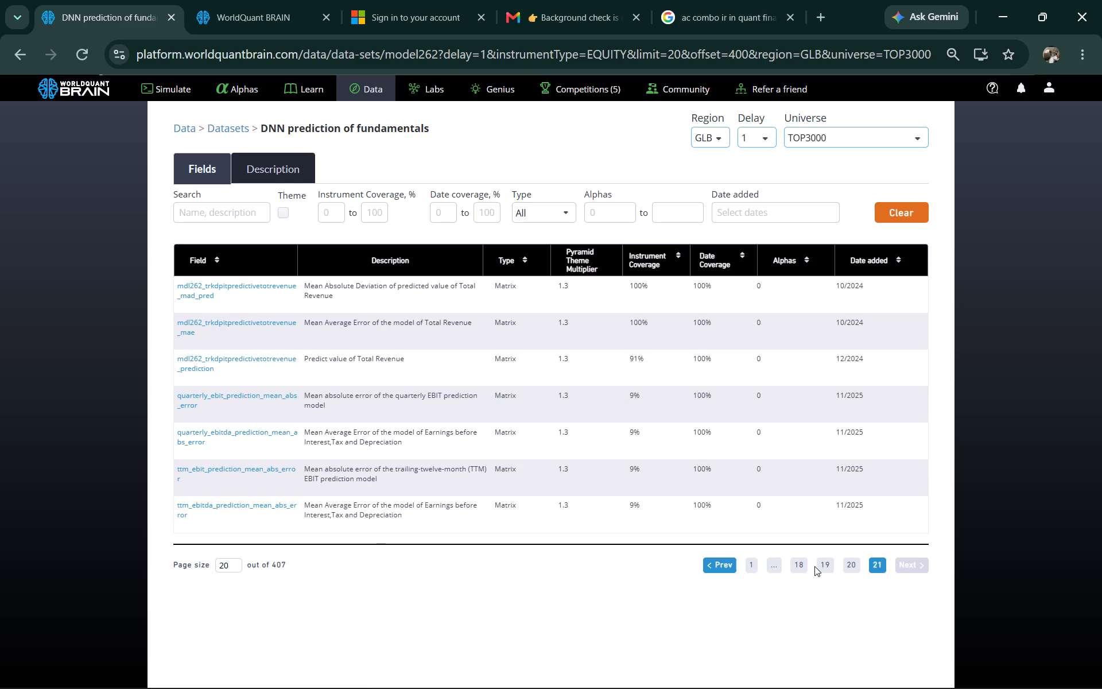
left_click(855, 566)
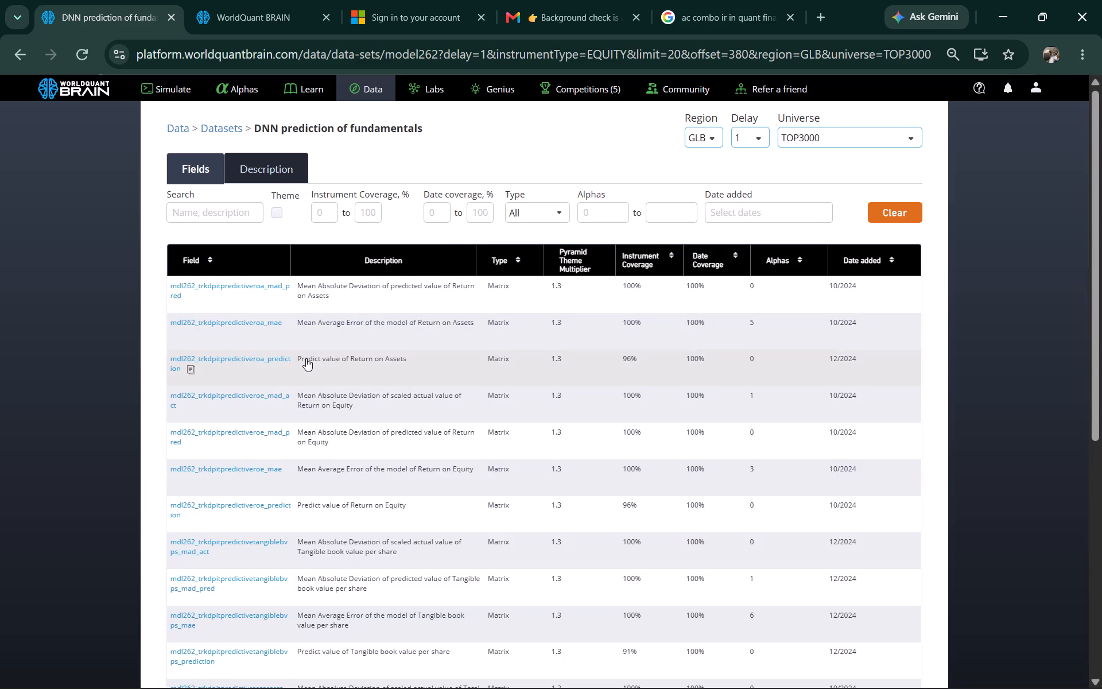
scroll(301, 357, "down", 5)
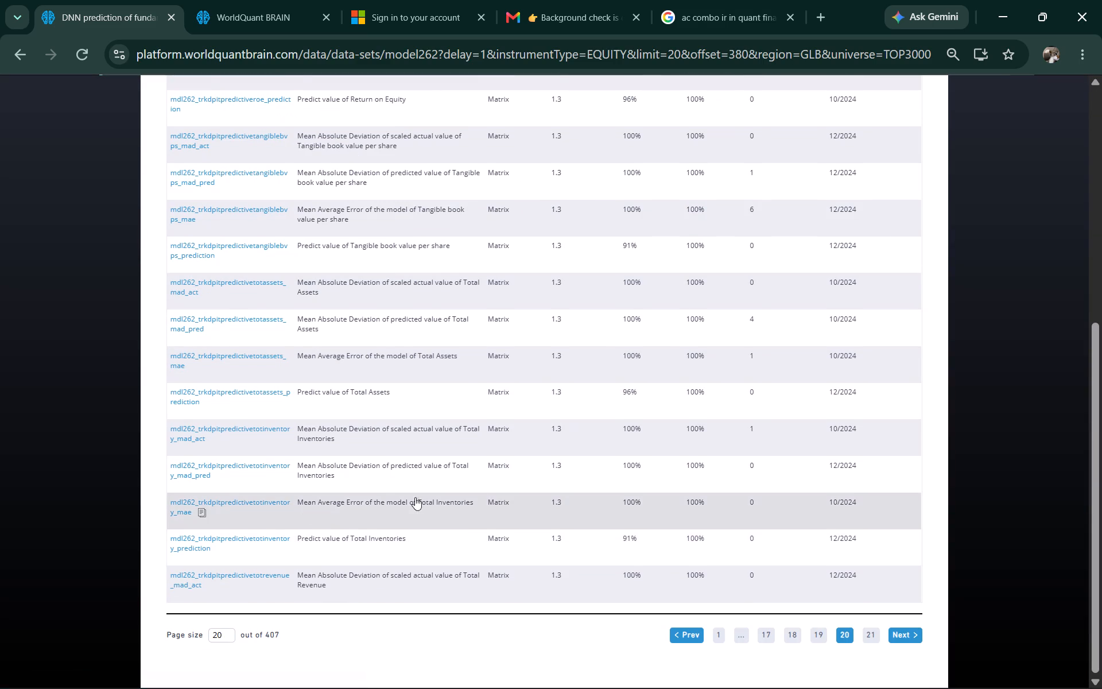
scroll(484, 495, "up", 2)
scroll(765, 611, "down", 2)
left_click(824, 633)
scroll(282, 412, "down", 3)
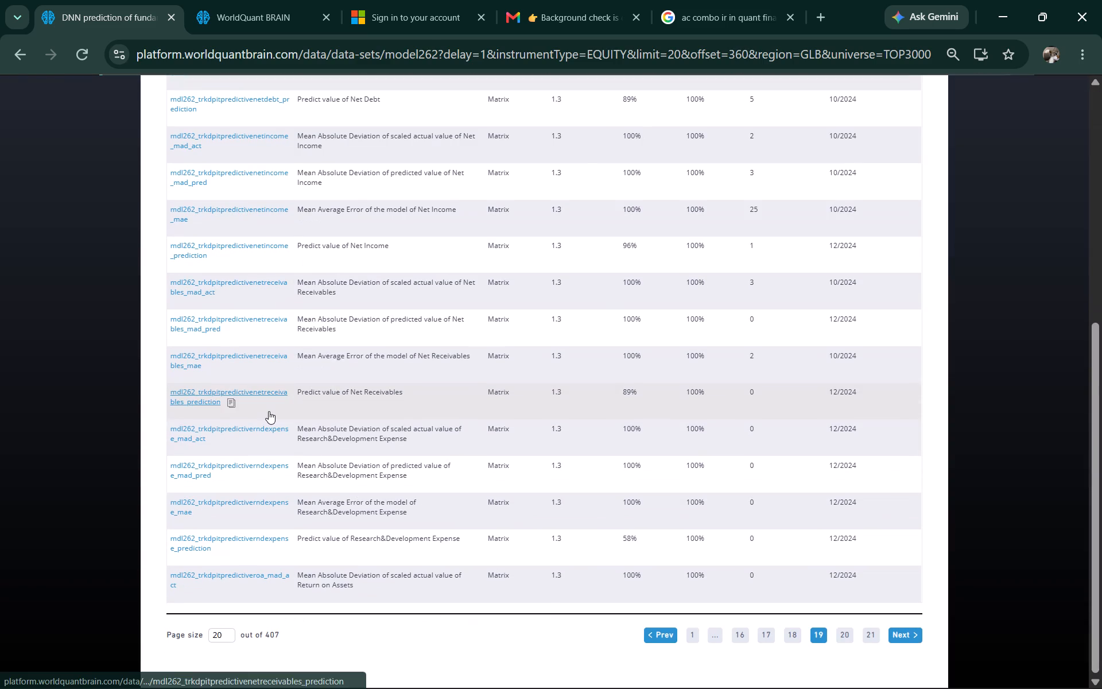
scroll(207, 374, "down", 1)
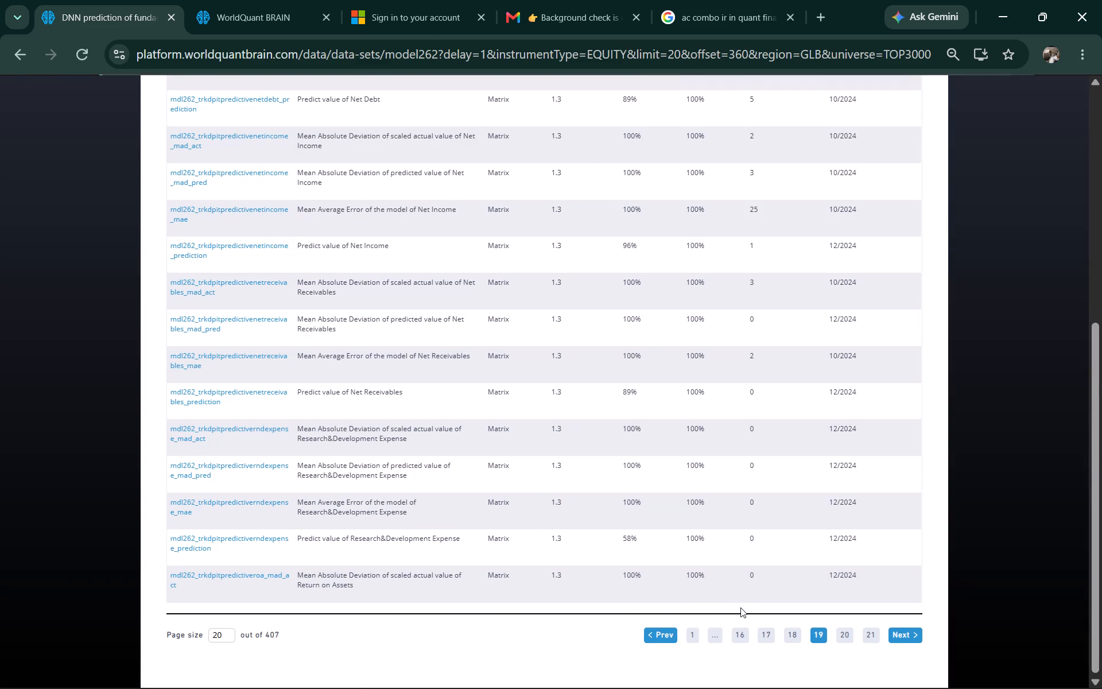
left_click(791, 632)
scroll(246, 373, "down", 3)
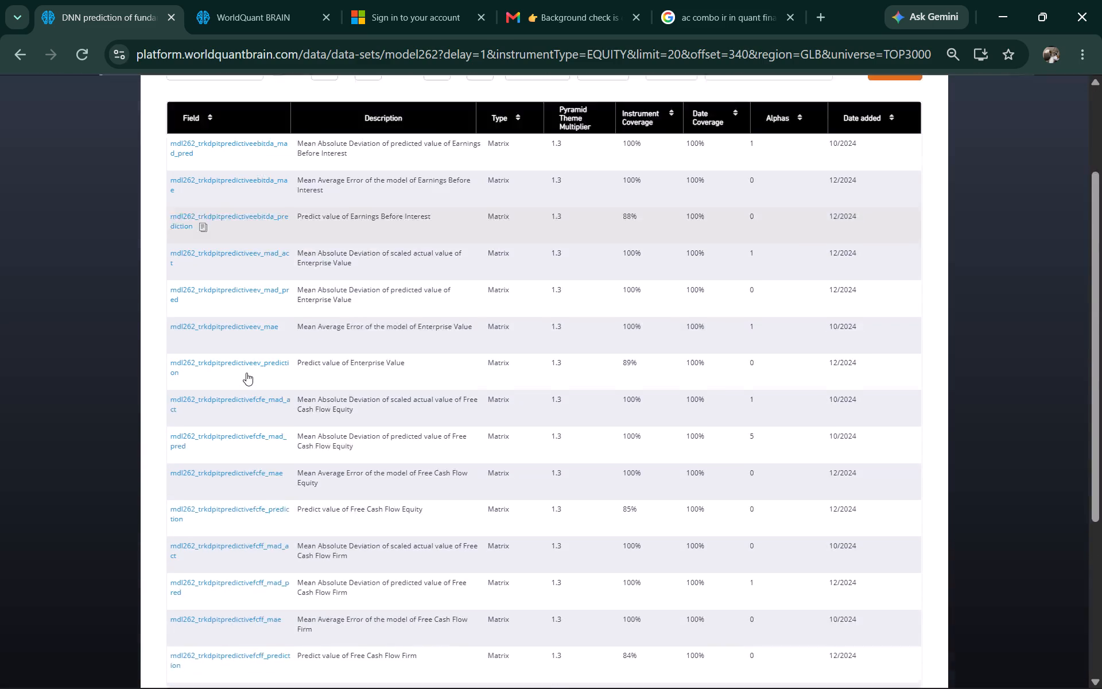
scroll(246, 373, "down", 4)
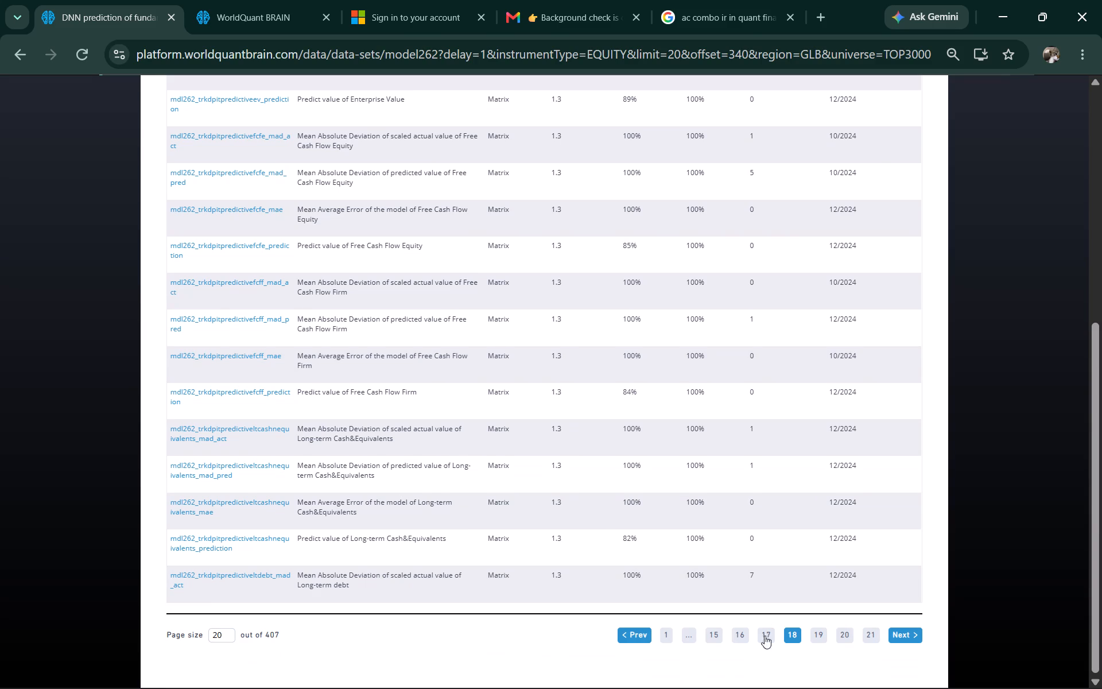
left_click(765, 641)
scroll(238, 326, "down", 3)
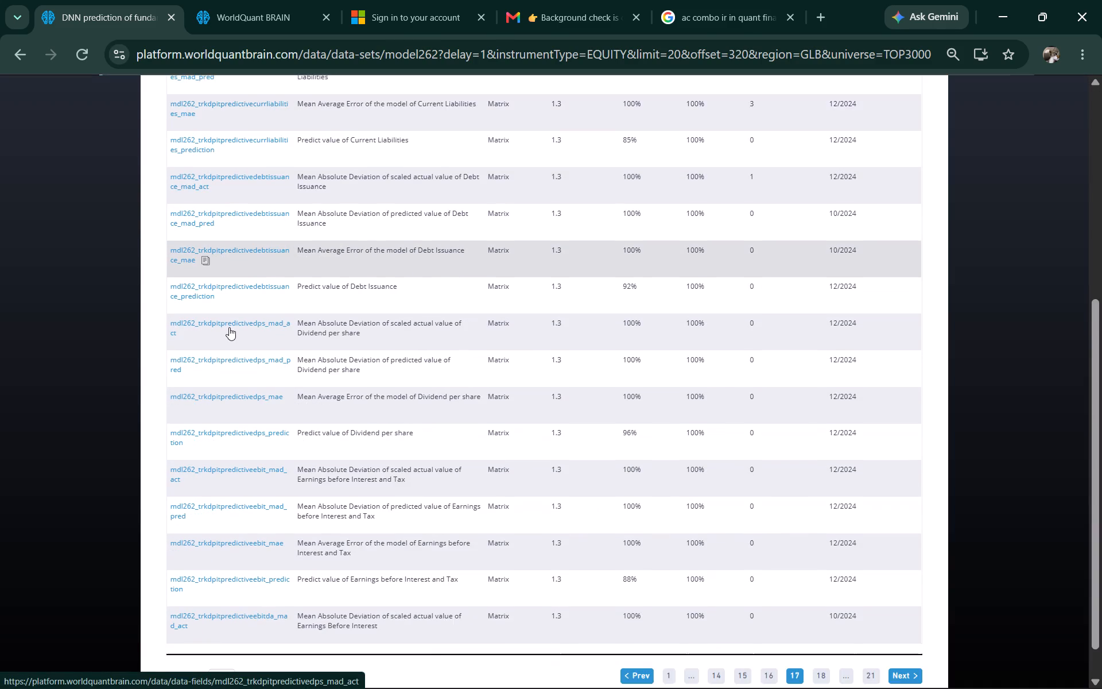
scroll(229, 332, "down", 3)
left_click(201, 477)
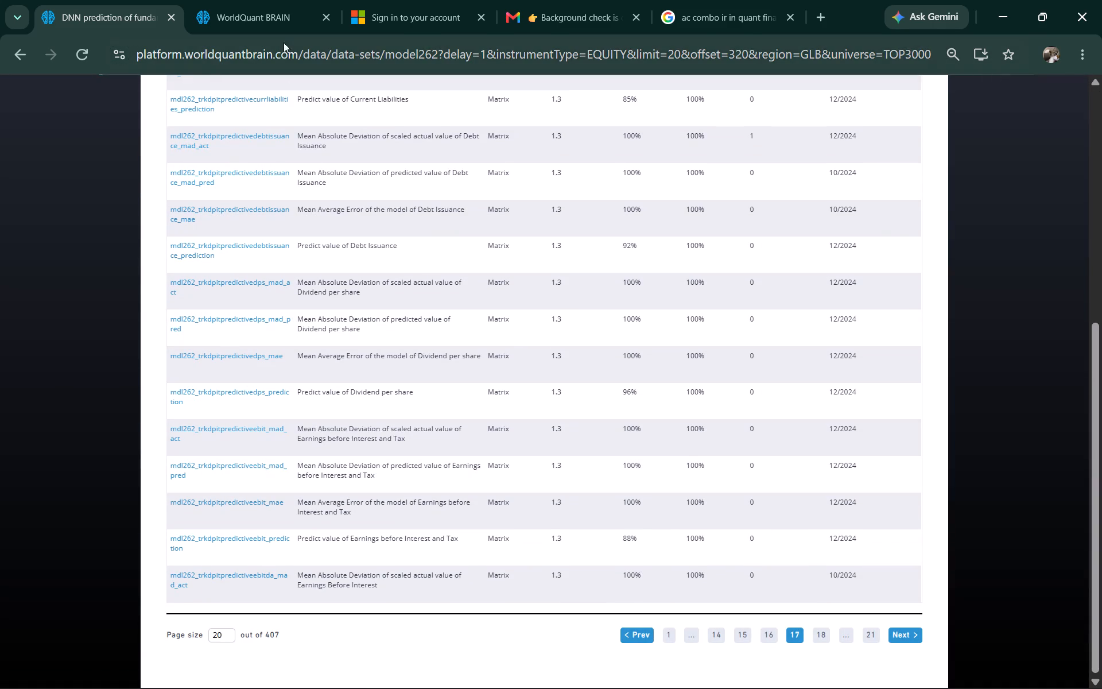
Replace mdl262_apq_apq_predict with mdl262_trkdpitpredictiveebit_mad_pred in the Simulation 4 expression and start a full simulation.
left_click(271, 24)
double_click(258, 183)
right_click(259, 181)
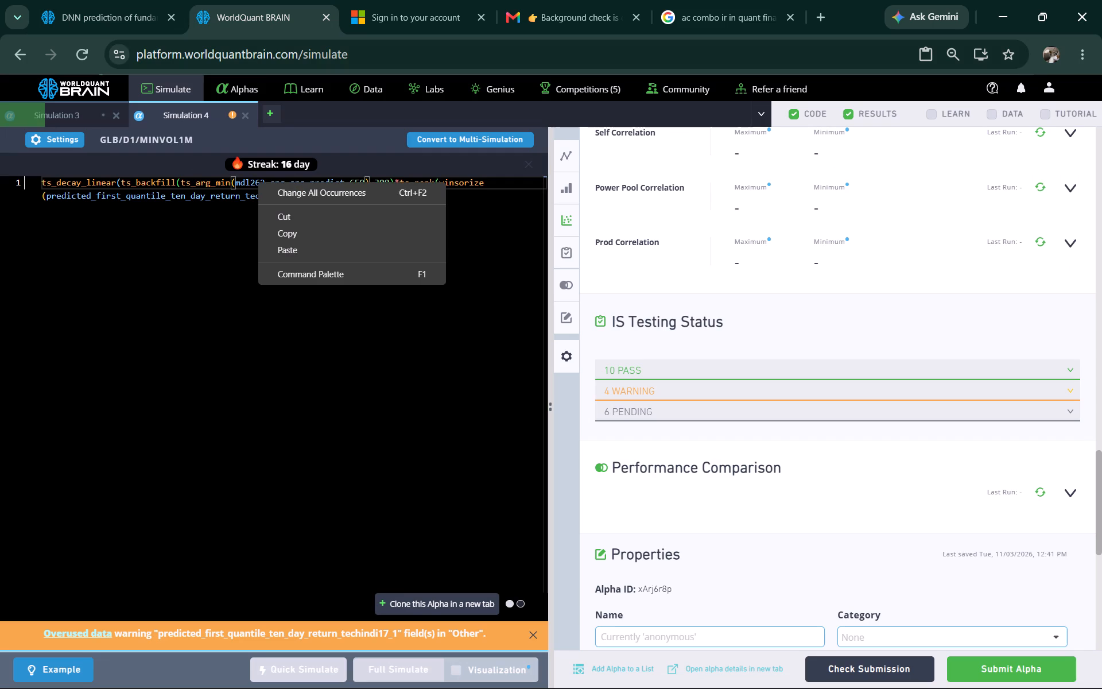
double_click(242, 185)
right_click(242, 185)
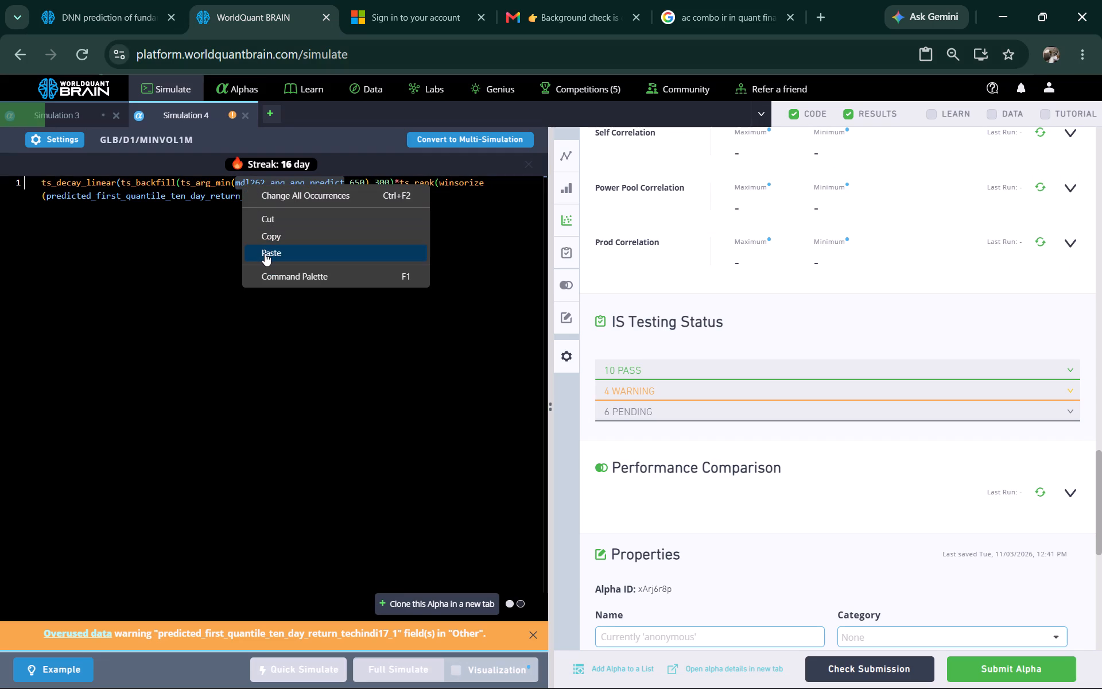
left_click(269, 253)
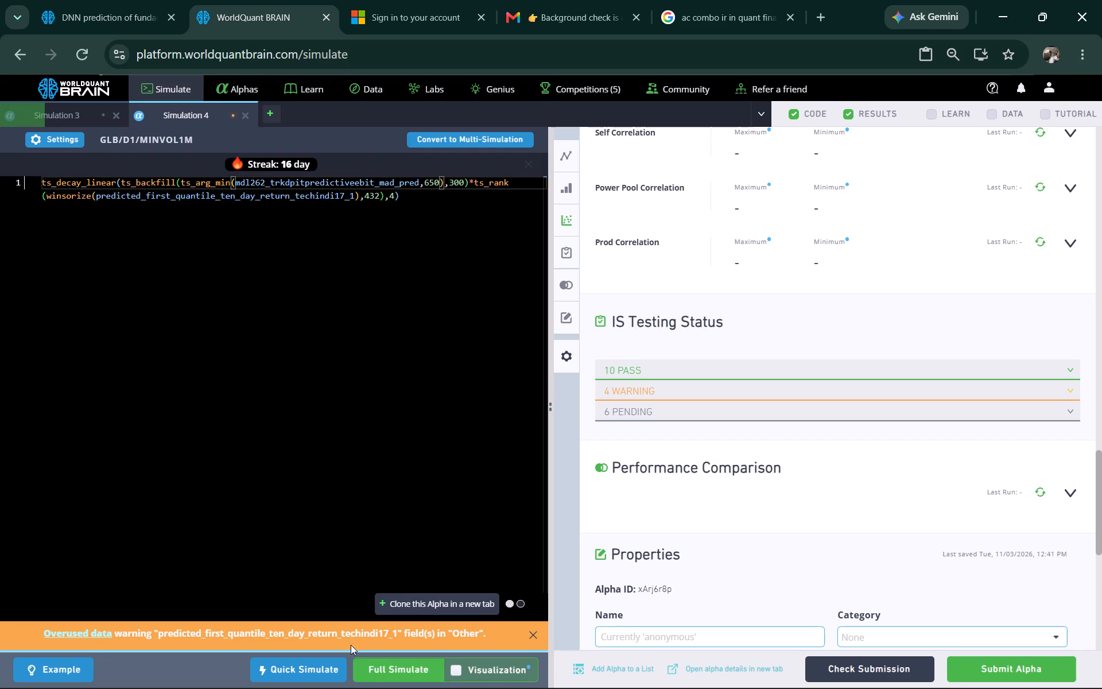
left_click(380, 666)
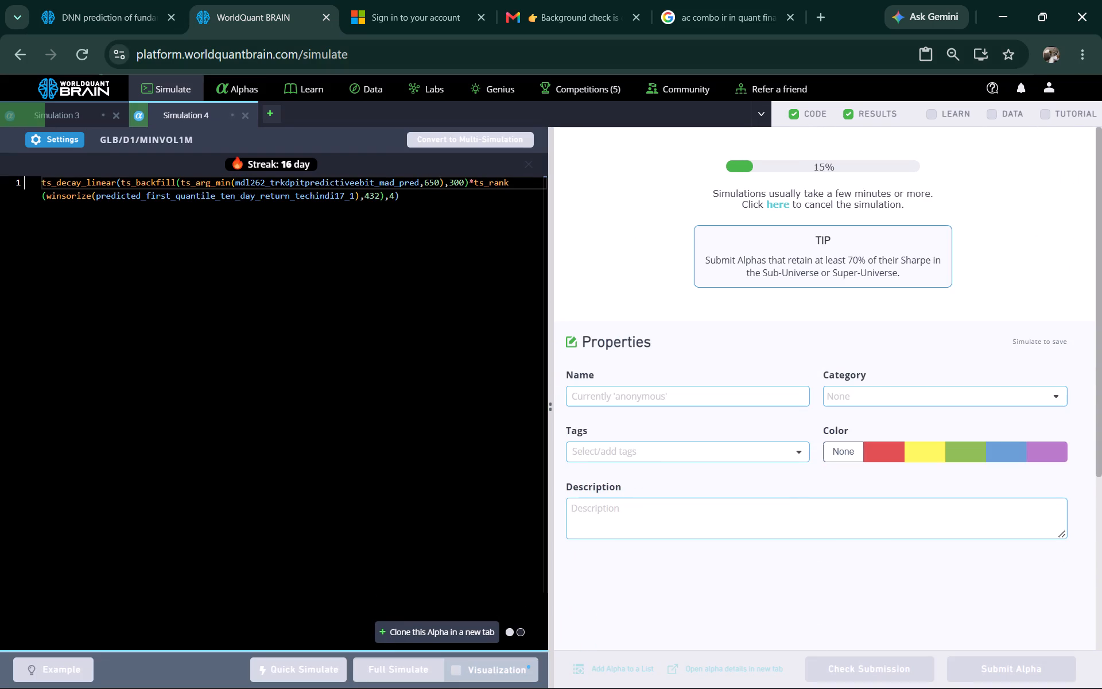
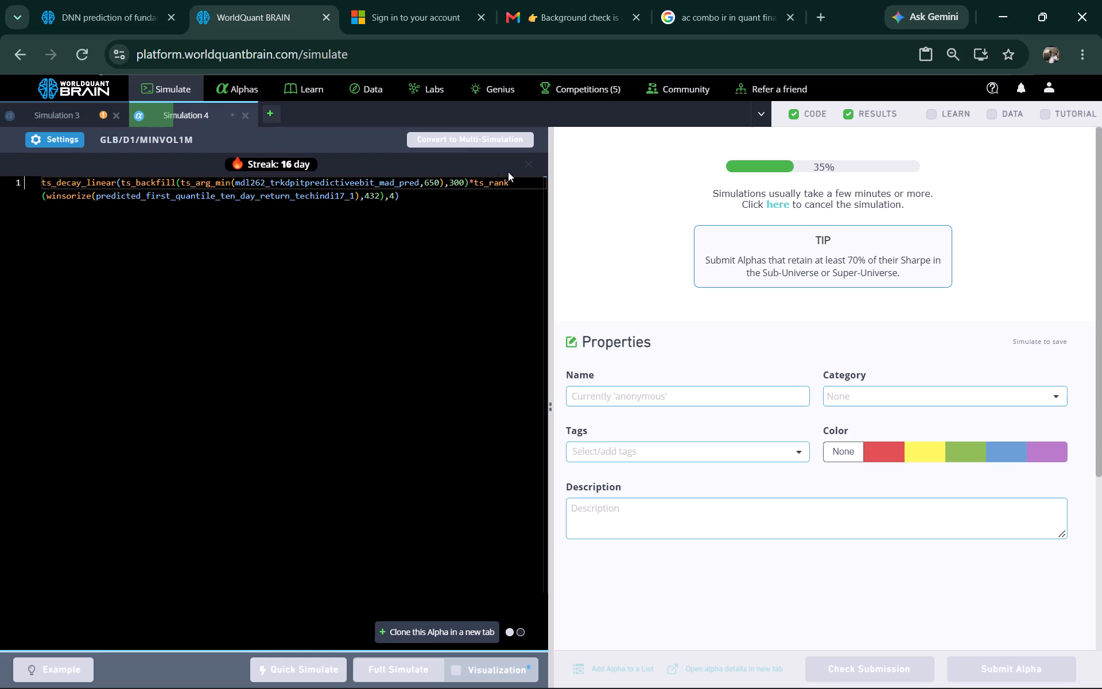
Show the test period for Simulation 3 and run its Prod Correlation and Power Pool Correlation checks.
left_click(29, 107)
scroll(923, 528, "down", 2)
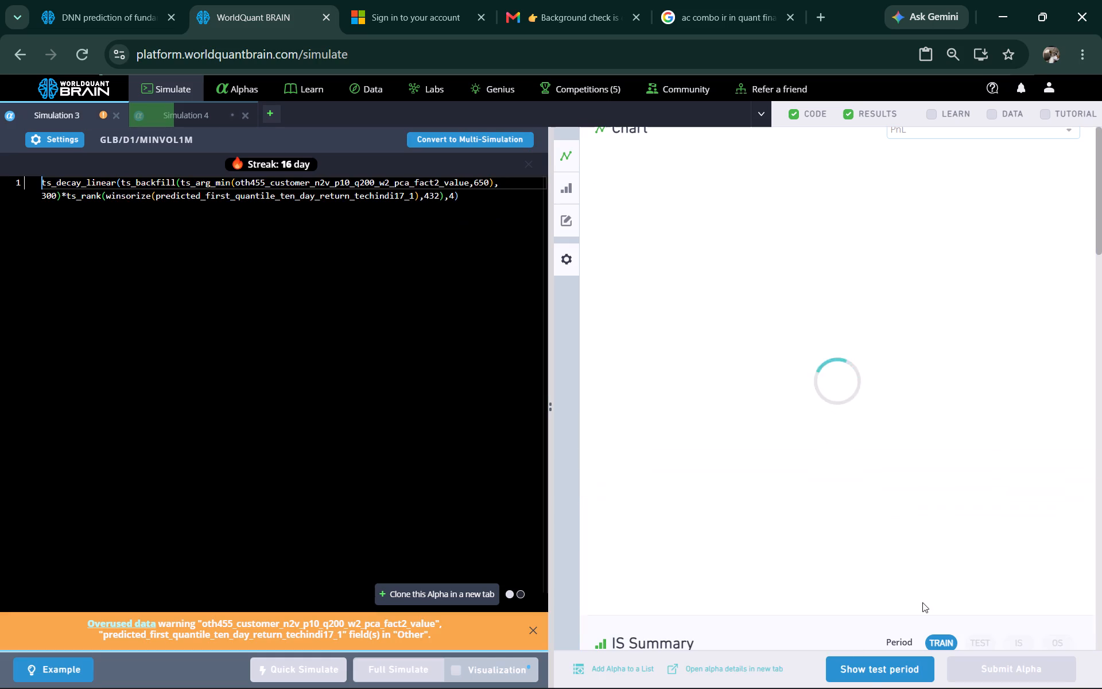
left_click(866, 670)
scroll(902, 376, "down", 5)
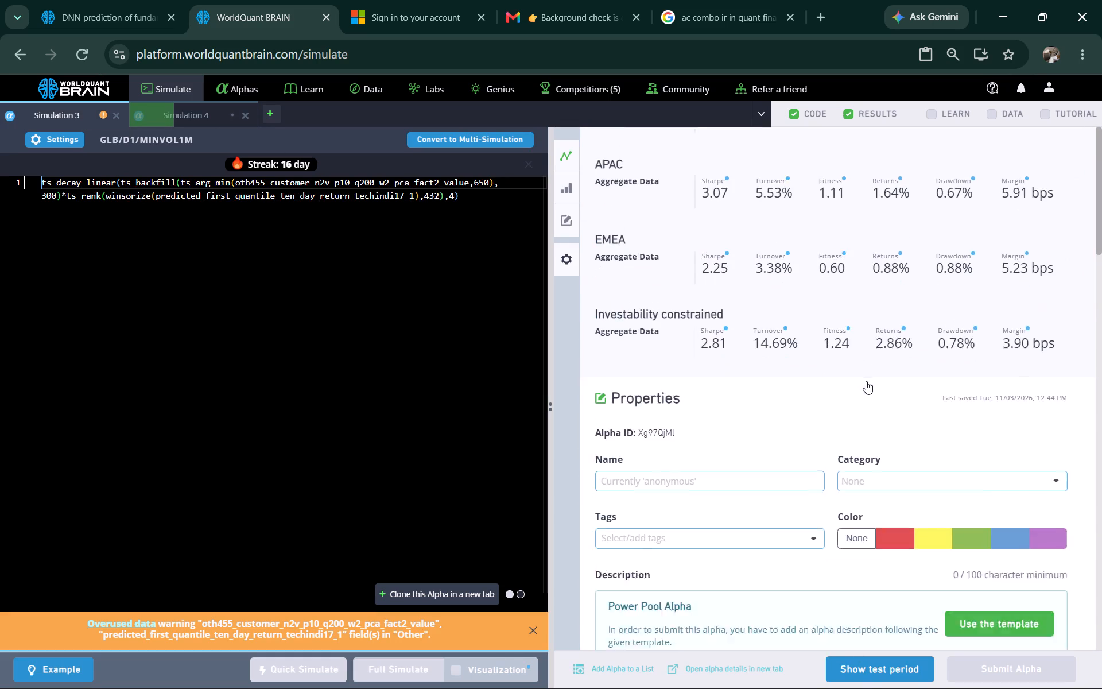
scroll(866, 382, "down", 2)
scroll(750, 365, "up", 1)
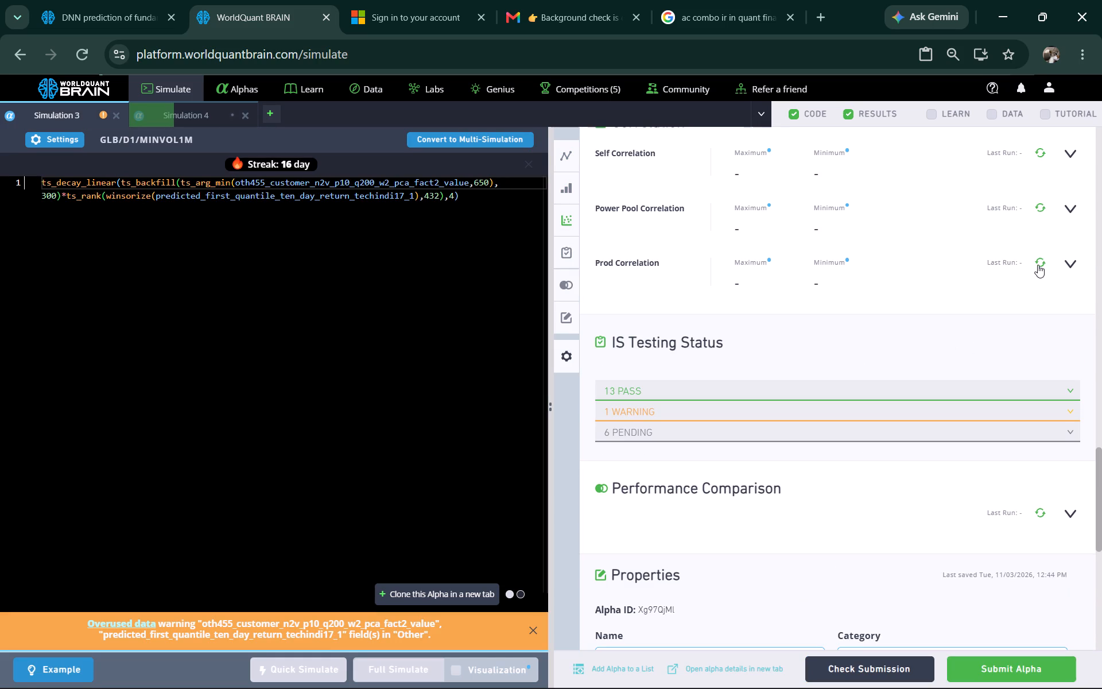
left_click(1038, 265)
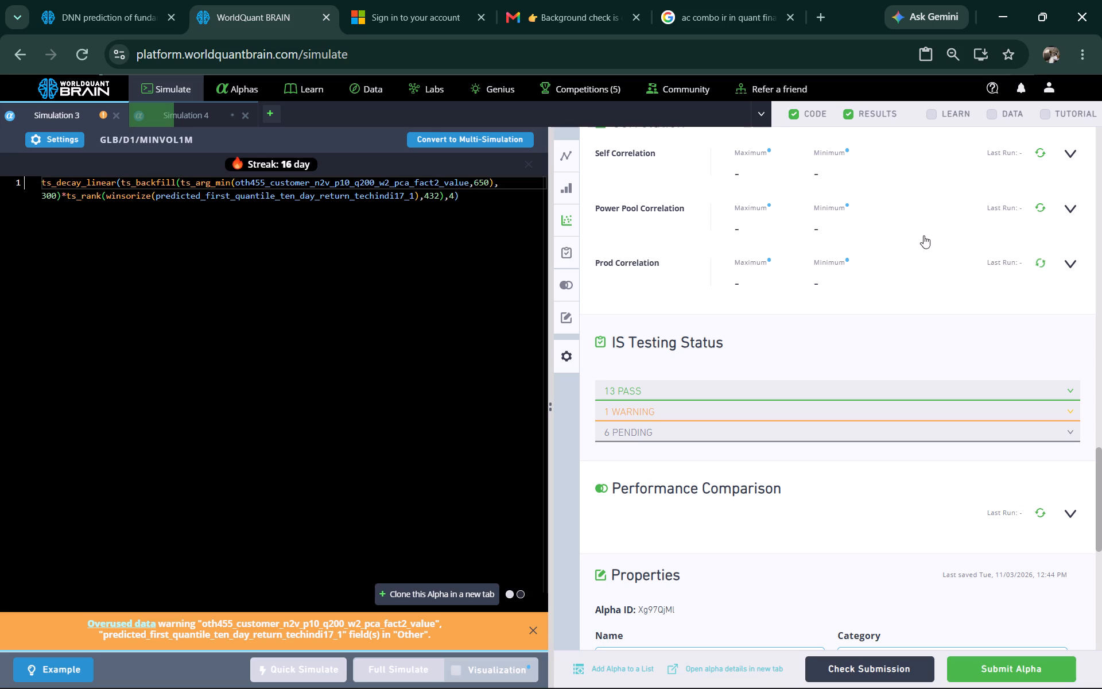
left_click(1042, 206)
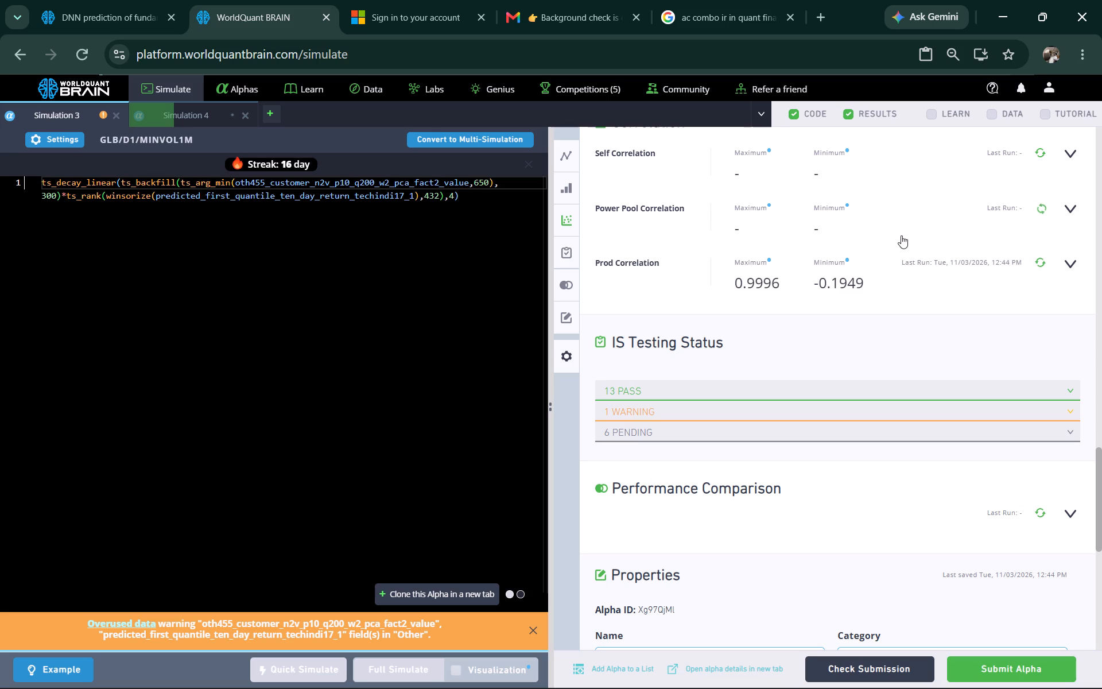
Go back to the Messages announcements and open the other455 dataset from the GLB/D1 Power Pool Nov'26 theme.
left_click(111, 24)
scroll(703, 200, "up", 3)
left_click(16, 50)
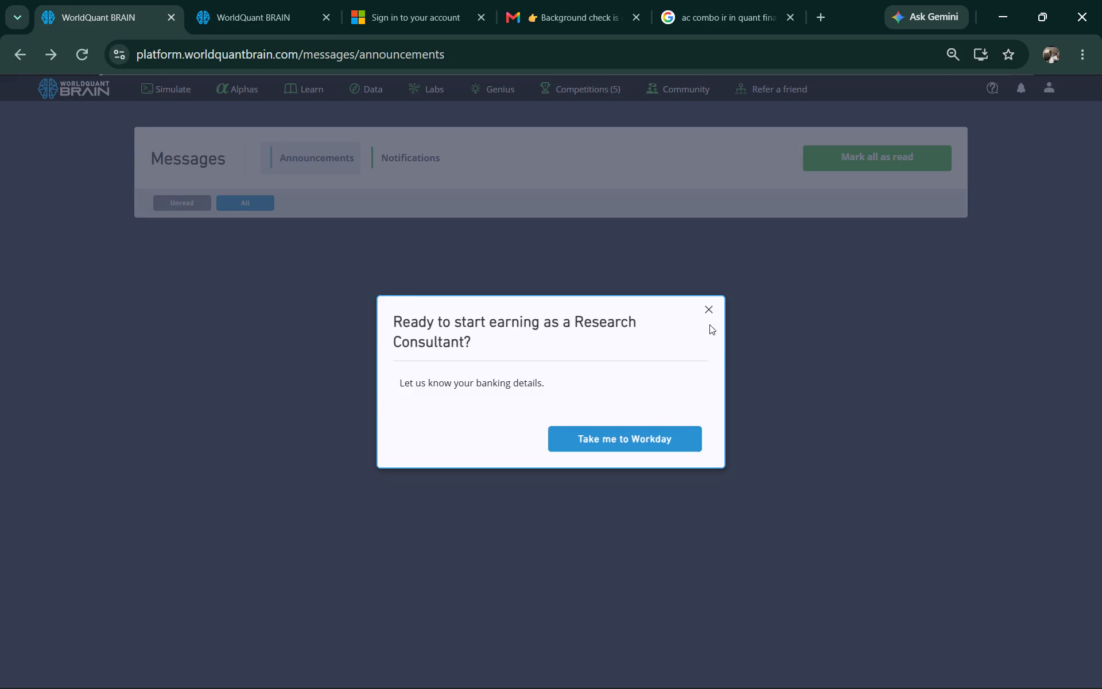
left_click(708, 307)
scroll(586, 371, "down", 6)
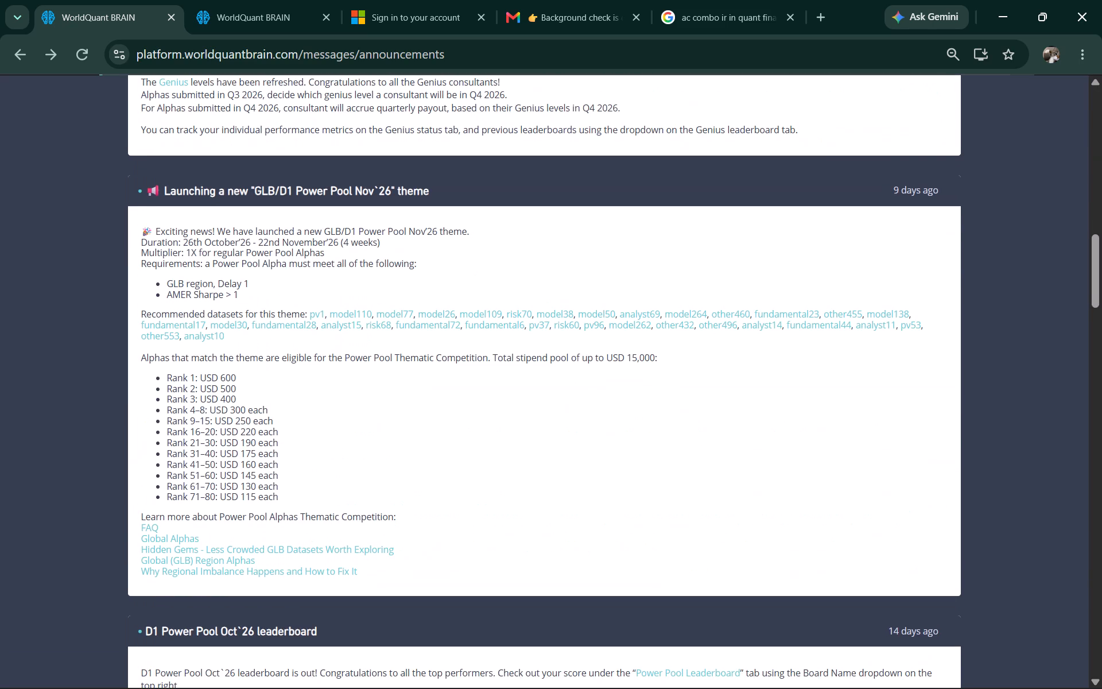
left_click(843, 309)
scroll(159, 285, "down", 3)
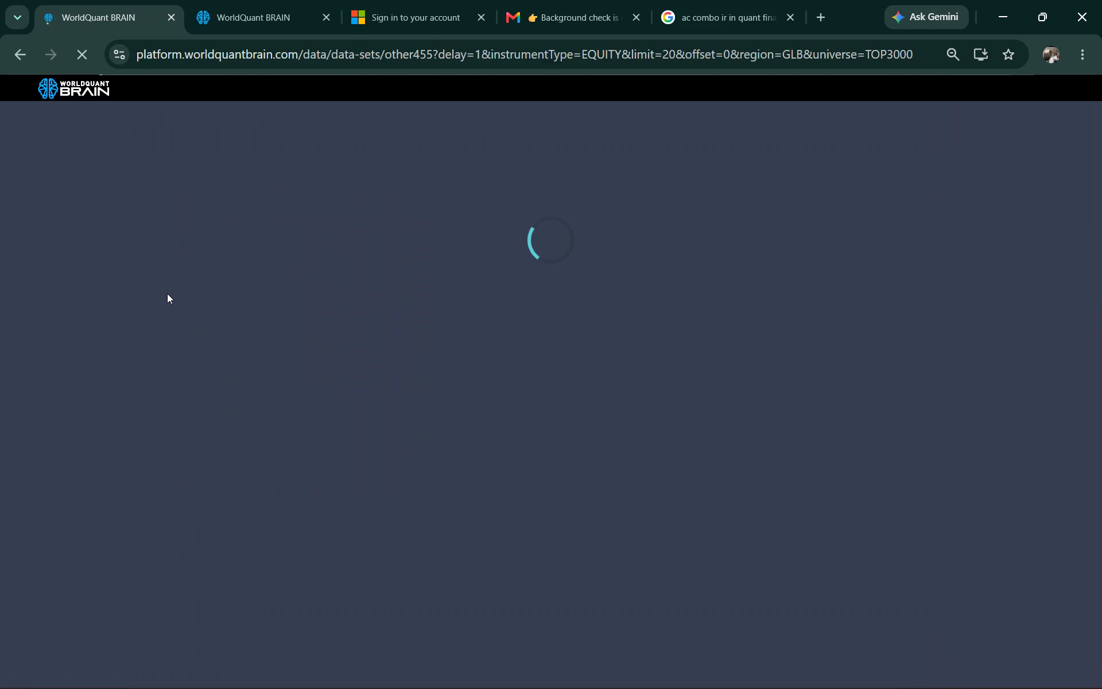
scroll(347, 323, "down", 4)
scroll(460, 314, "down", 1)
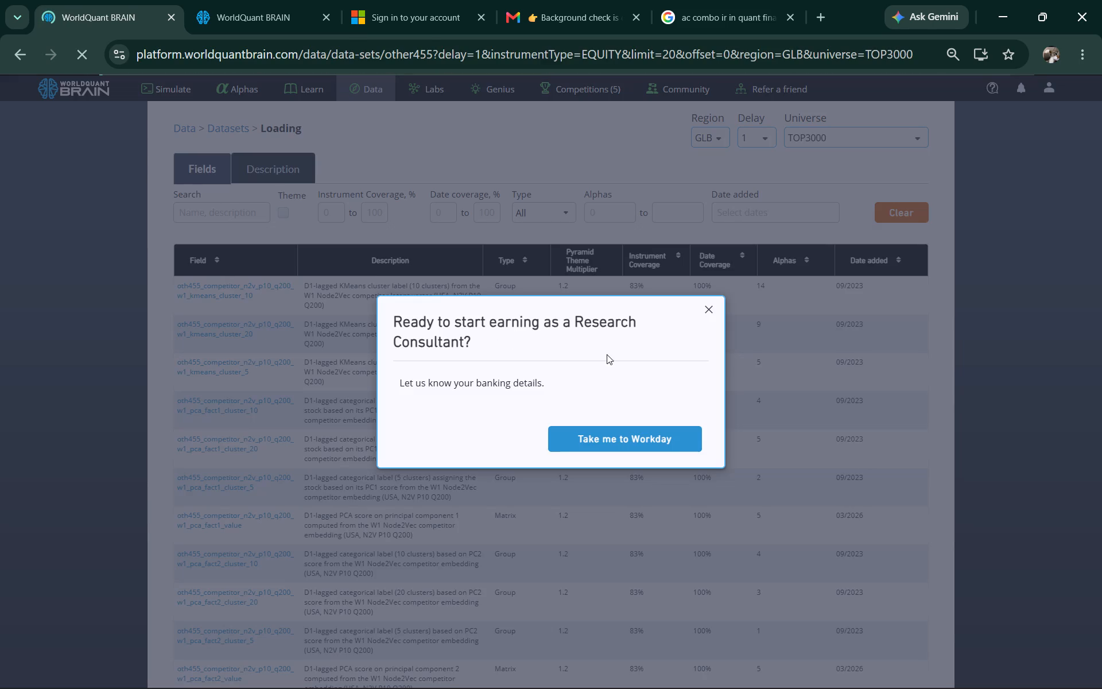
left_click(709, 311)
Filter the other455 fields to at most 5 alphas and copy the field name oth455_relation_roam_w5_pca_fact2_cluster_20 from page 64.
scroll(259, 362, "down", 3)
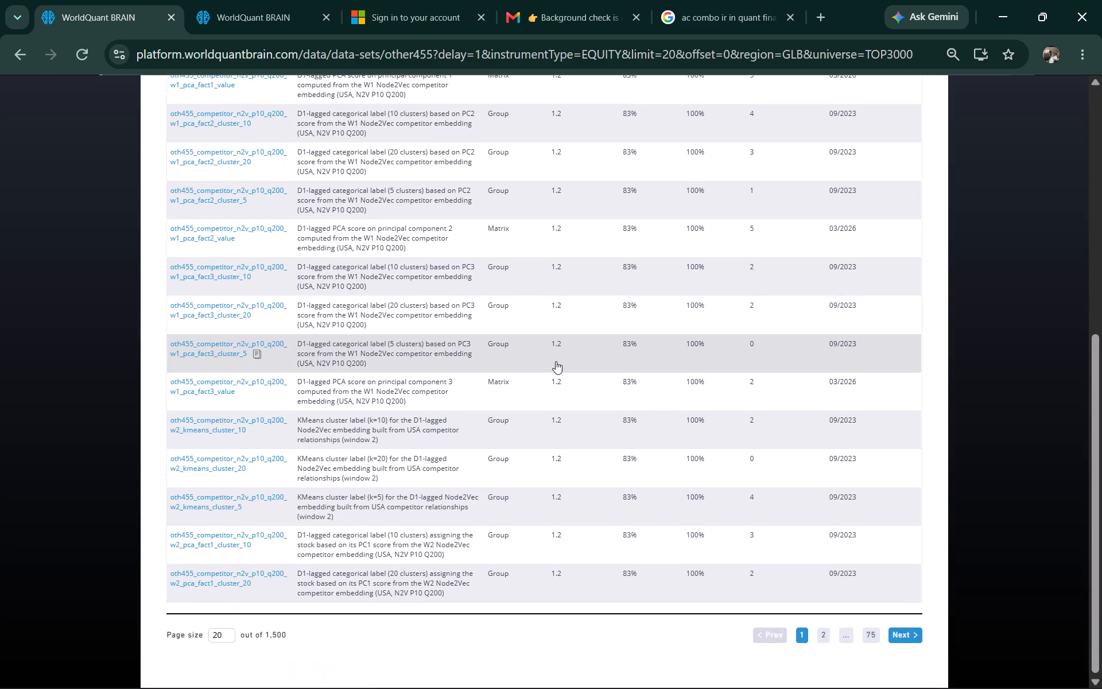
scroll(554, 358, "down", 2)
scroll(576, 409, "up", 4)
left_click(655, 206)
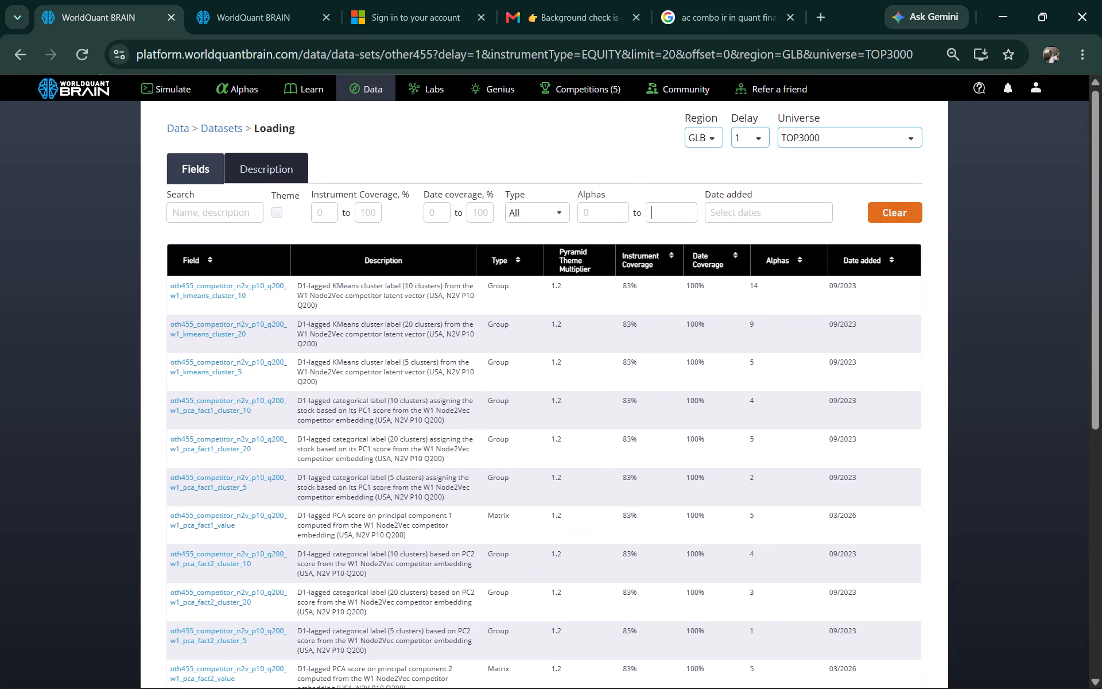
key("5")
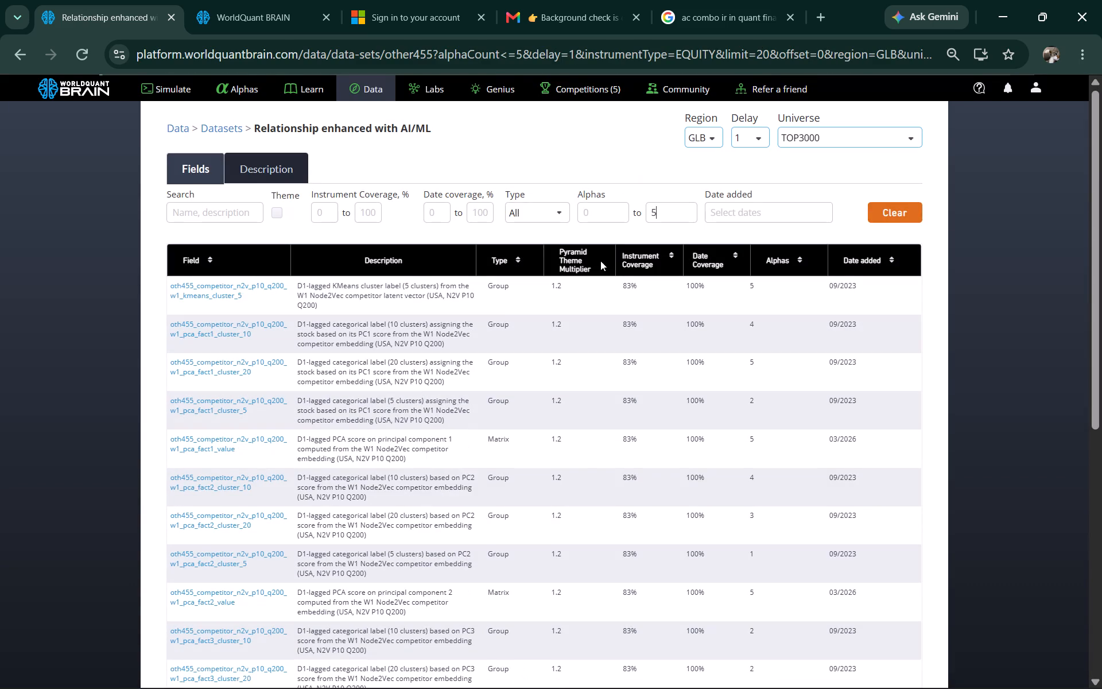
scroll(602, 306, "down", 7)
left_click(874, 639)
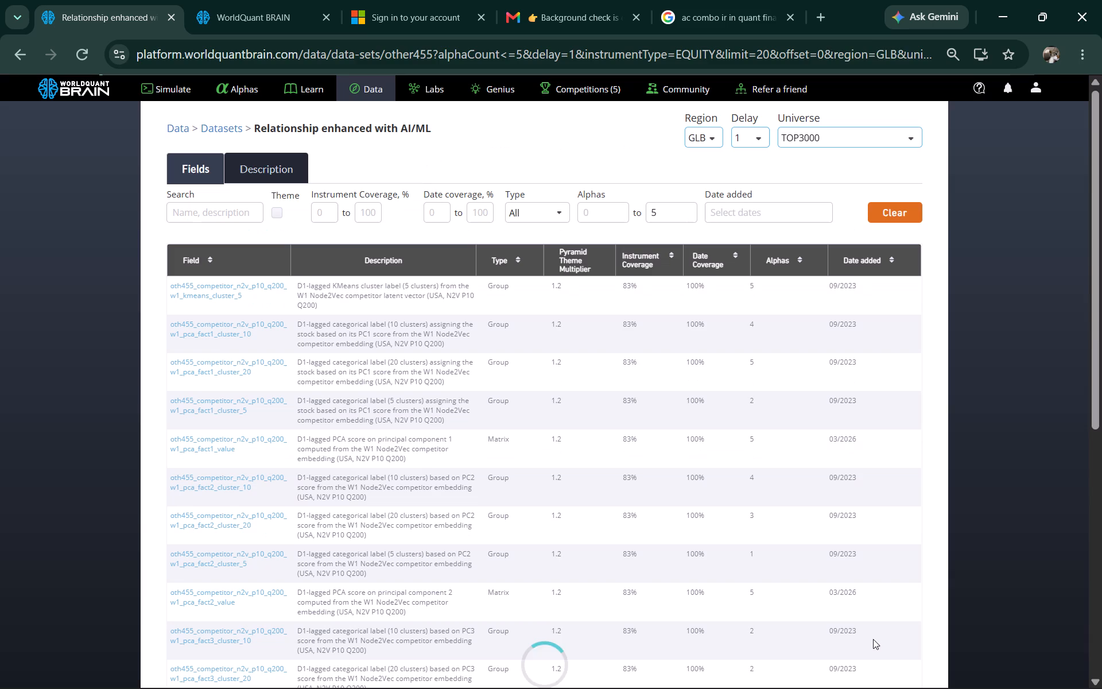
scroll(449, 406, "down", 7)
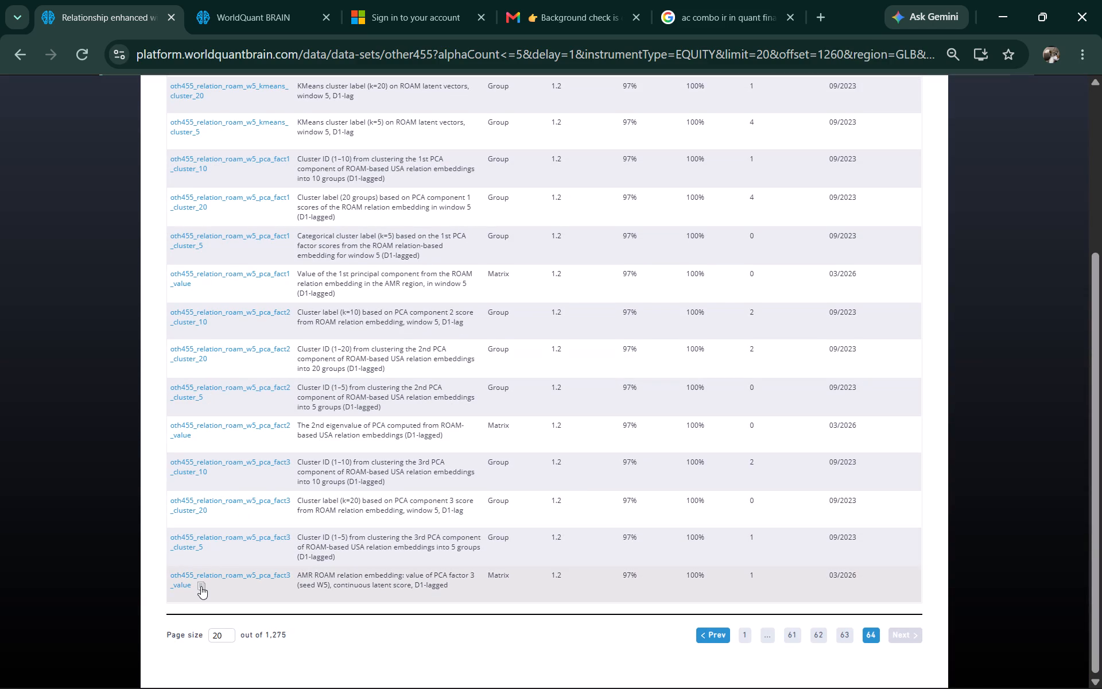
left_click(218, 359)
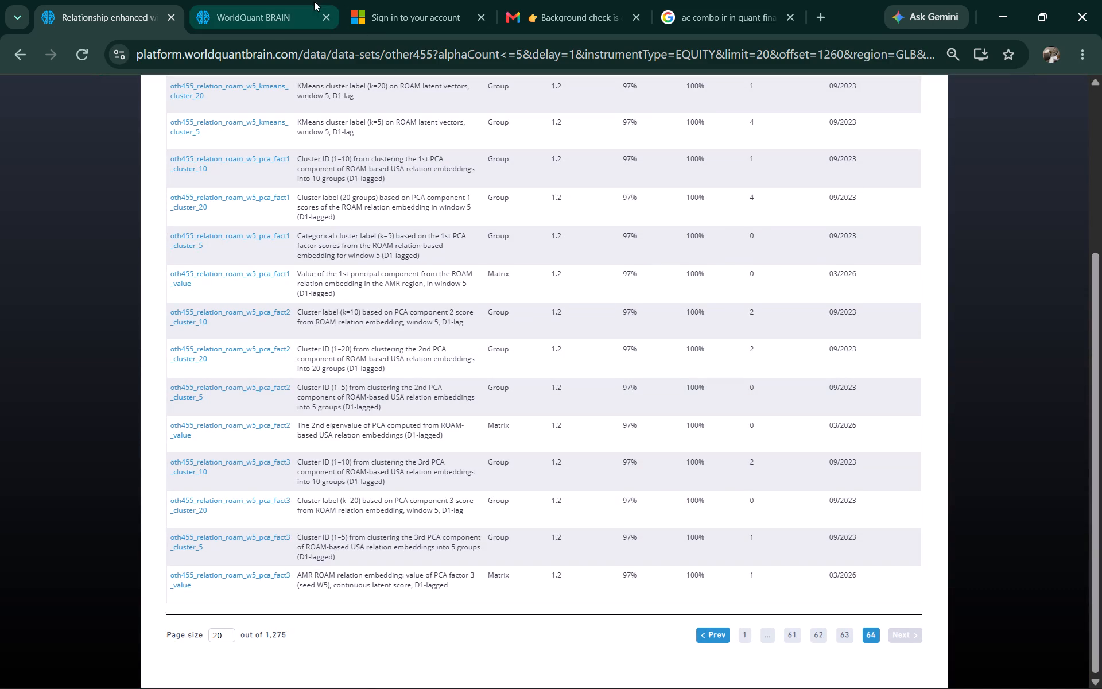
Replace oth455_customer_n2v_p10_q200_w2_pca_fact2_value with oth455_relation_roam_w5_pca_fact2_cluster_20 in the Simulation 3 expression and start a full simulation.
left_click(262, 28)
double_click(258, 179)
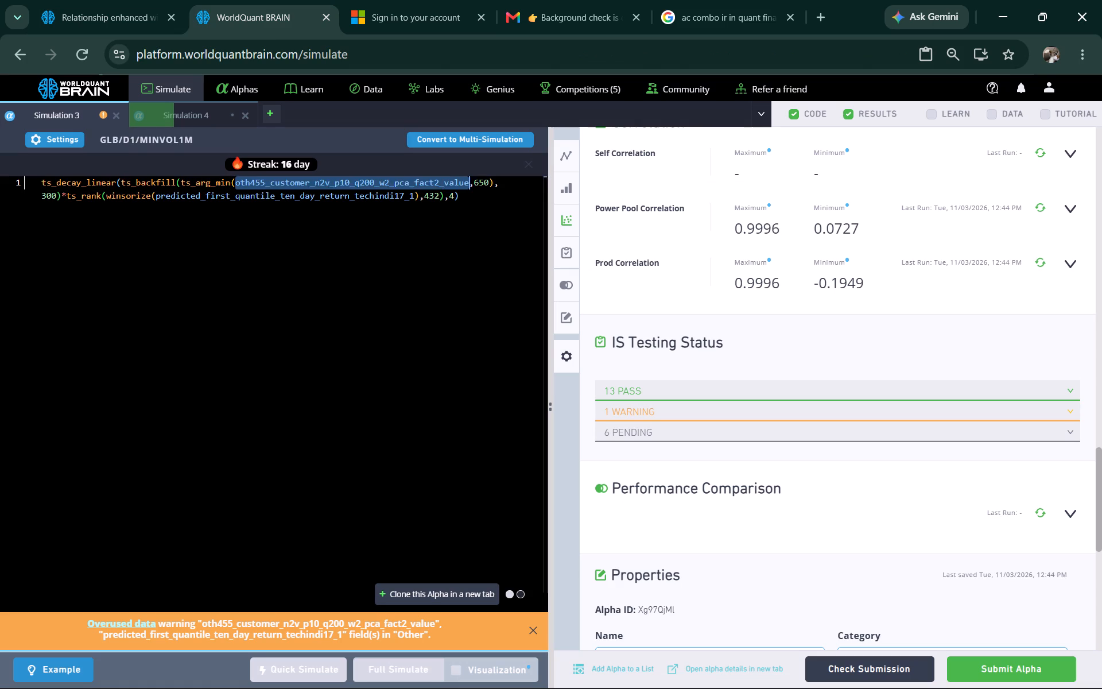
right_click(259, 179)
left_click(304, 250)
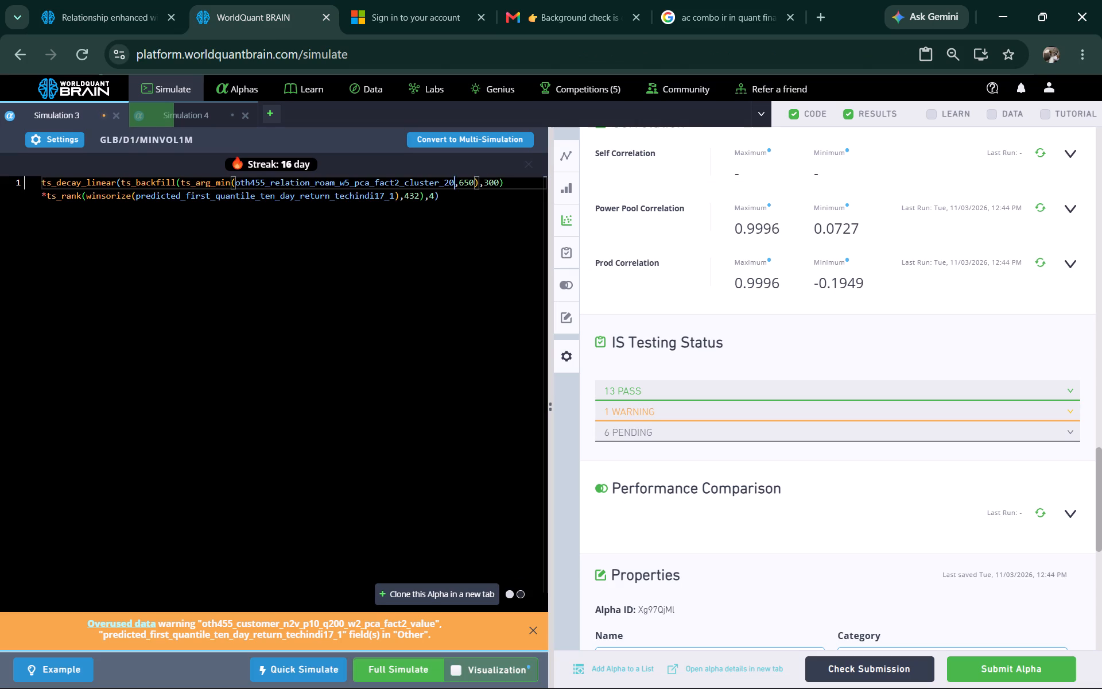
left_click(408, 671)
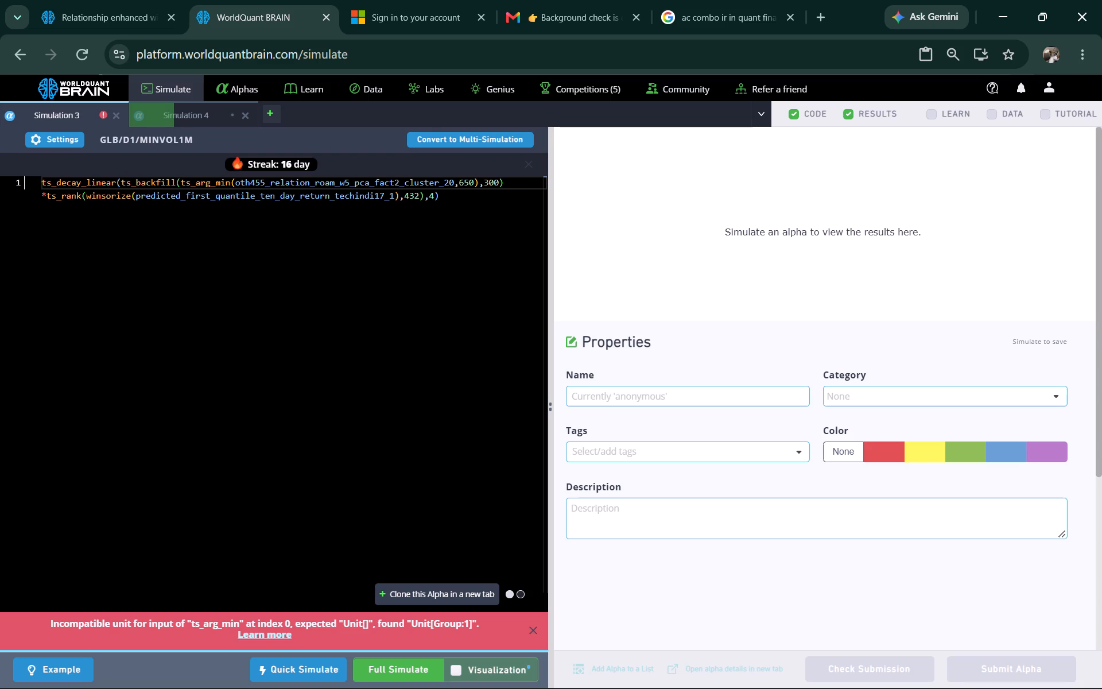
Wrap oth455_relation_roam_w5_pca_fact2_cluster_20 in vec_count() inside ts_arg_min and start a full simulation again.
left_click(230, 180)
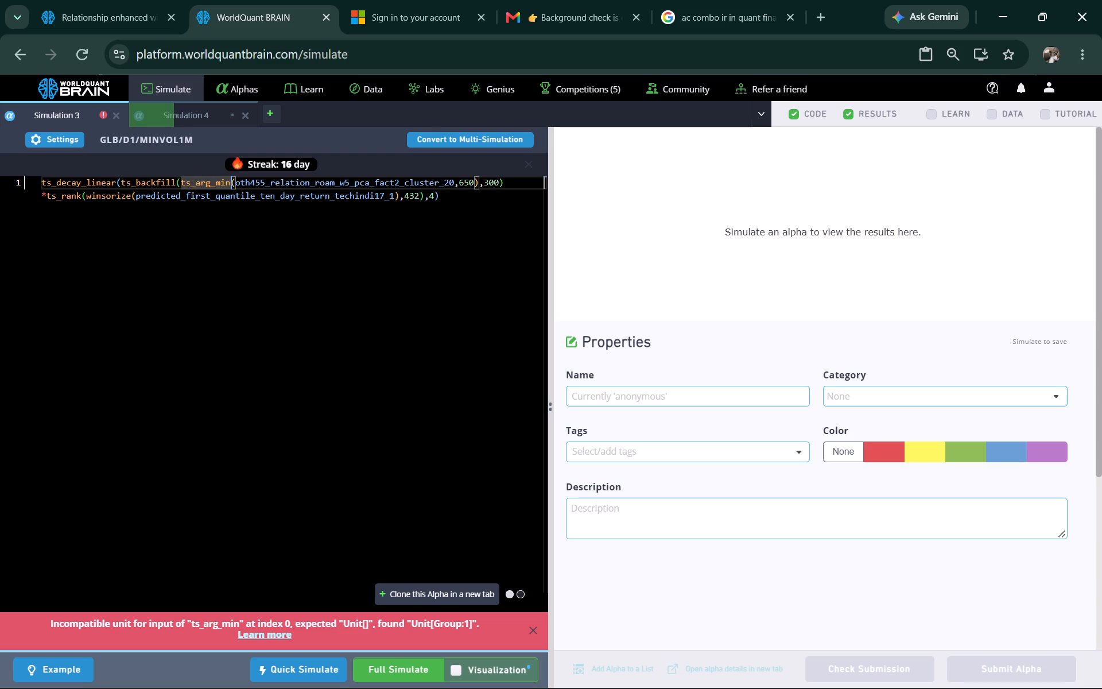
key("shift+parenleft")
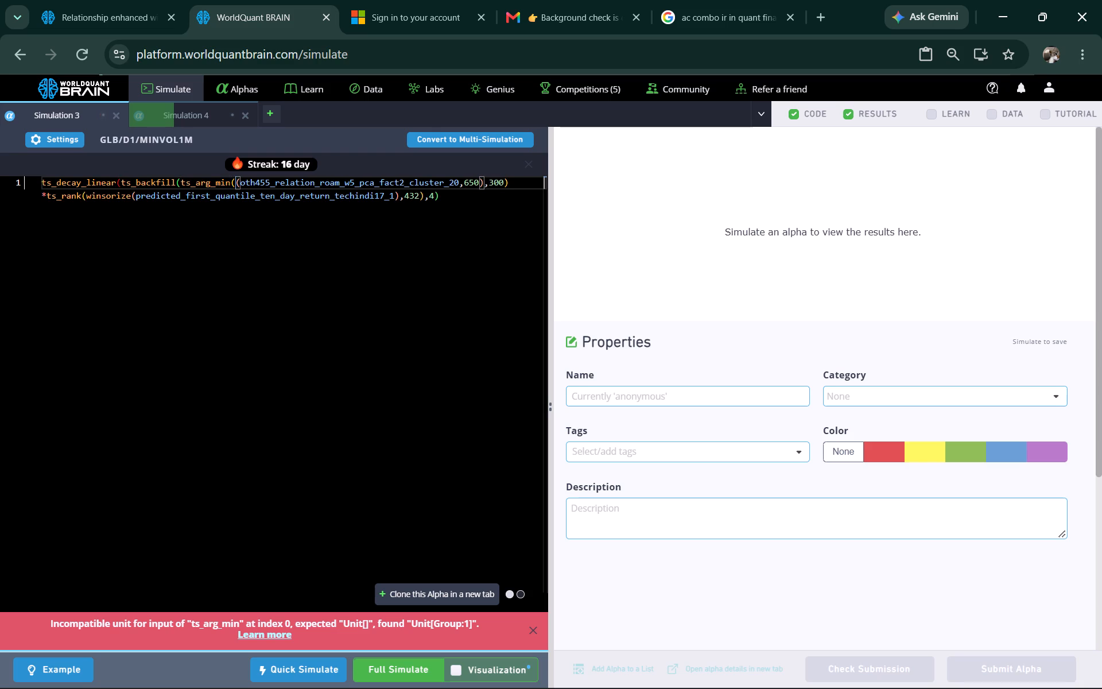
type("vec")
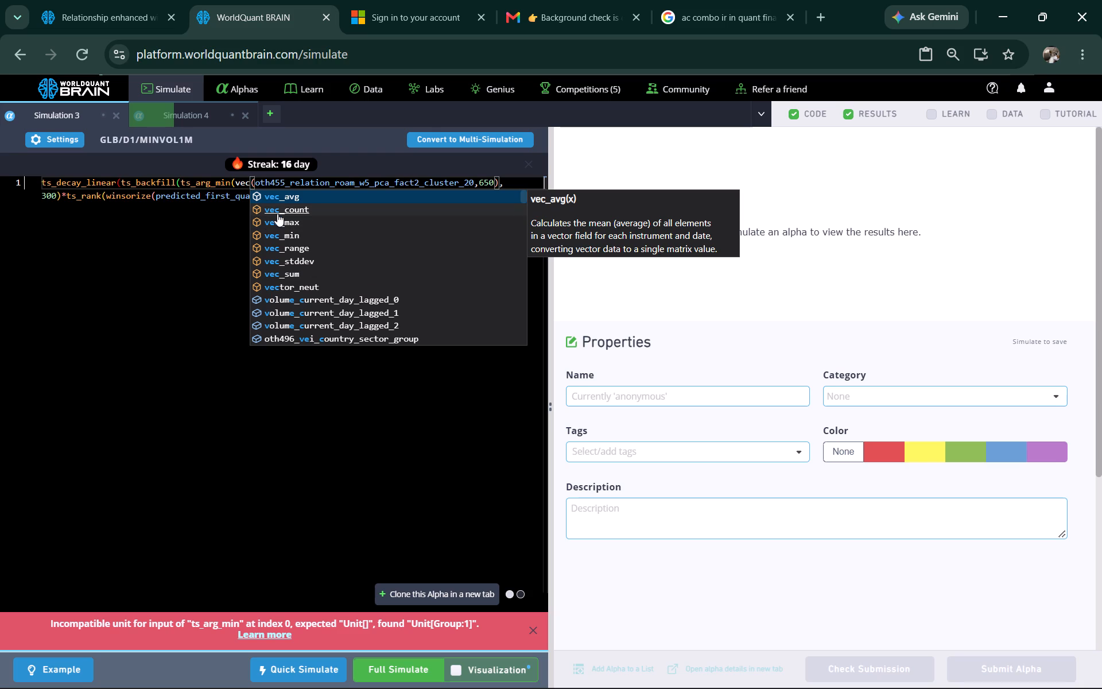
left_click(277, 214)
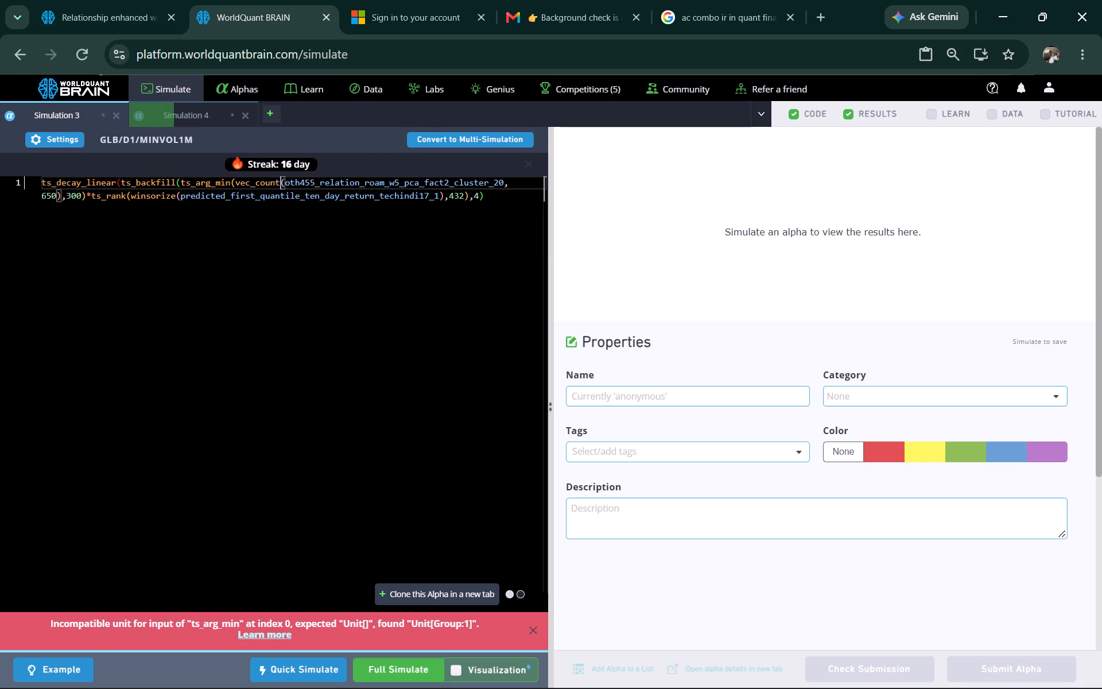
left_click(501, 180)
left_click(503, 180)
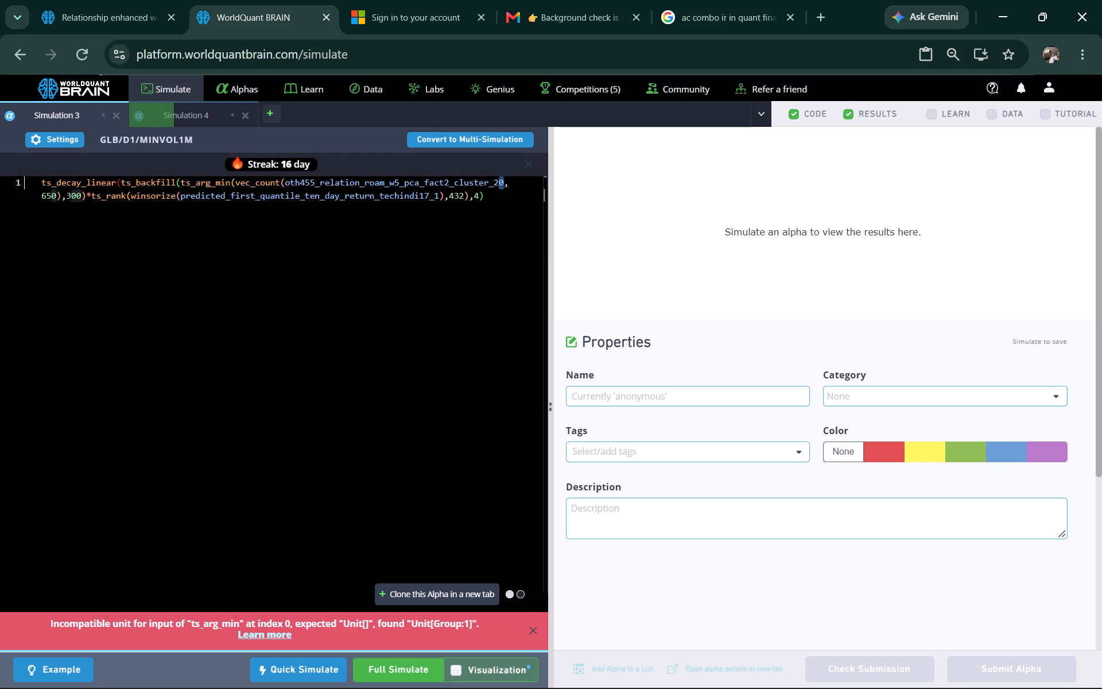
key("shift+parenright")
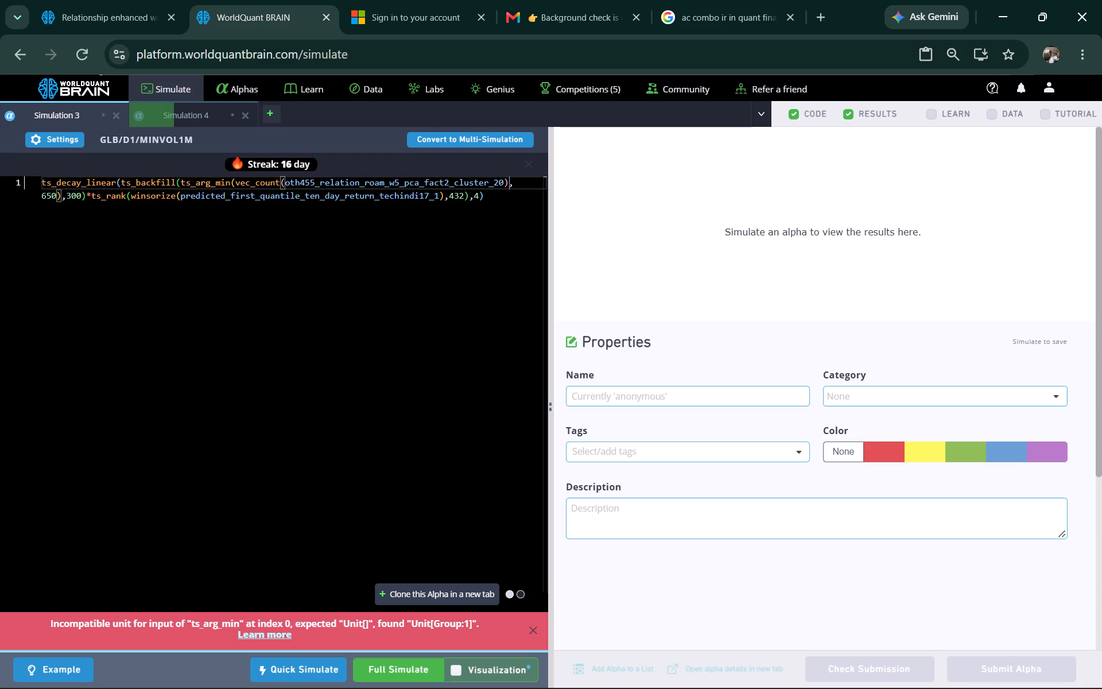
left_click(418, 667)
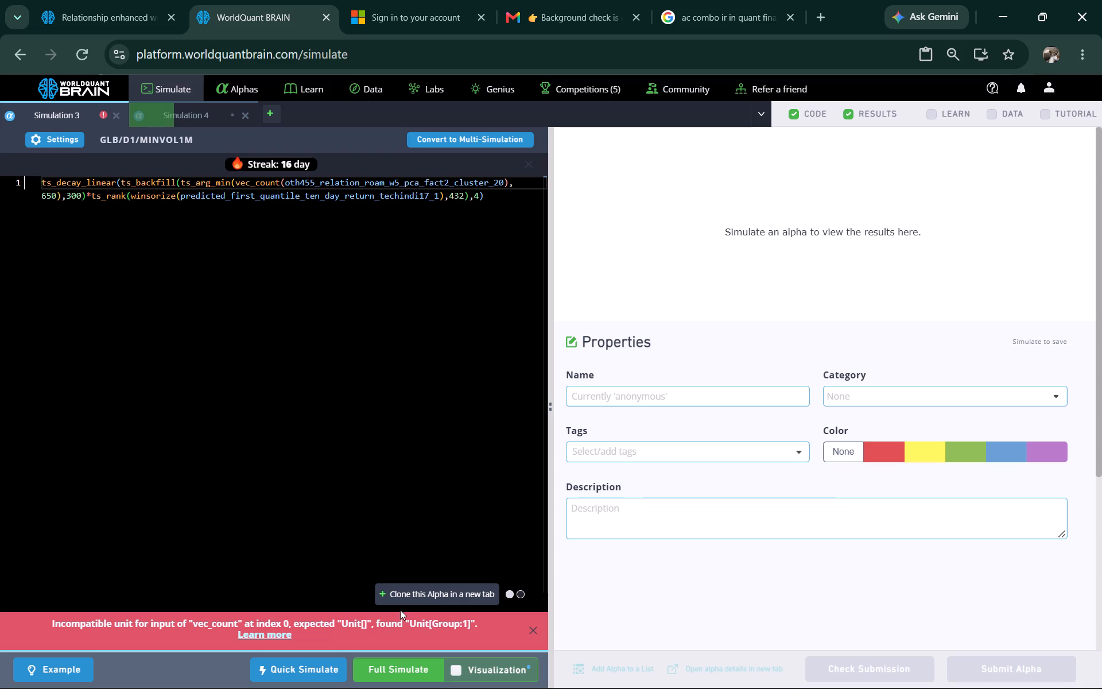
Copy the matrix field name oth455_relation_roam_w5_pca_fact2_value from the other455 dataset and substitute it for the cluster_20 field in Simulation 3.
left_click(99, 9)
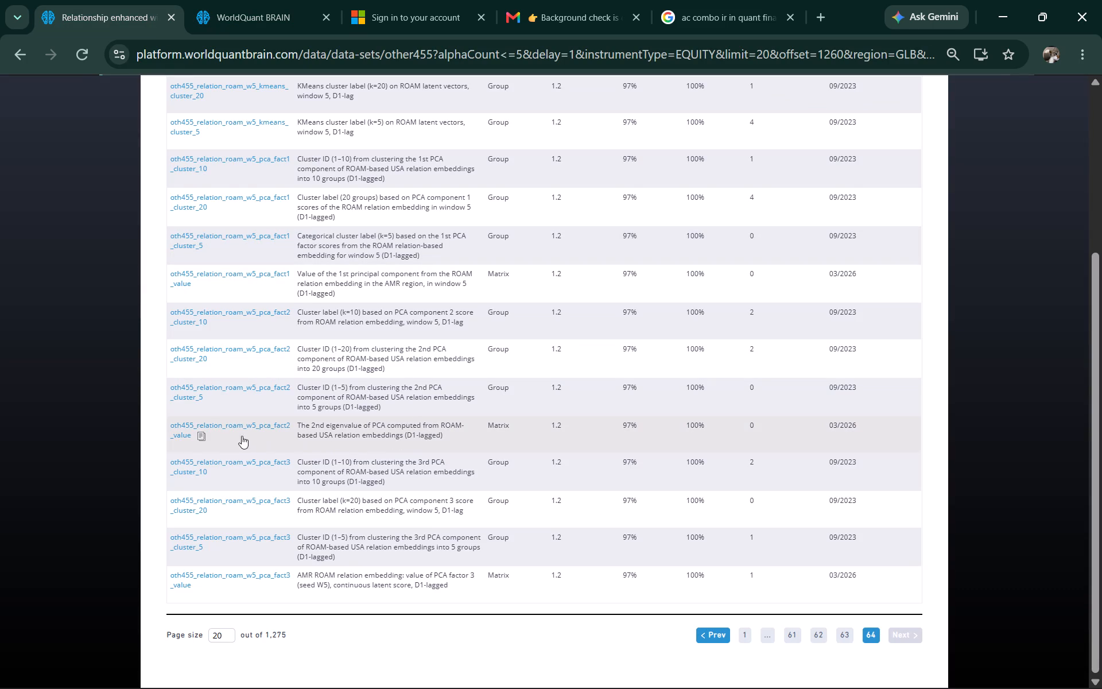
left_click(197, 436)
left_click(239, 16)
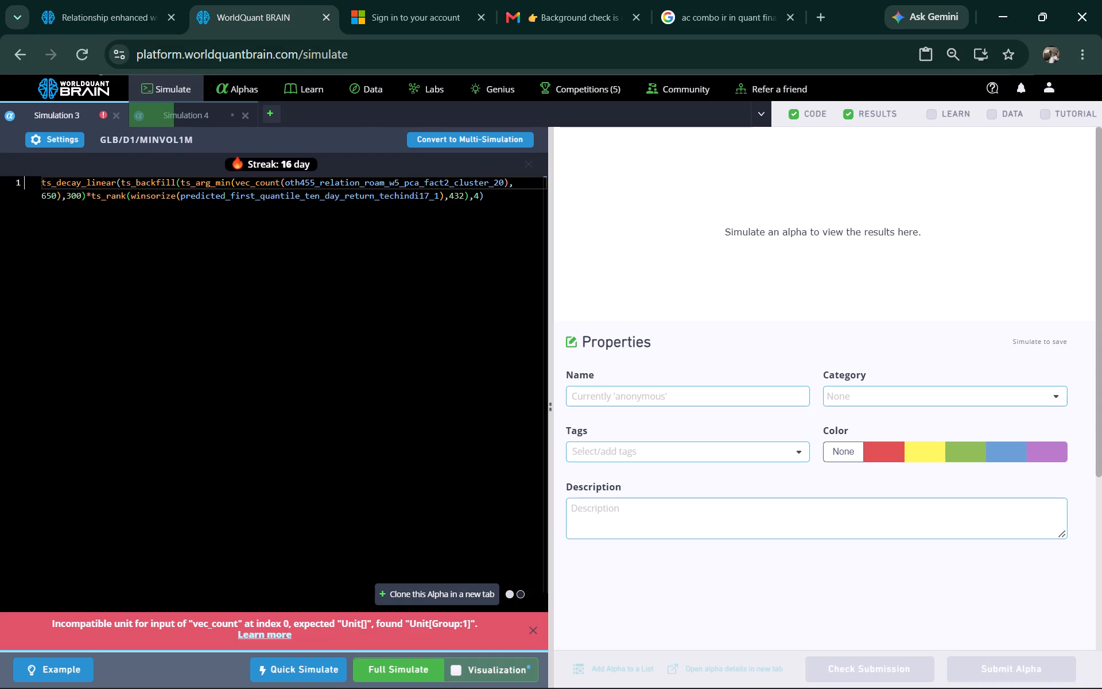
key("ctrl+z")
key("ctrl+z")
key("ctrl+z")
double_click(328, 184)
right_click(328, 183)
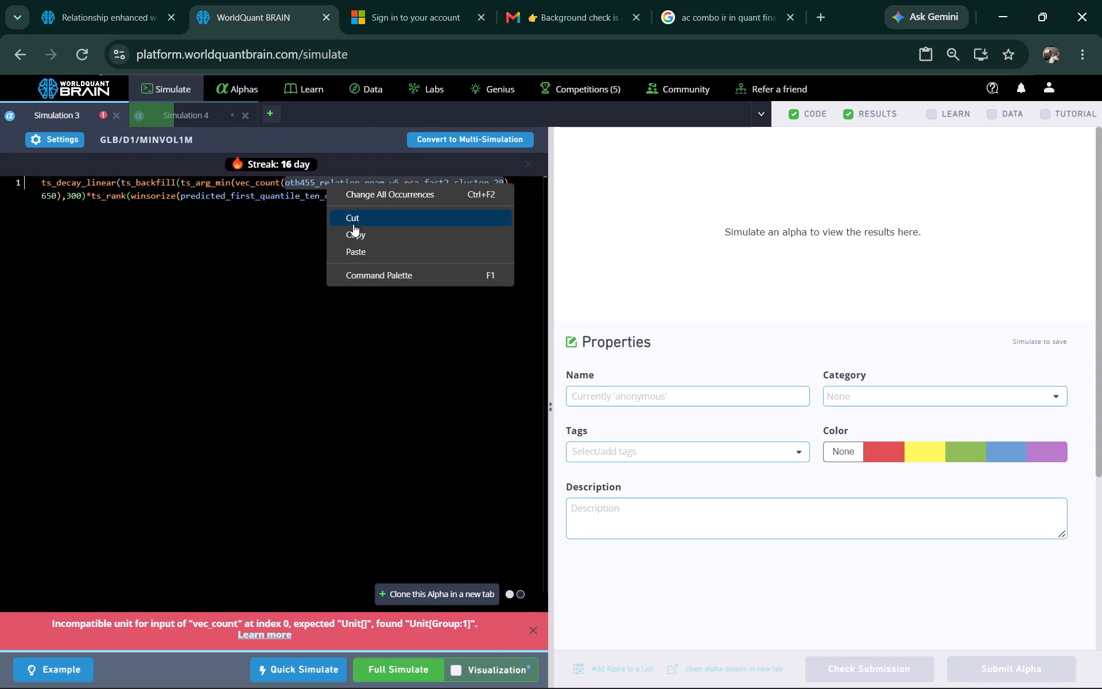
left_click(365, 250)
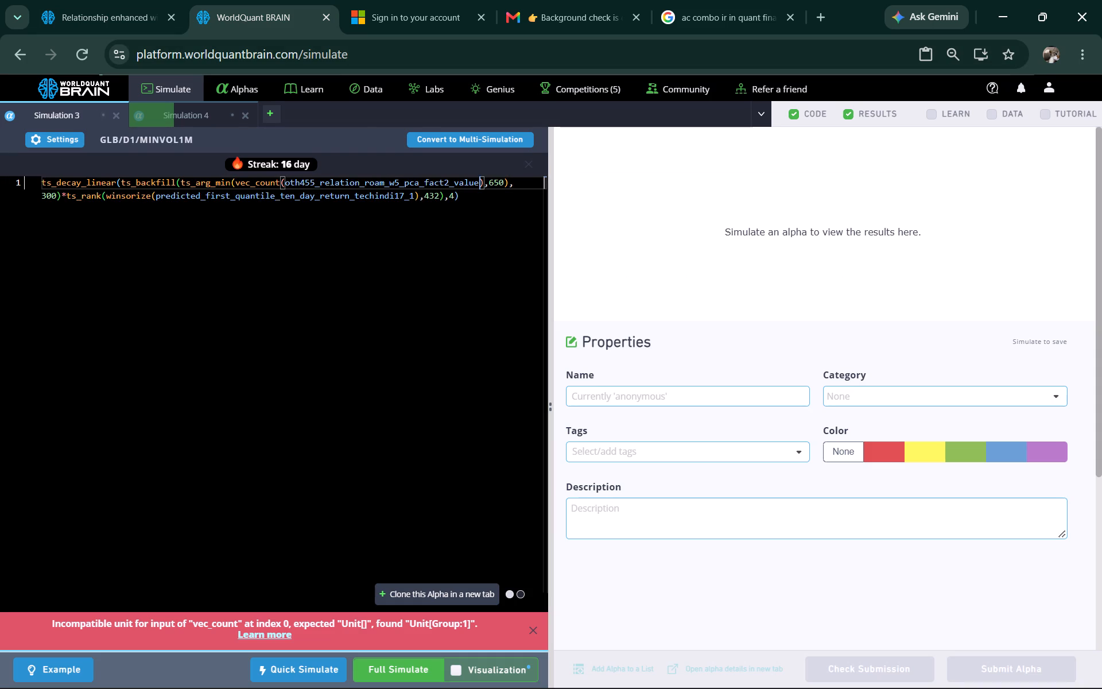
Remove the vec_count operator and its opening parenthesis from before oth455_relation_roam_w5_pca_fact2_value in the Simulation 3 expression.
left_click(284, 182)
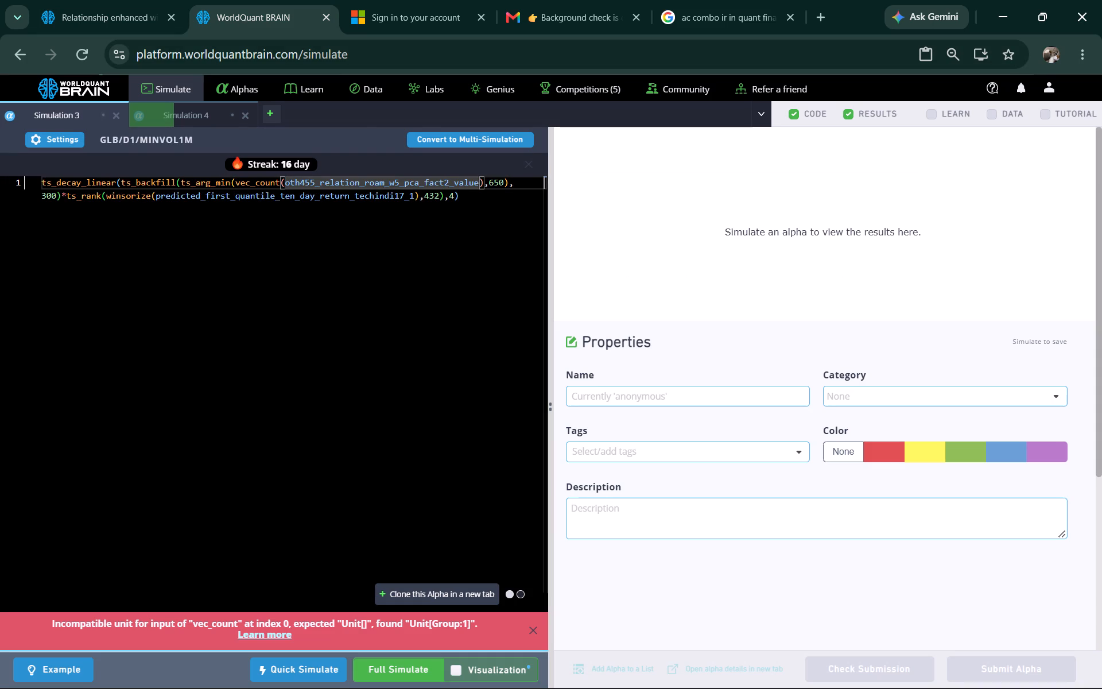
key("BackSpace")
key("BackSpace")
key("BackSpace")
key("BackSpace")
key("BackSpace")
key("BackSpace")
key("BackSpace")
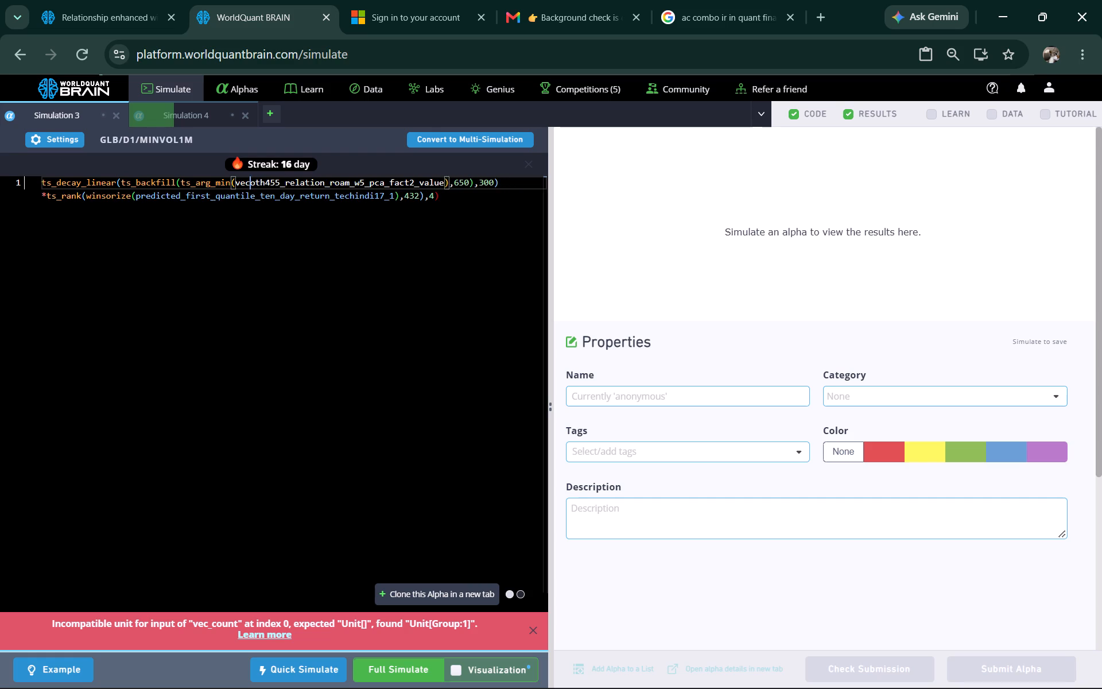
key("BackSpace")
key("BackSpace")
key("BackSpace")
key("BackSpace")
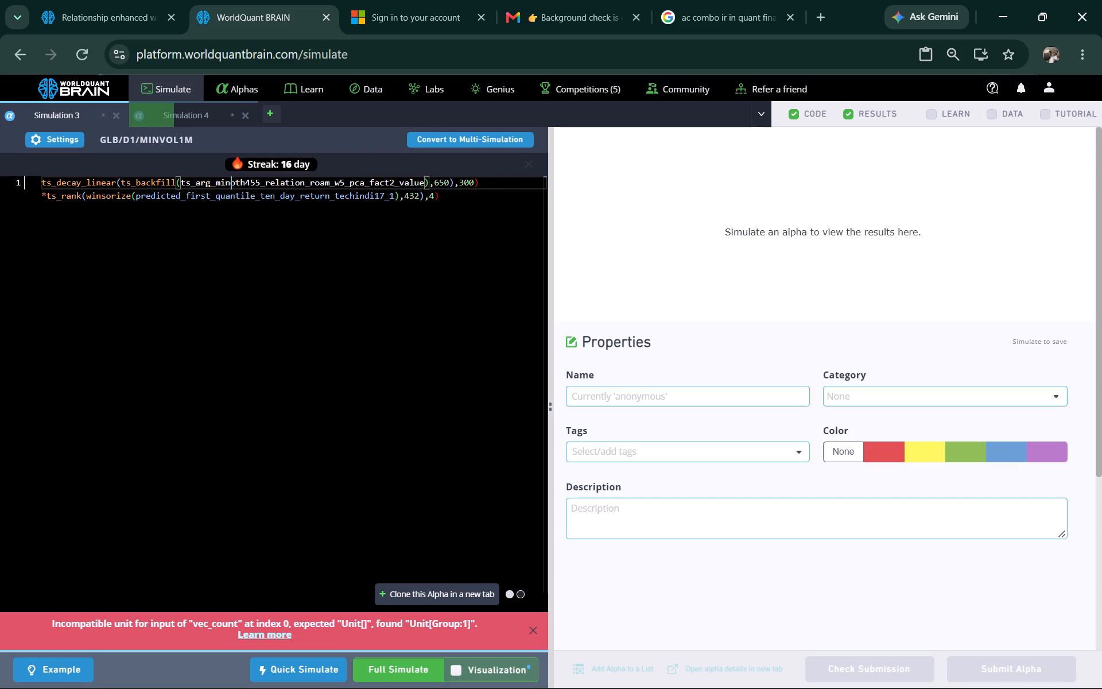
key("ctrl+z")
key("BackSpace")
key("BackSpace")
key("BackSpace")
key("BackSpace")
key("BackSpace")
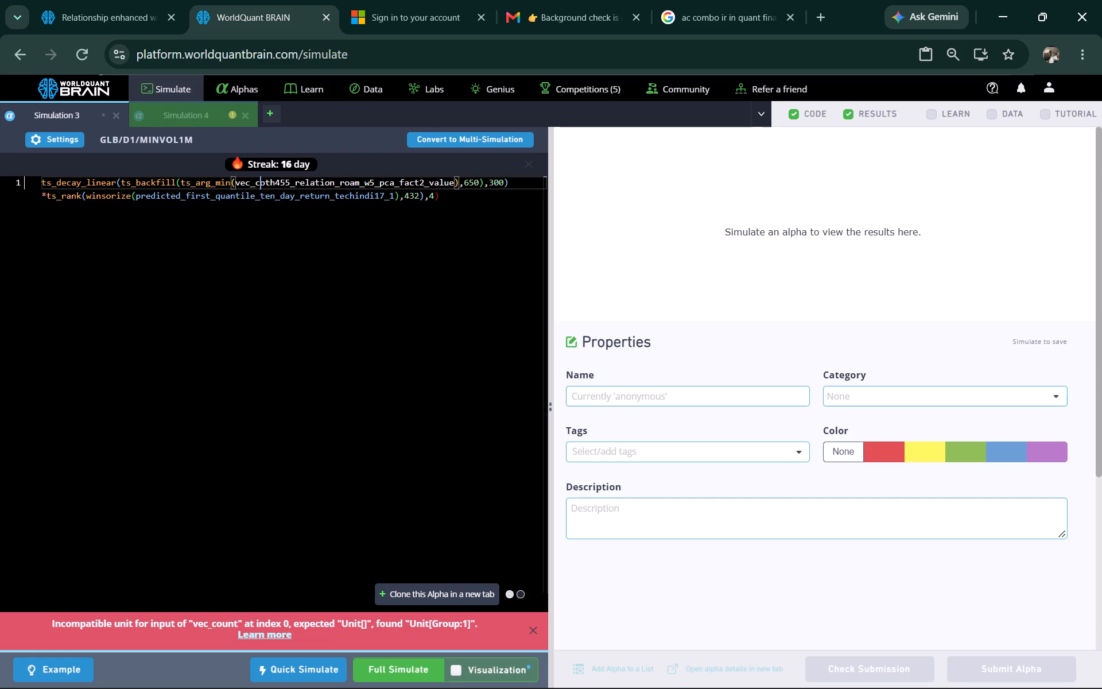
key("BackSpace")
key("BackSpace")
key("BackSpace")
key("BackSpace")
key("BackSpace")
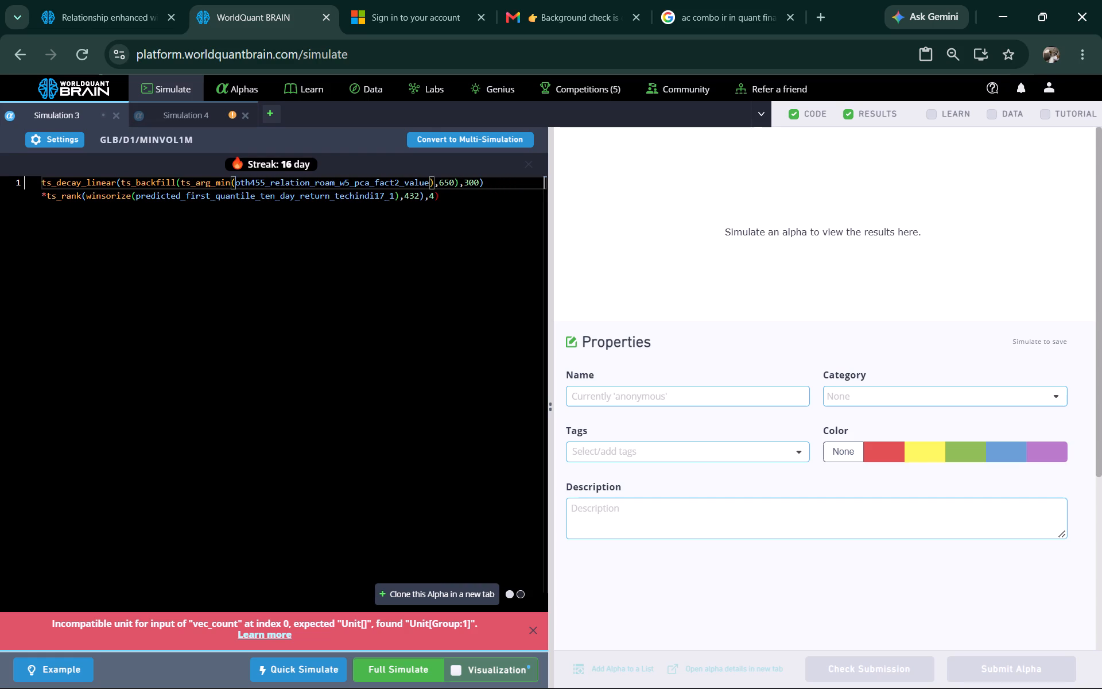
Delete the leftover closing parenthesis after oth455_relation_roam_w5_pca_fact2_value and start a full simulation of Simulation 3.
left_click(432, 180)
left_click(435, 191)
left_click(432, 179)
key("BackSpace")
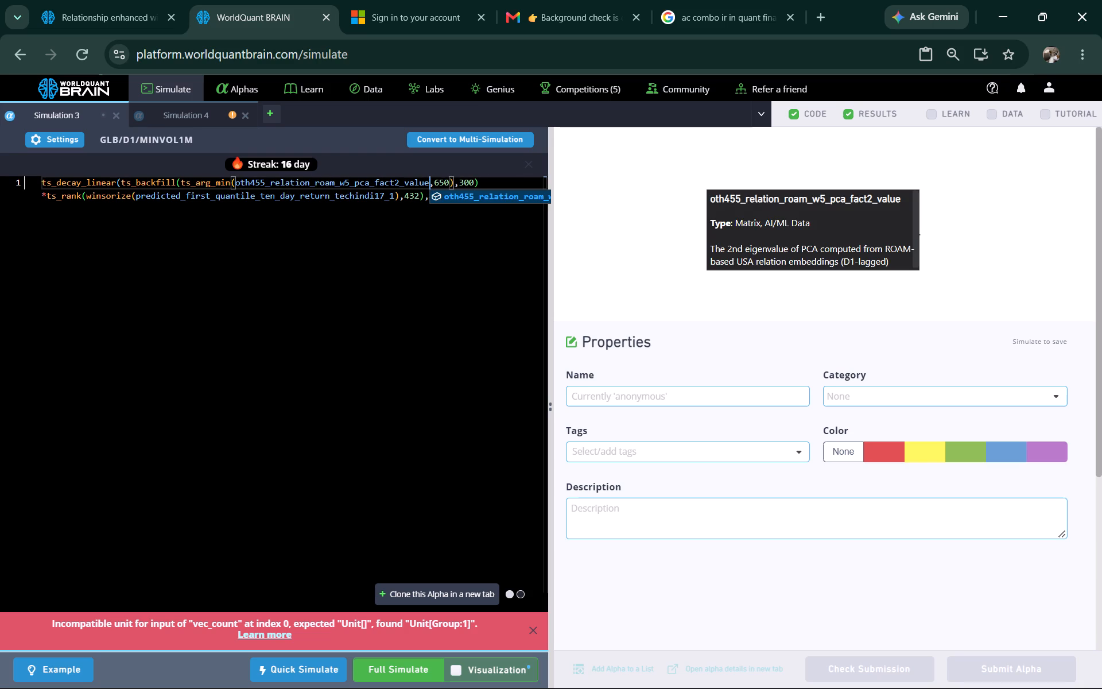
left_click(332, 268)
left_click(406, 346)
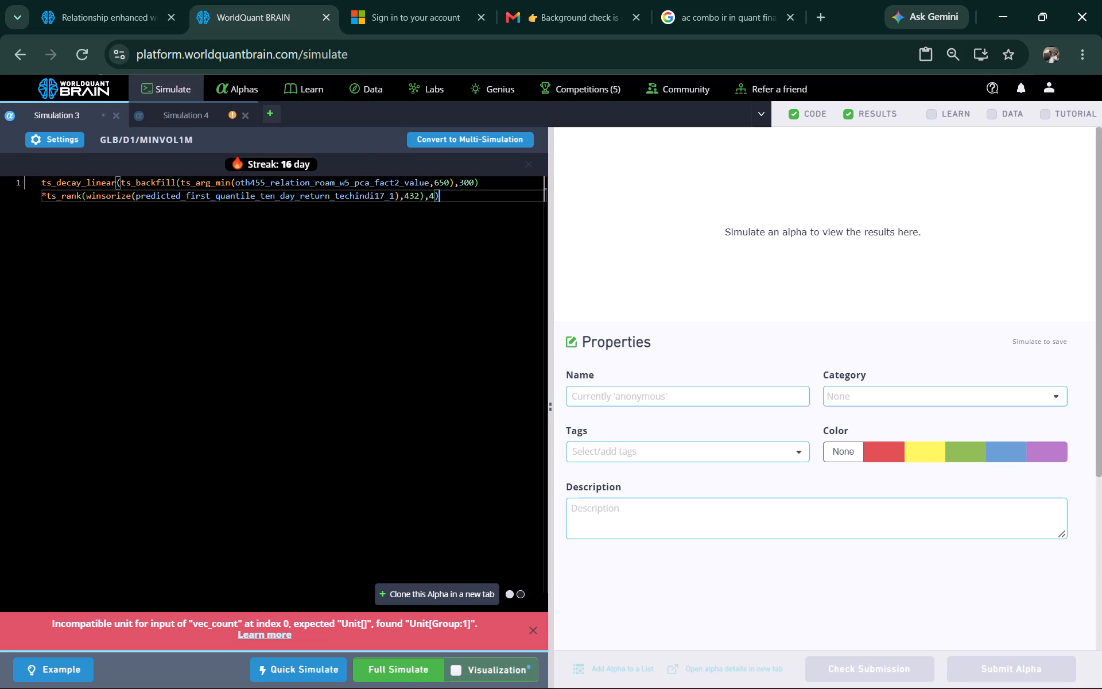
left_click(406, 672)
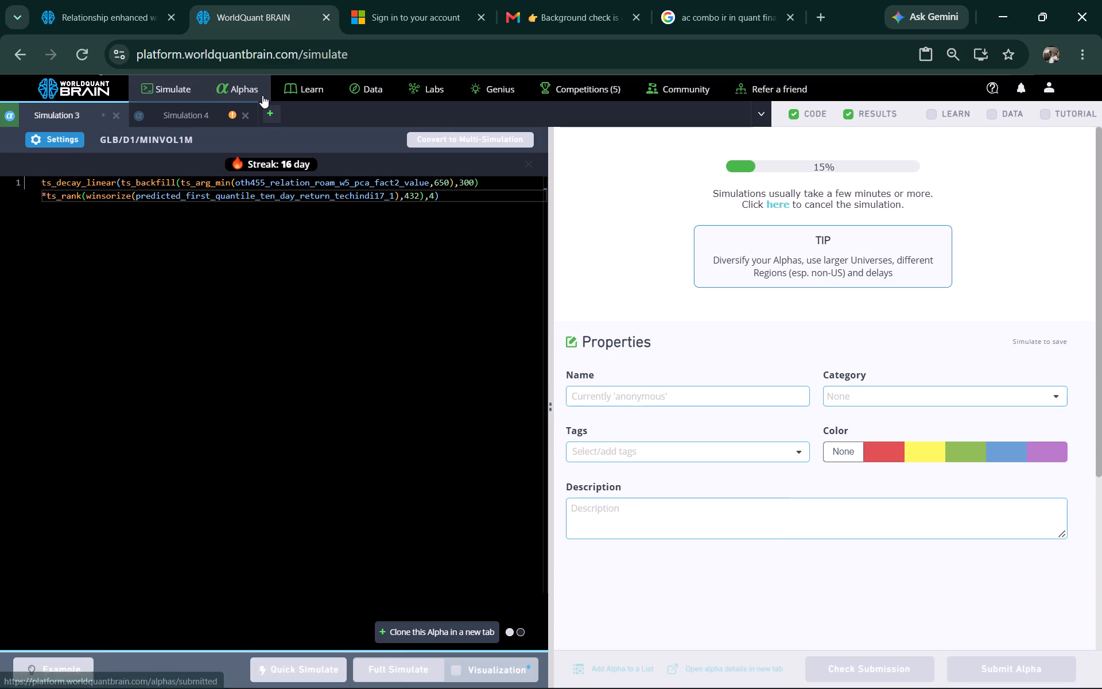
In Simulation 4, show the test period, run the Prod and Power Pool correlation checks, and review the results.
left_click(169, 120)
scroll(731, 327, "down", 4)
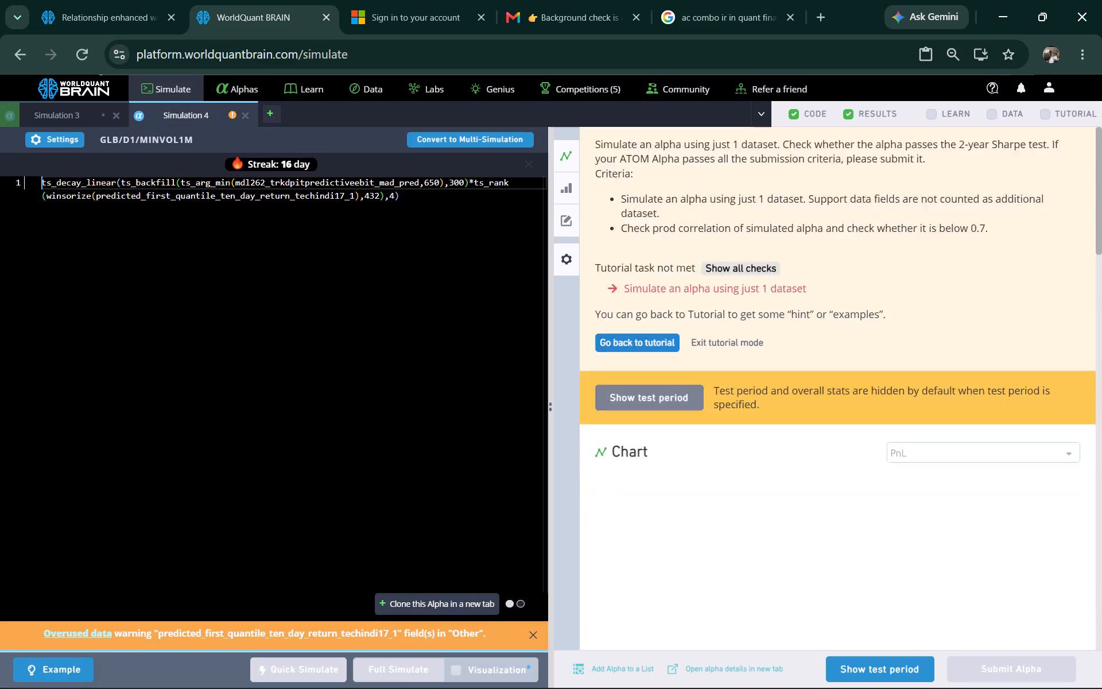
scroll(731, 328, "down", 1)
left_click(849, 672)
scroll(889, 493, "down", 2)
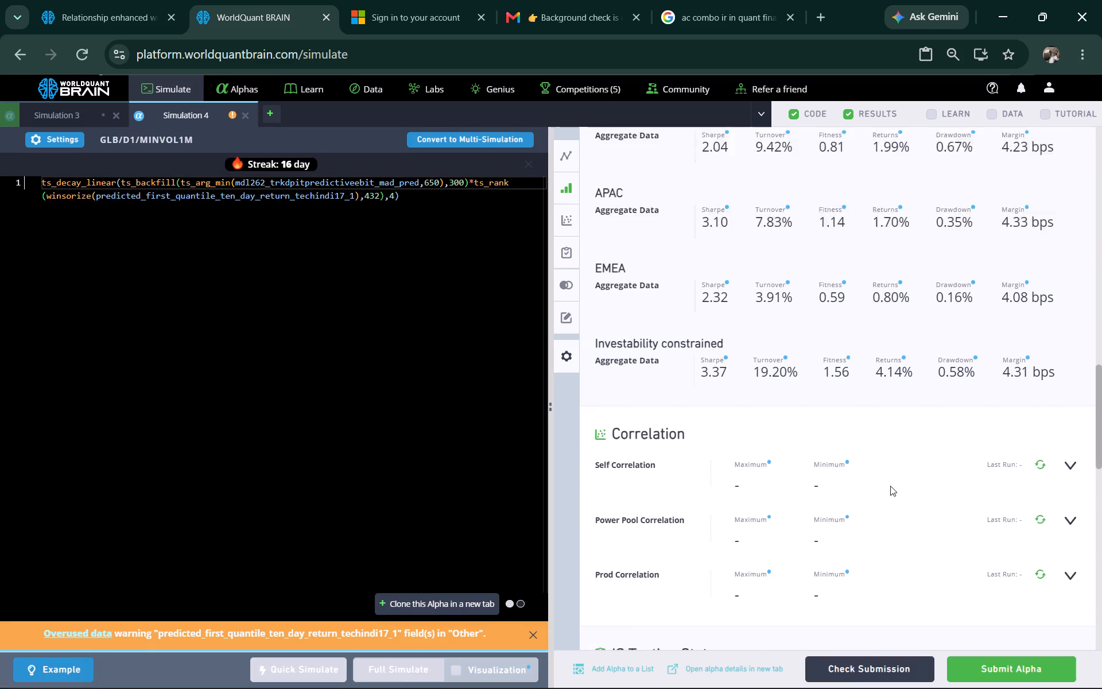
left_click(1036, 464)
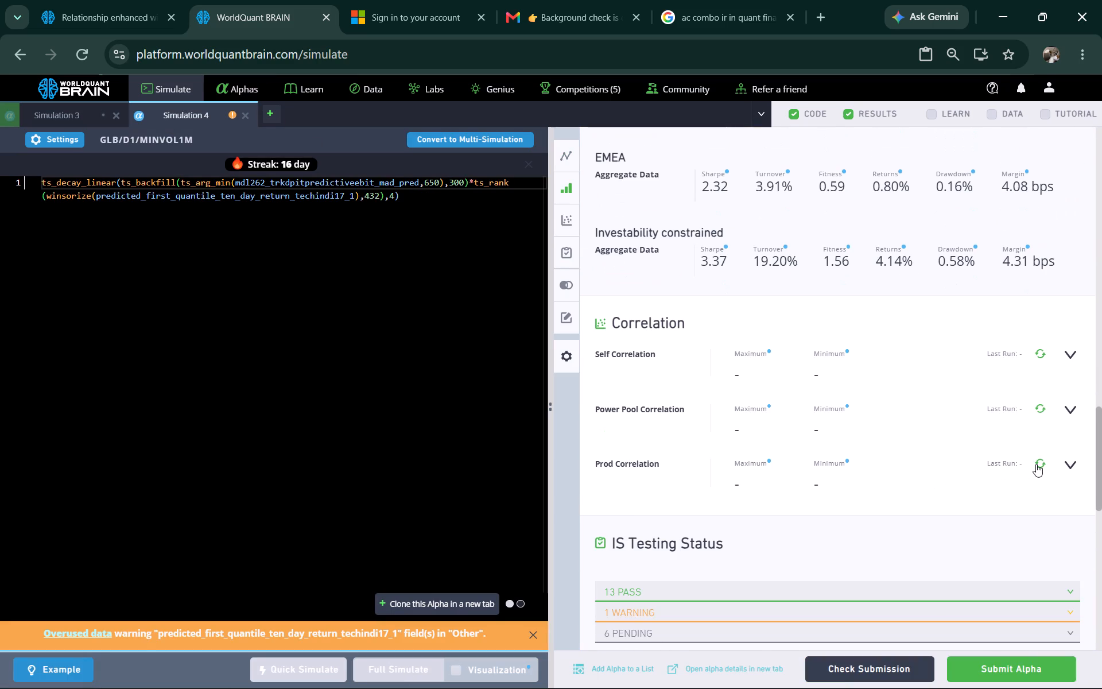
left_click(1041, 409)
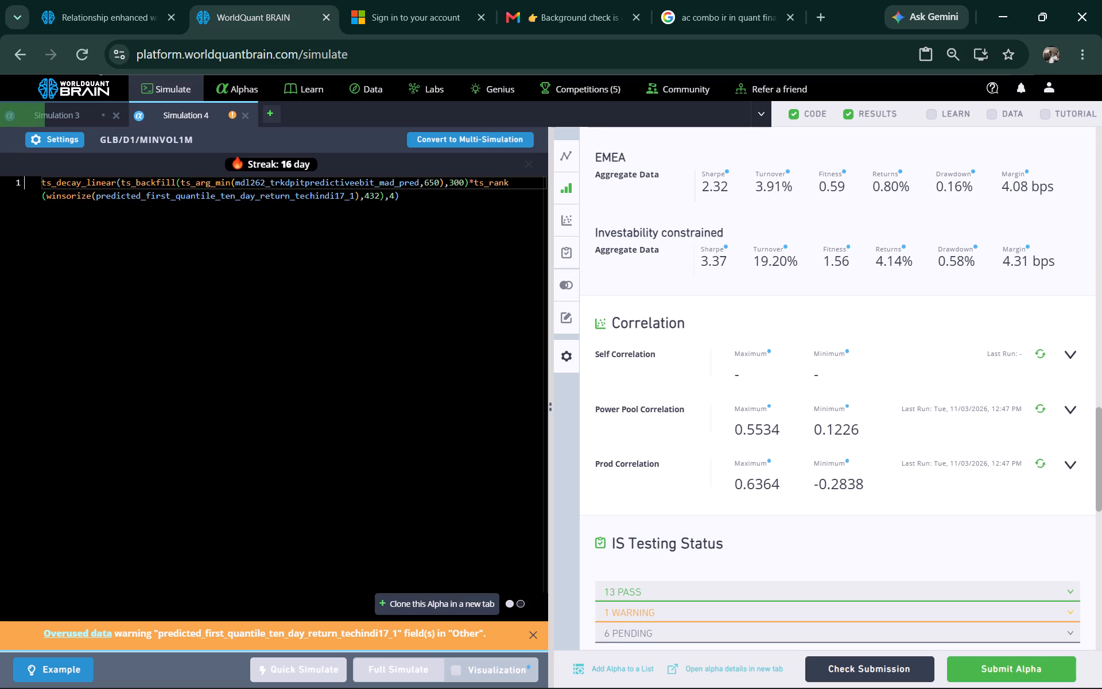
scroll(763, 292, "up", 2)
scroll(720, 297, "down", 1)
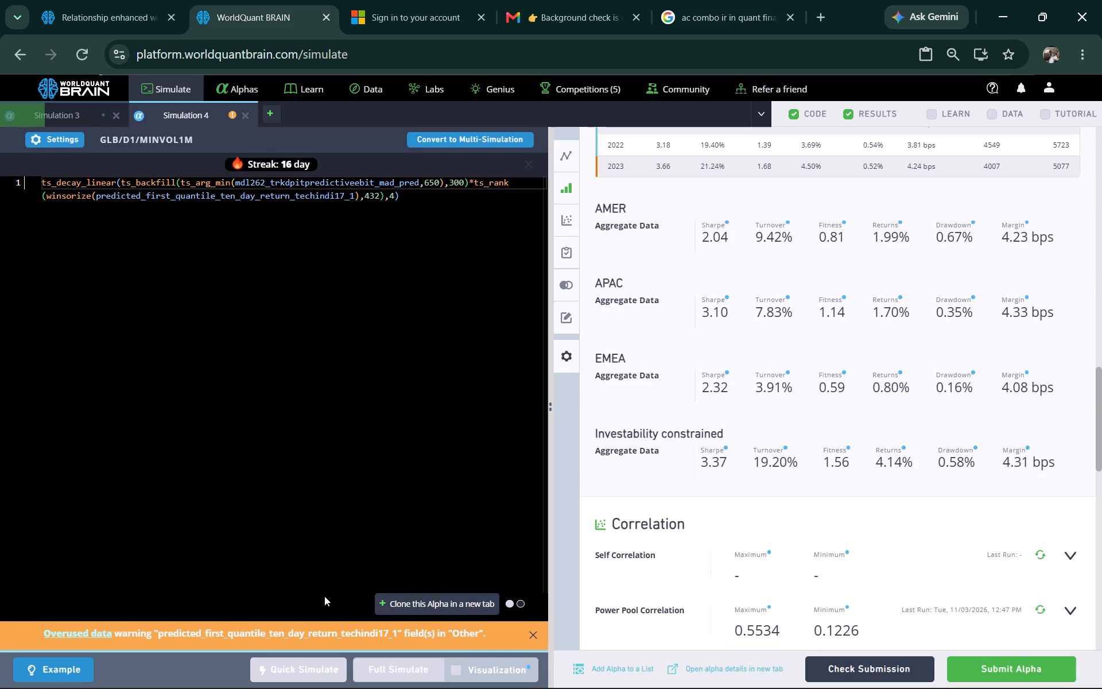
Clone the Simulation 4 alpha into a new simulation.
left_click(417, 606)
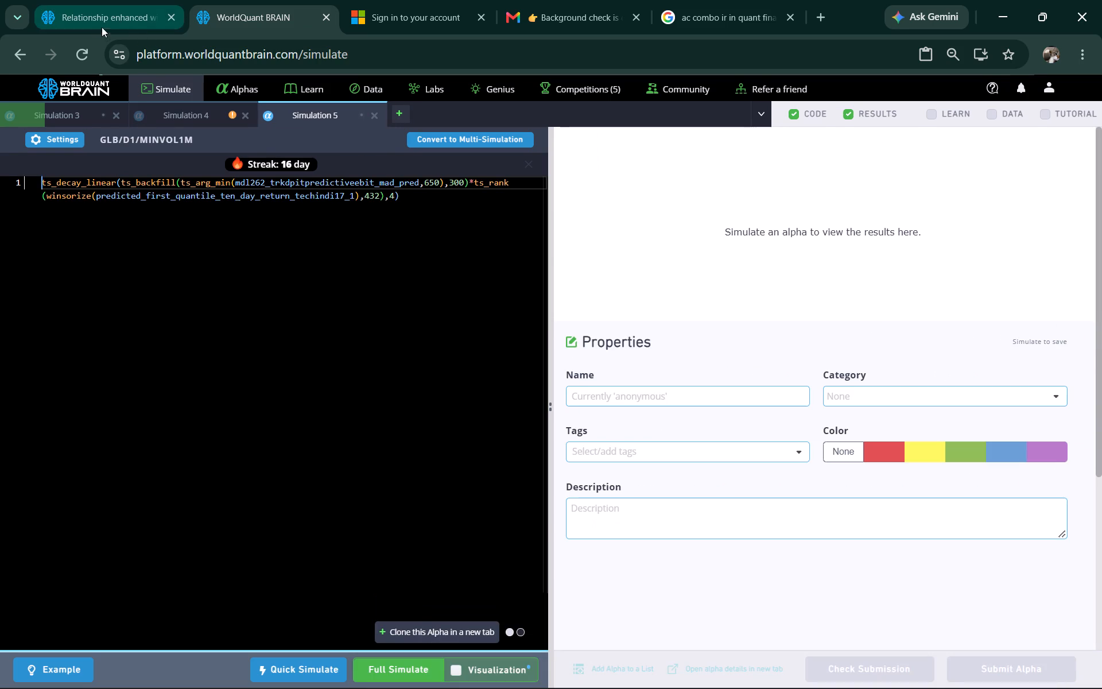
Copy the matrix field name oth455_relation_roam_w1_pca_fact1_value from page 61 of the other455 fields.
left_click(97, 22)
scroll(396, 320, "up", 2)
scroll(758, 525, "down", 3)
left_click(797, 634)
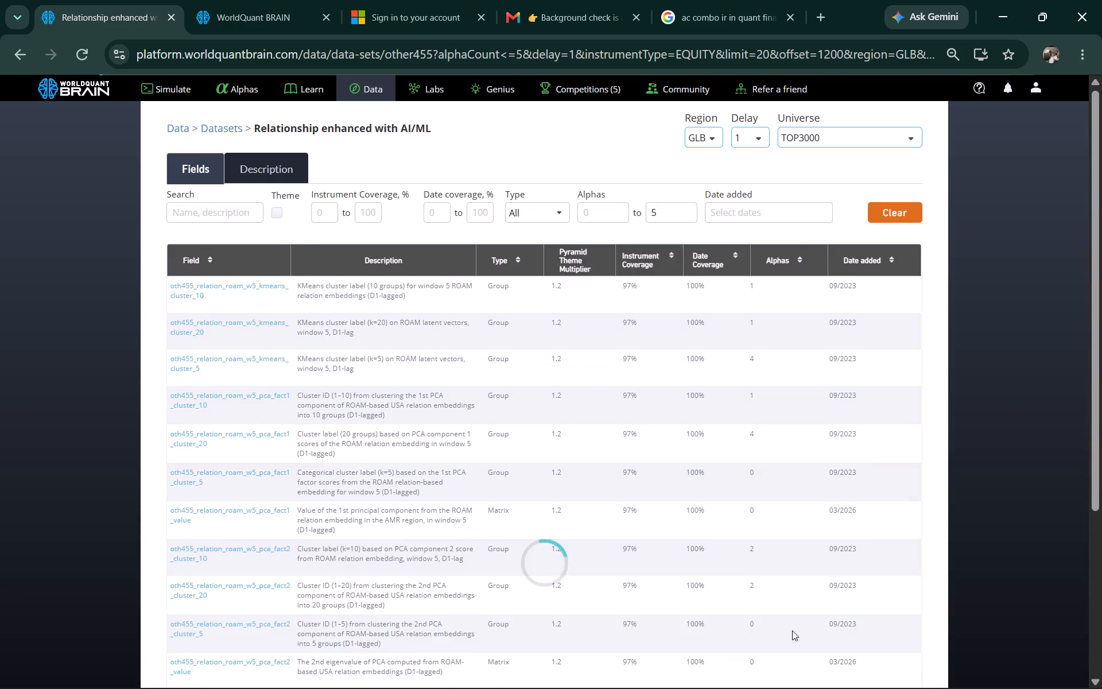
scroll(279, 224, "down", 2)
scroll(280, 227, "up", 1)
scroll(284, 234, "down", 1)
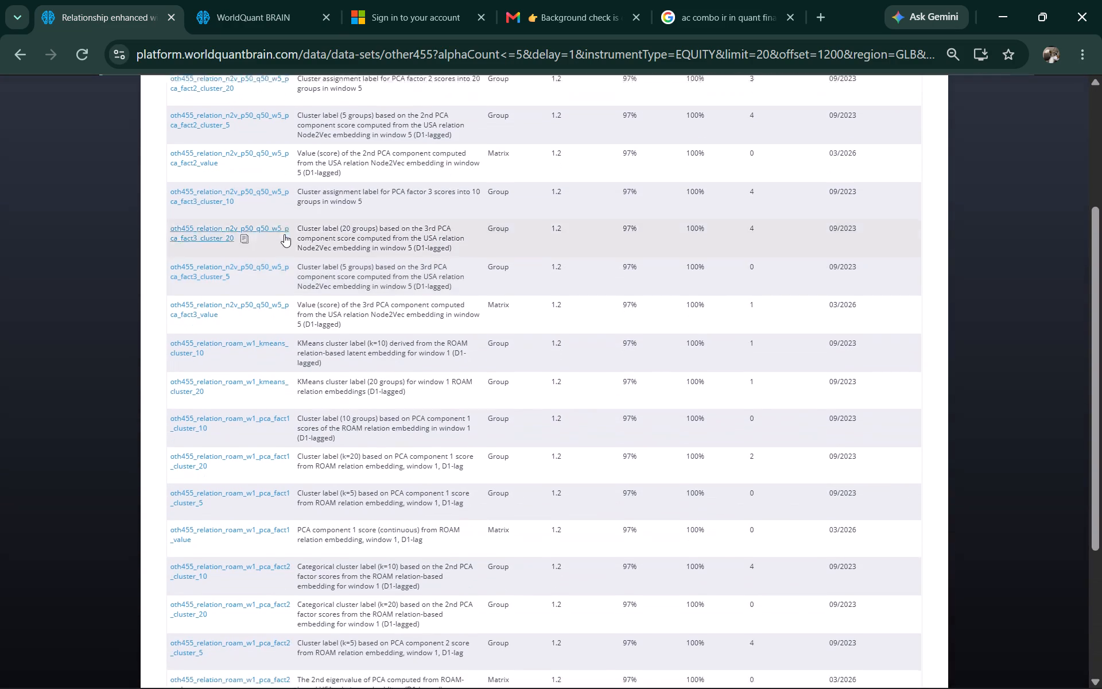
left_click(203, 349)
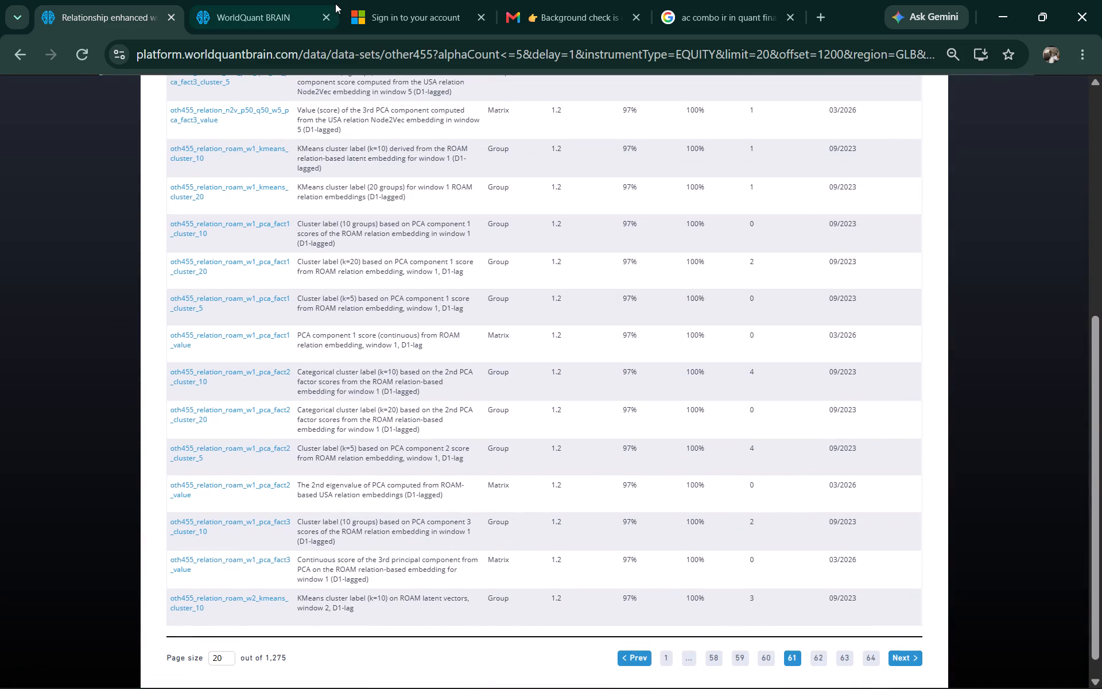
Replace mdl262_trkdpitpredictiveebit_mad_pred with oth455_relation_roam_w1_pca_fact1_value in the Simulation 5 expression and start a full simulation.
left_click(279, 7)
double_click(293, 188)
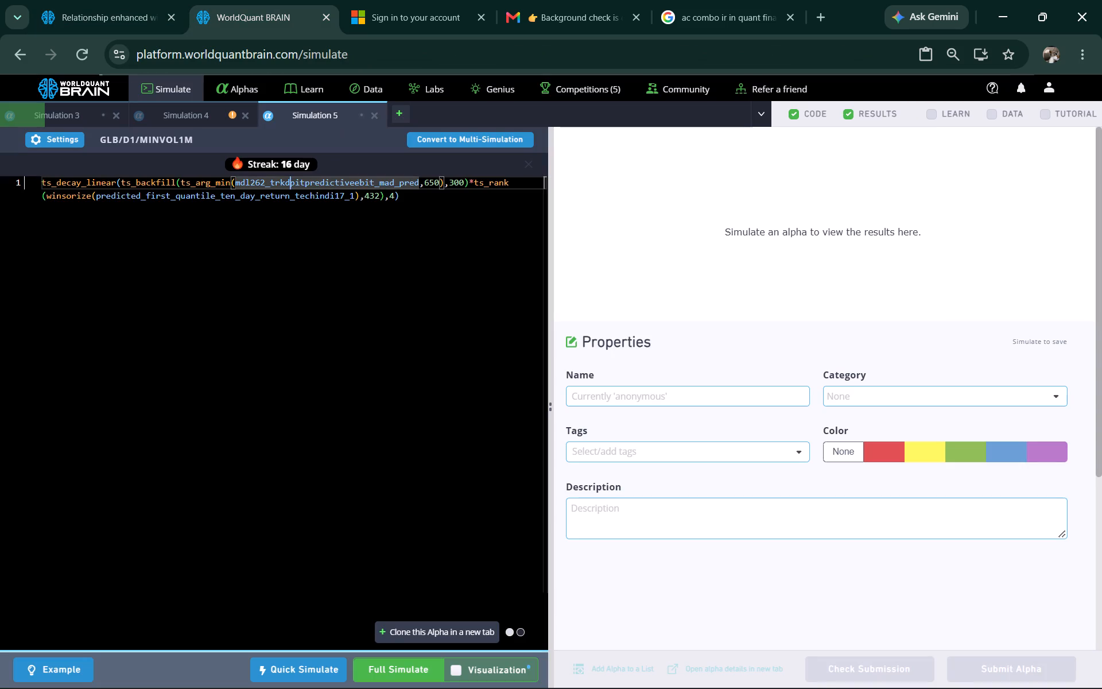
double_click(292, 185)
right_click(292, 185)
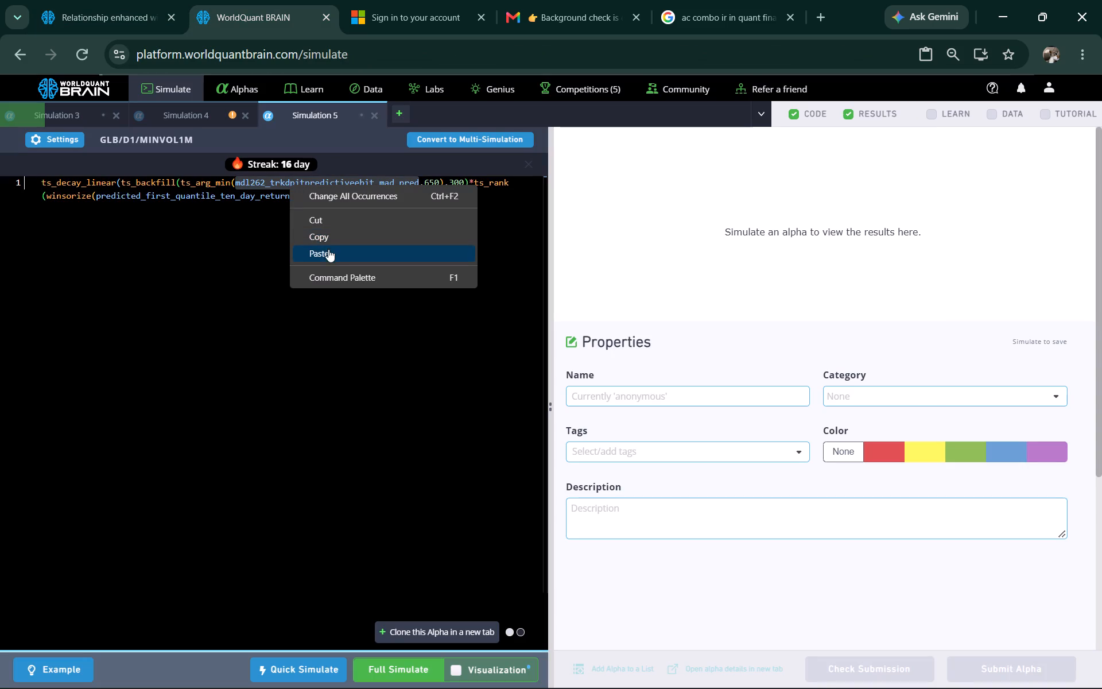
left_click(335, 251)
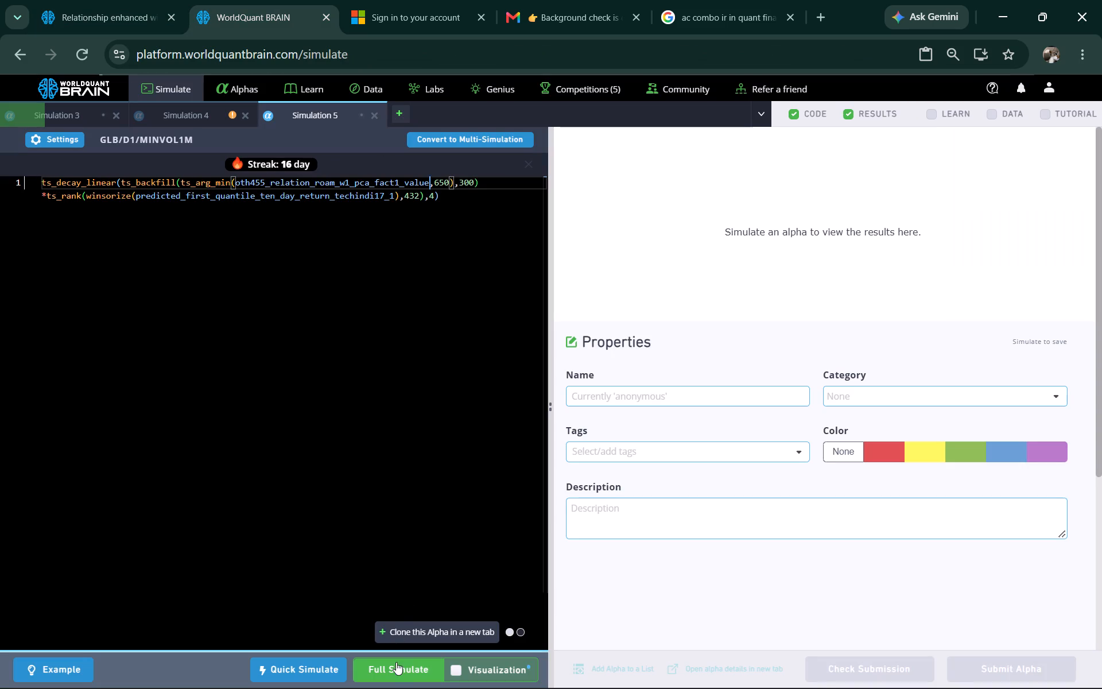
left_click(394, 669)
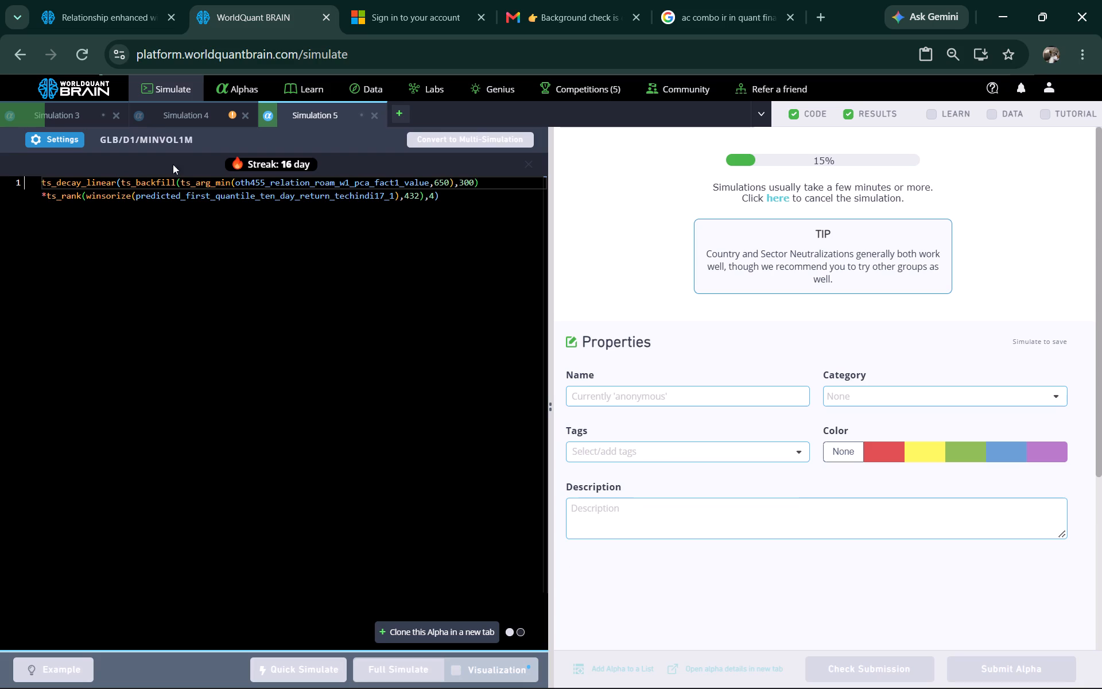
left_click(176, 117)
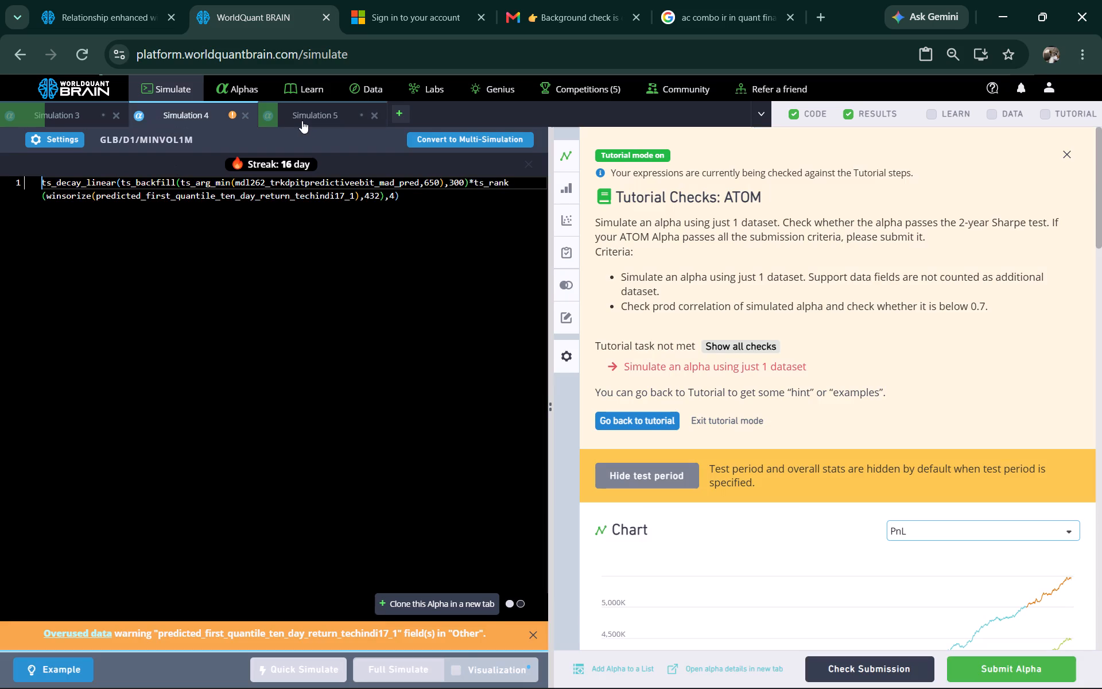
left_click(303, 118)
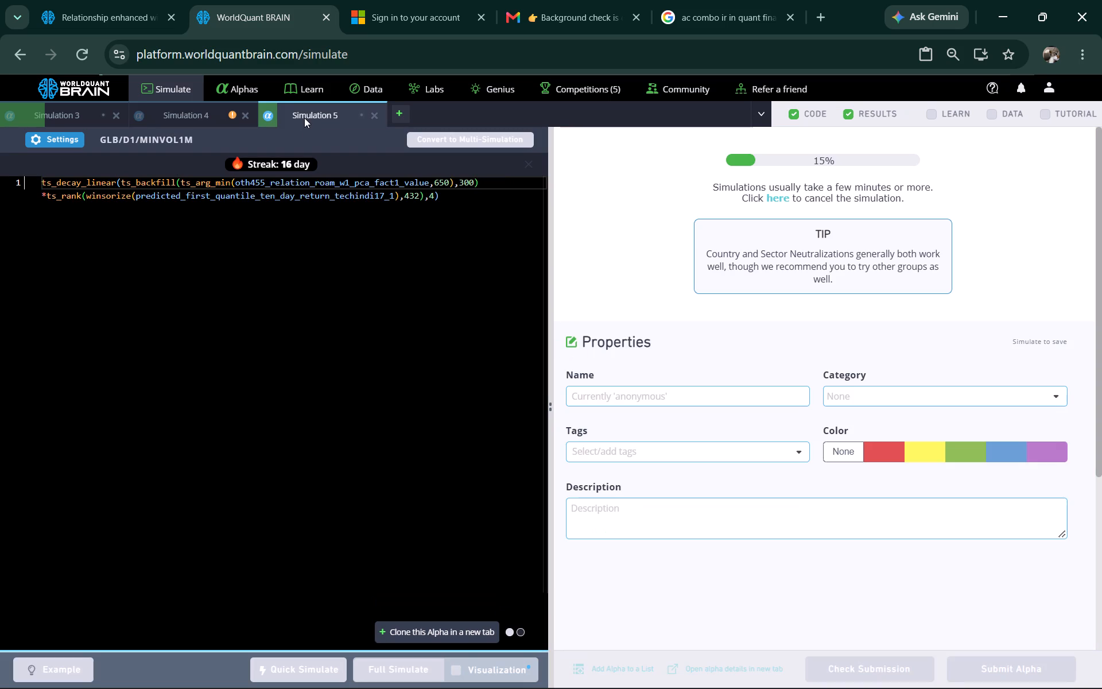
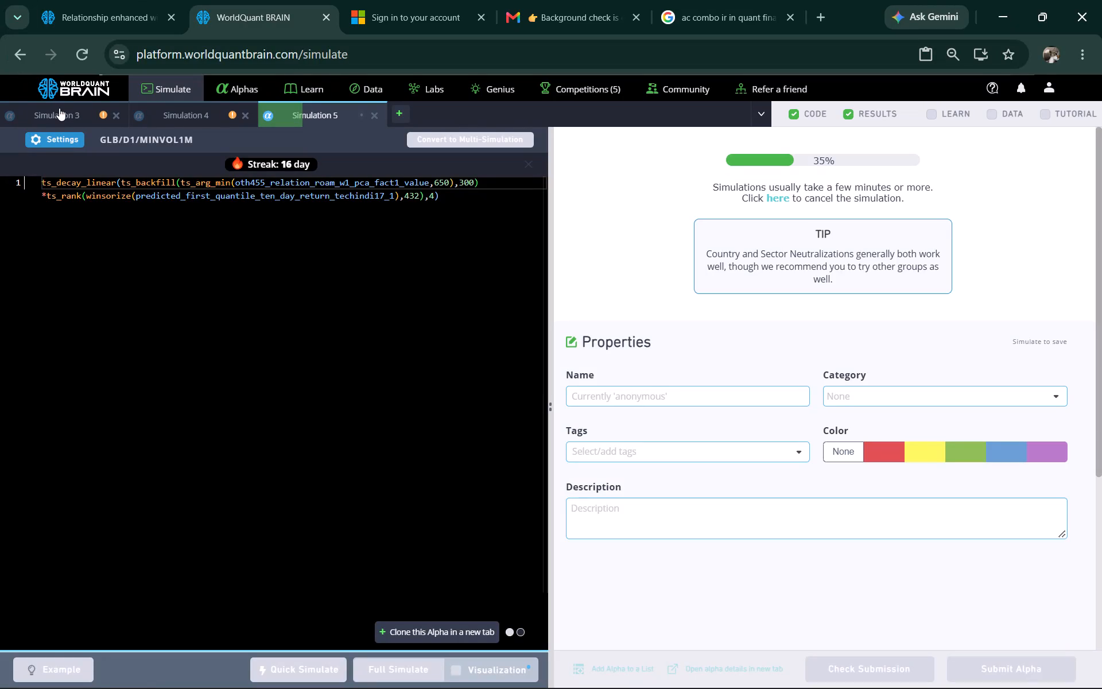
In Simulation 3, show the test period, run the Prod and Power Pool correlation checks, and review the results.
left_click(59, 108)
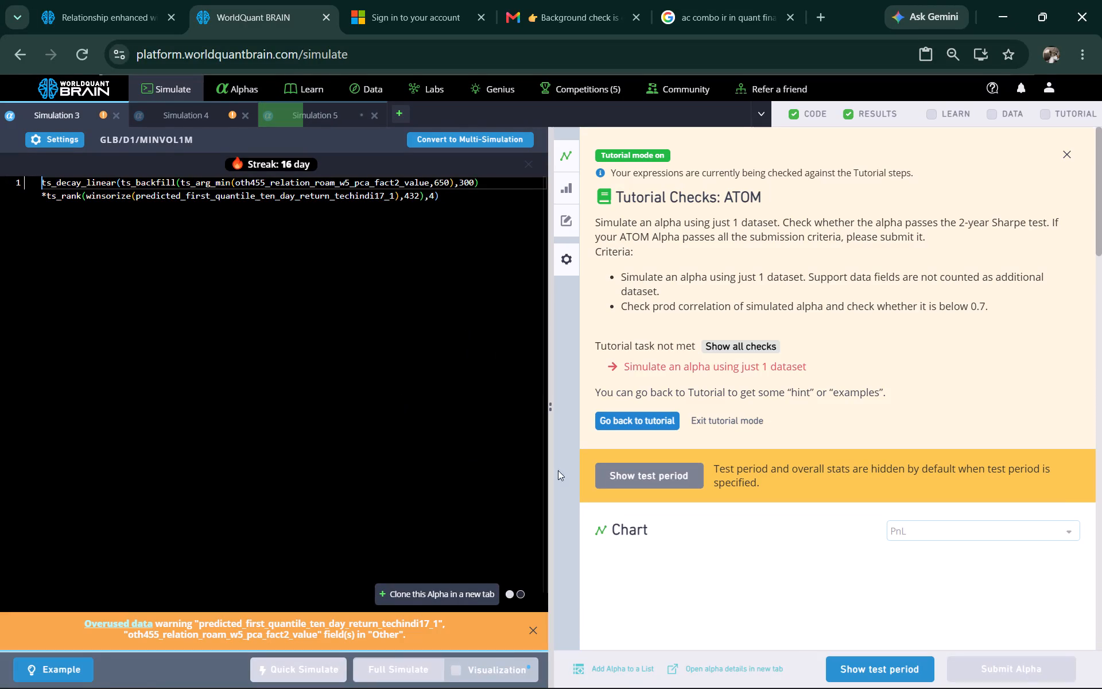
scroll(766, 462, "down", 2)
left_click(882, 663)
scroll(873, 442, "down", 2)
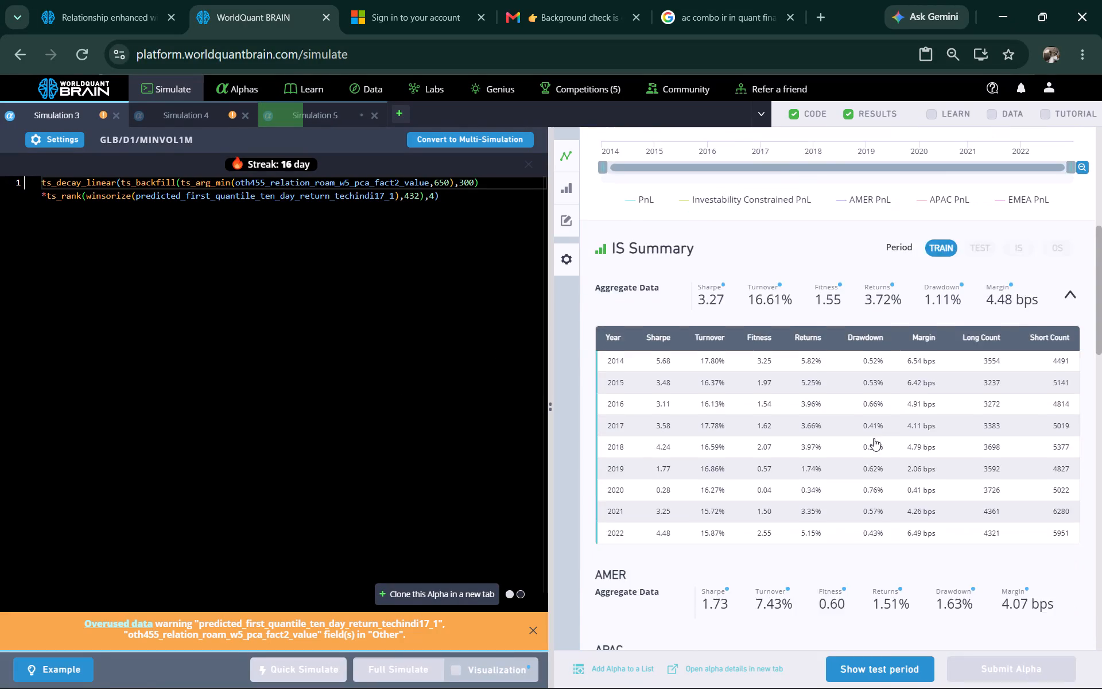
scroll(874, 439, "down", 3)
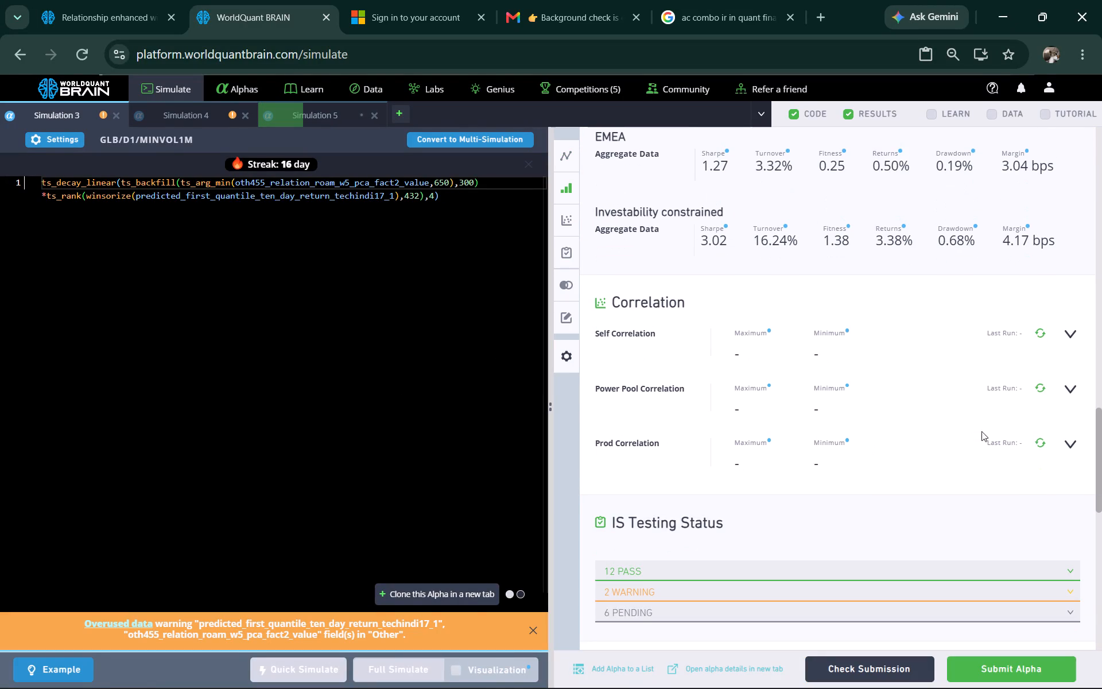
left_click(1038, 444)
left_click(1041, 385)
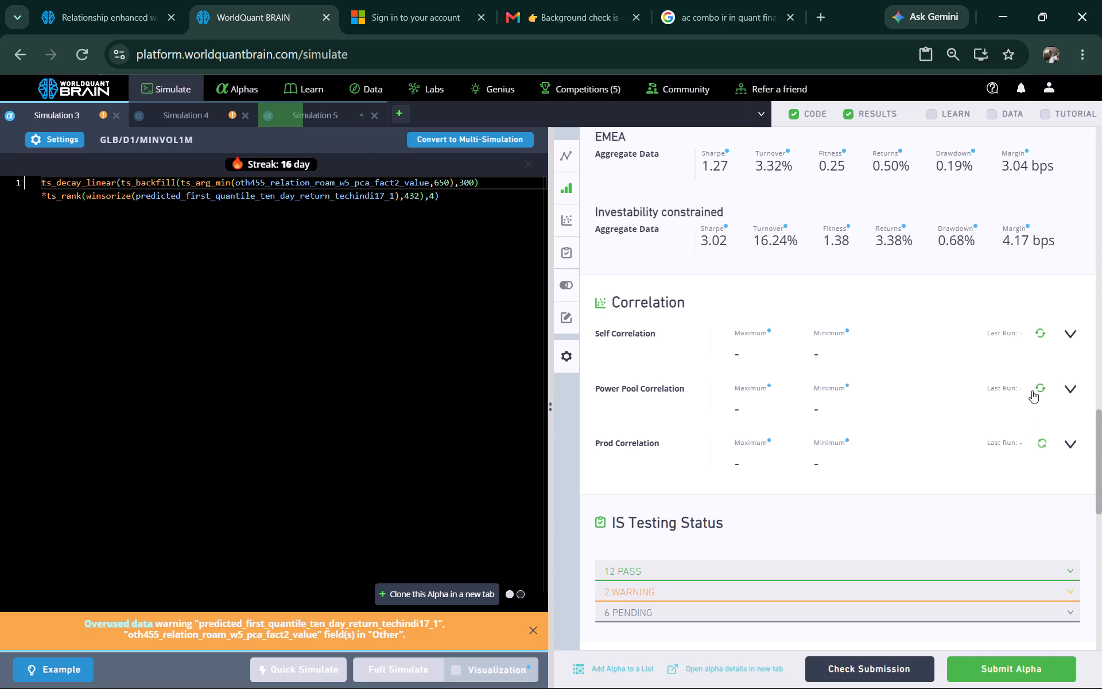
left_click(896, 585)
left_click(896, 585)
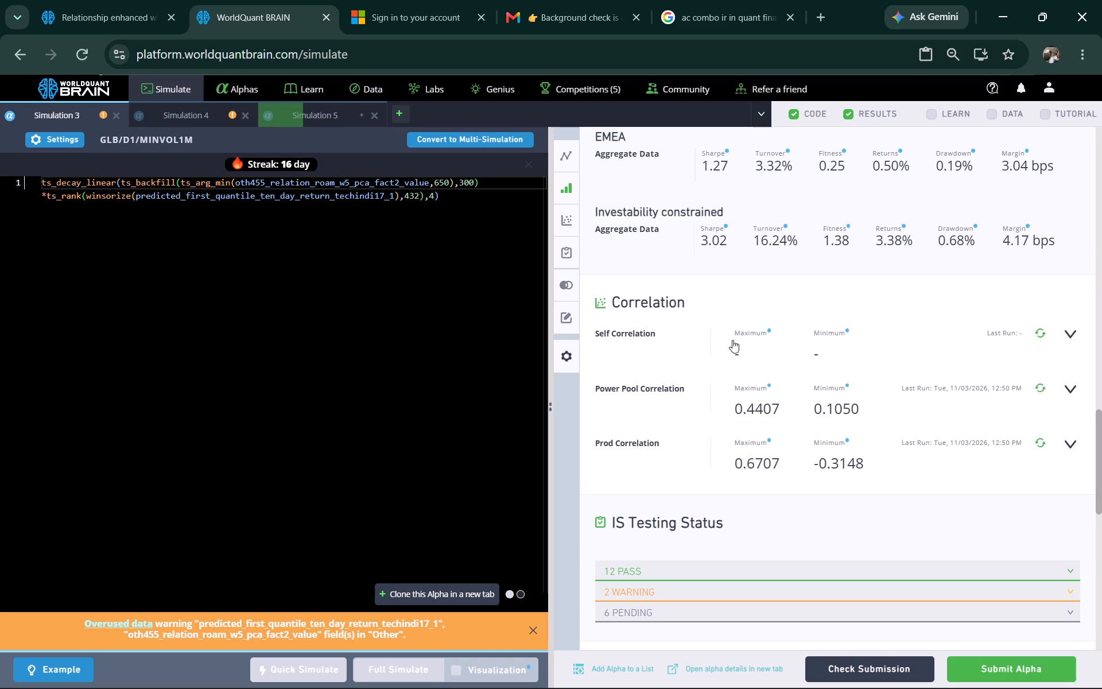
scroll(732, 340, "up", 1)
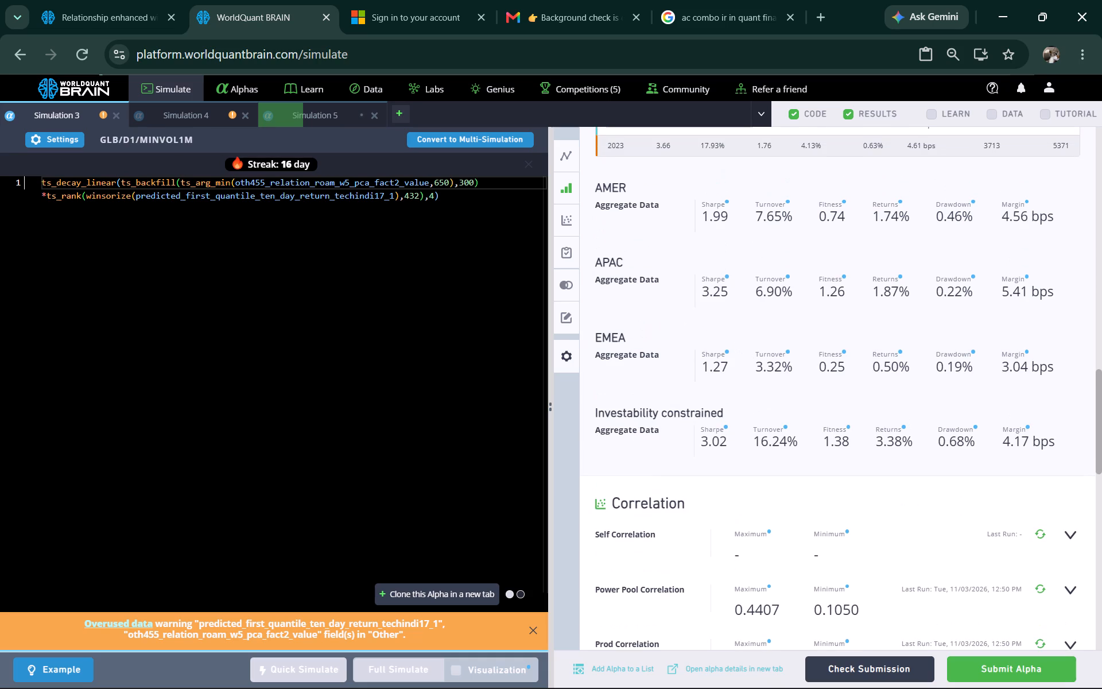
scroll(759, 365, "up", 1)
scroll(759, 365, "down", 3)
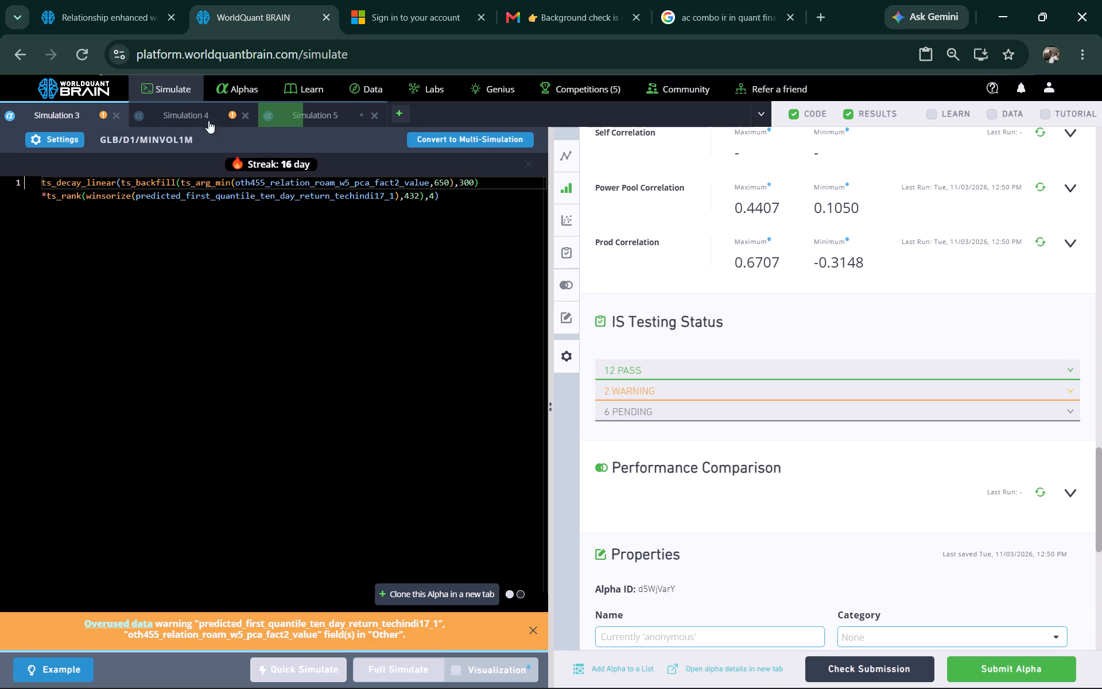
Close Simulation 3, look over Simulation 4's yearly, regional and correlation results, and close Simulation 4 too.
left_click(120, 113)
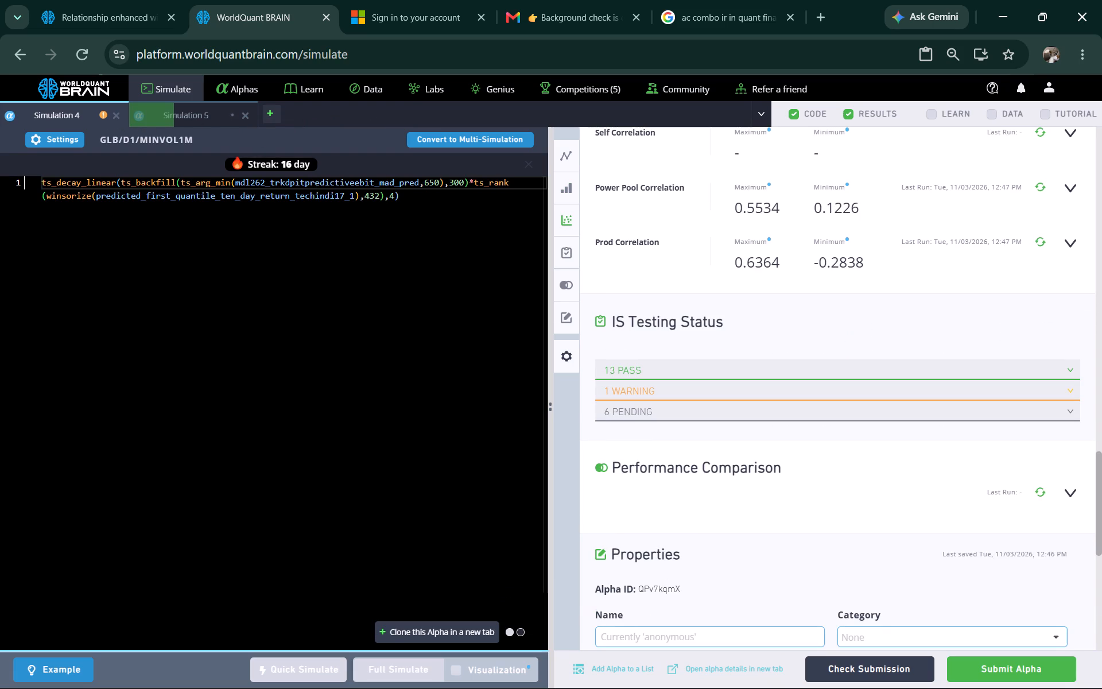
scroll(890, 316, "up", 1)
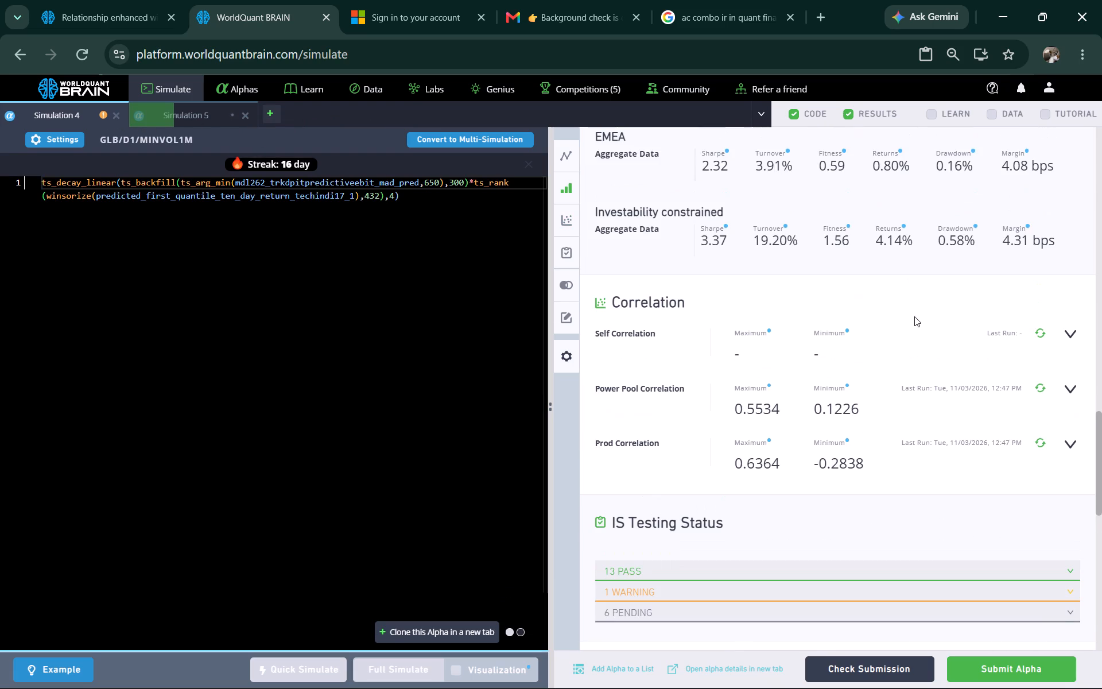
scroll(914, 316, "up", 1)
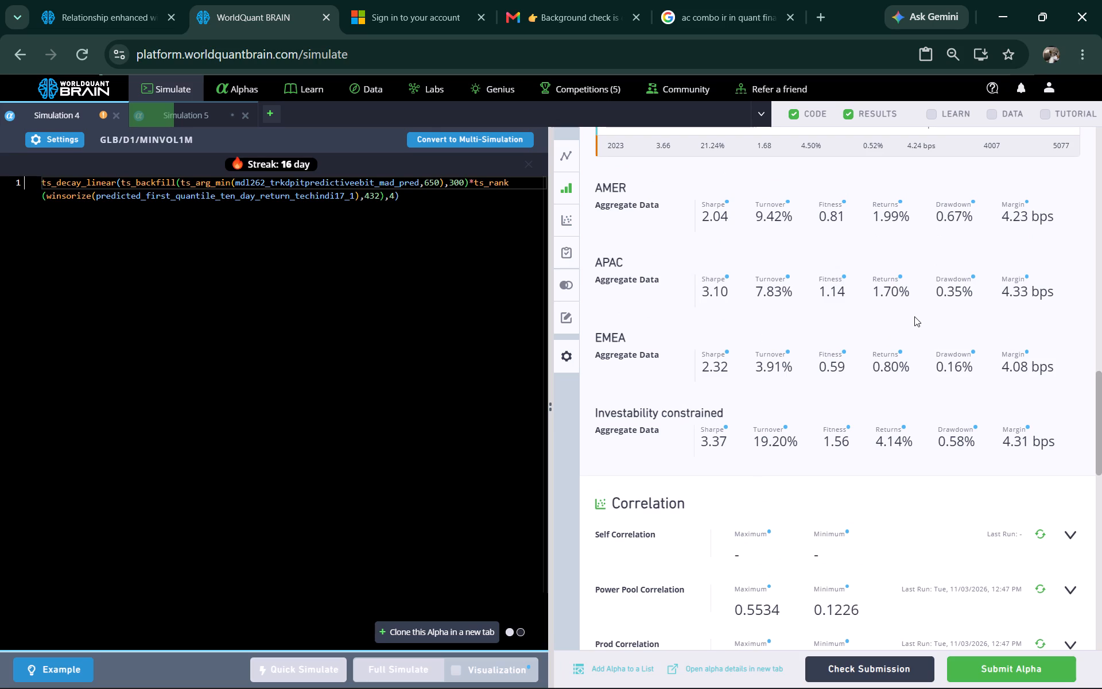
scroll(914, 316, "up", 1)
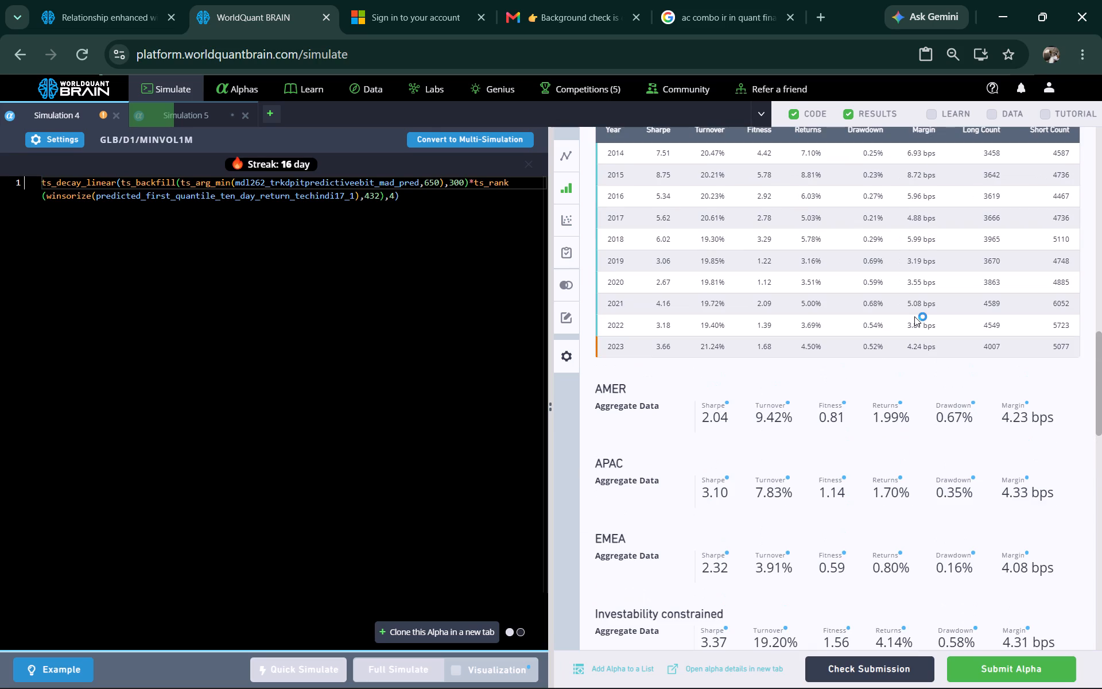
scroll(912, 322, "down", 4)
scroll(909, 330, "up", 2)
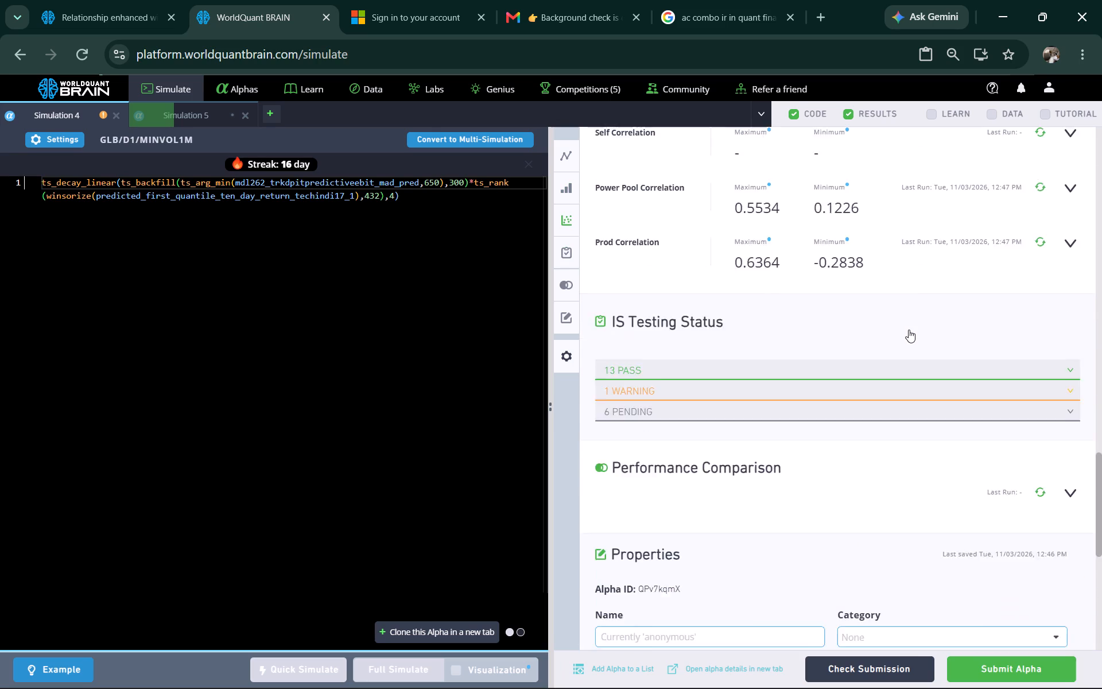
scroll(909, 330, "up", 1)
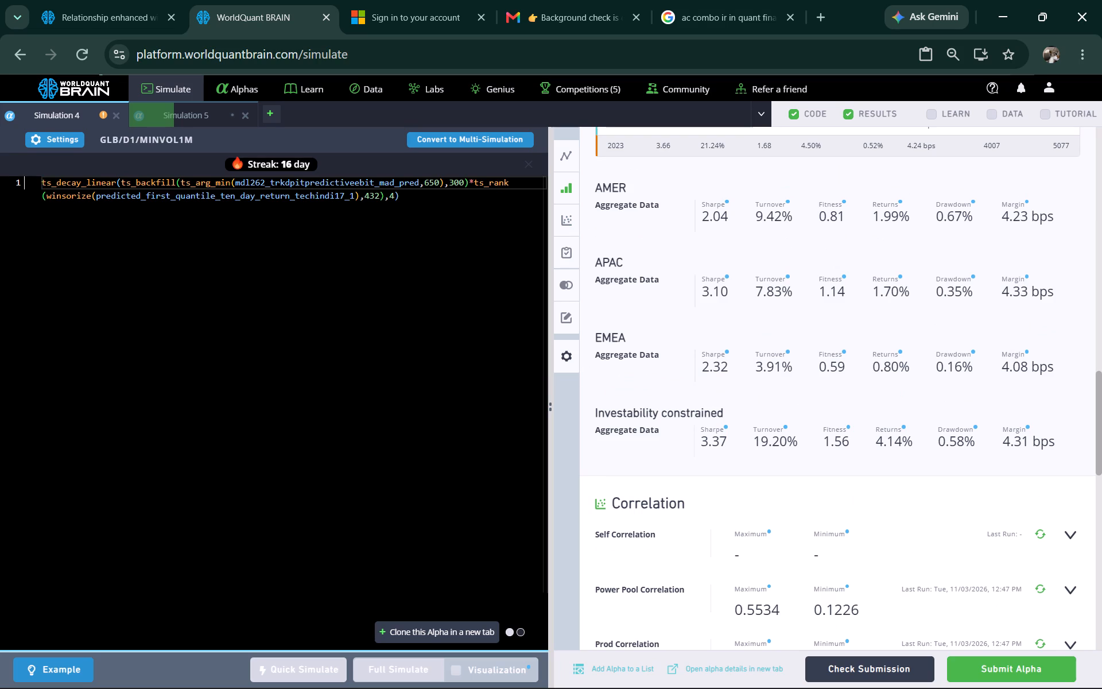
left_click(118, 113)
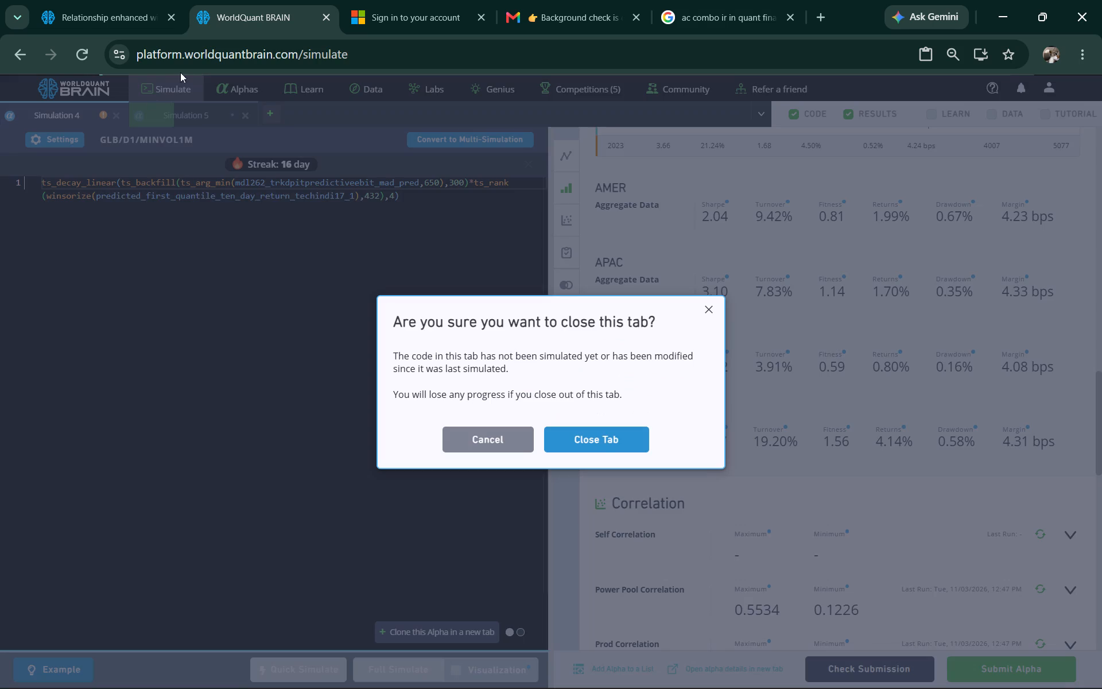
left_click(599, 440)
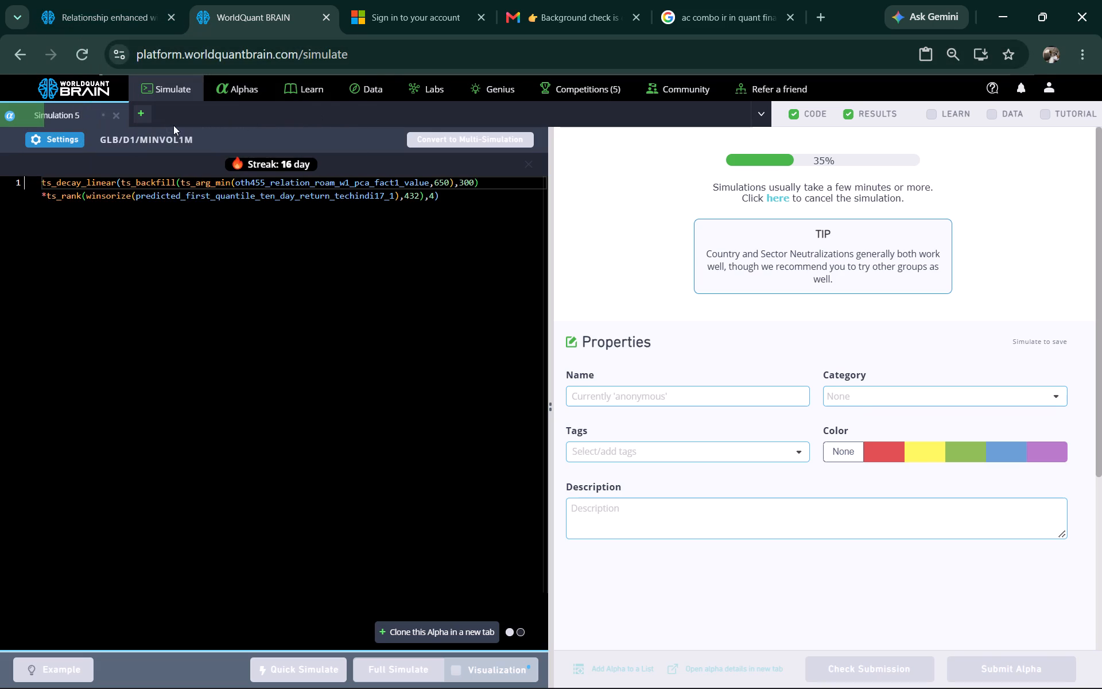
Clone the Simulation 5 alpha into a new simulation.
left_click(430, 626)
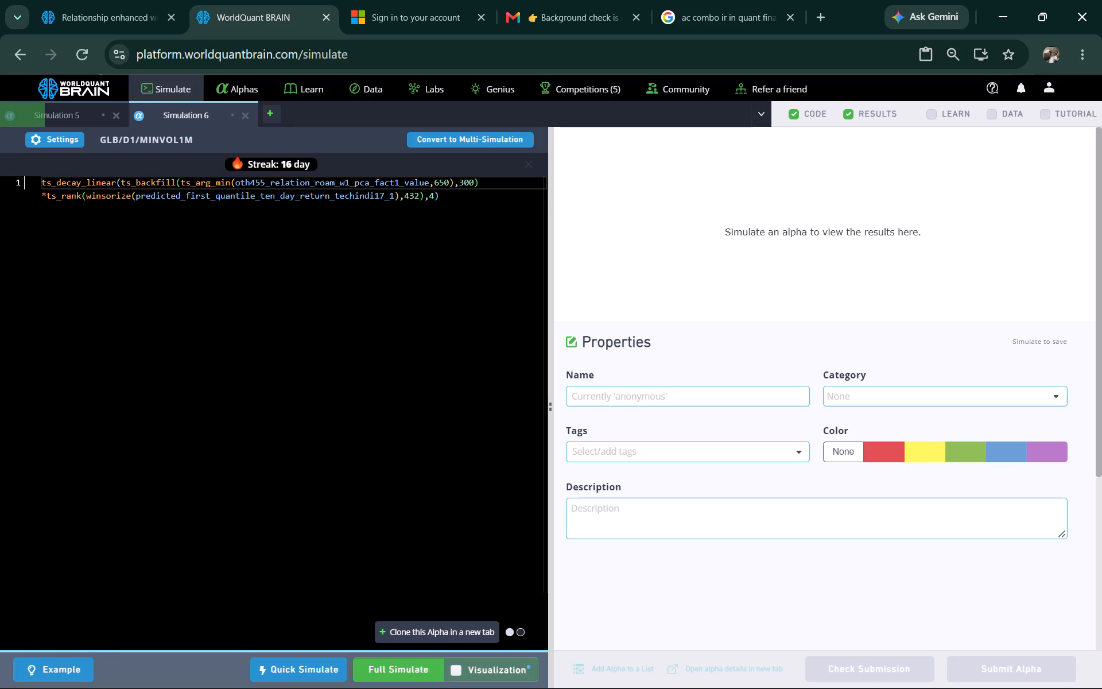
Replace the Simulation 6 expression with the clipboard-history entry ts_backfill(ts_arg_min(annual_ebit_prediction_mean_abs_error,1650),1250)*ts_rank(predicted_first_quantile_ten_day_return_techindi16_1,632); without a trailing blank line.
left_click_drag(448, 203, 38, 181)
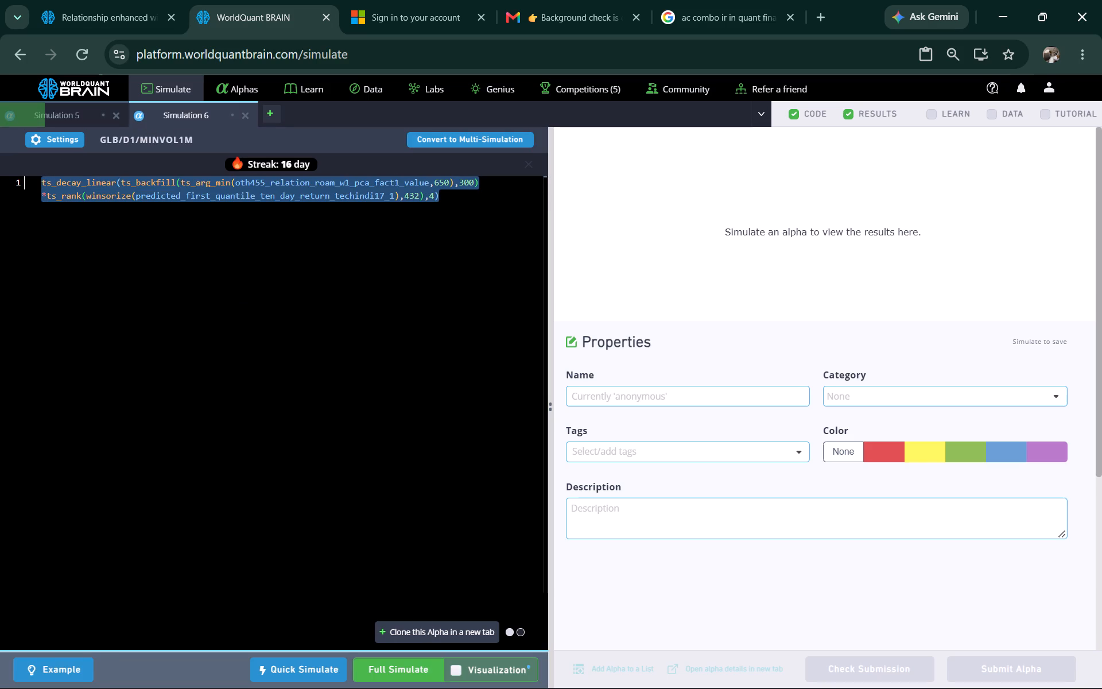
key("super+v")
scroll(266, 435, "down", 1)
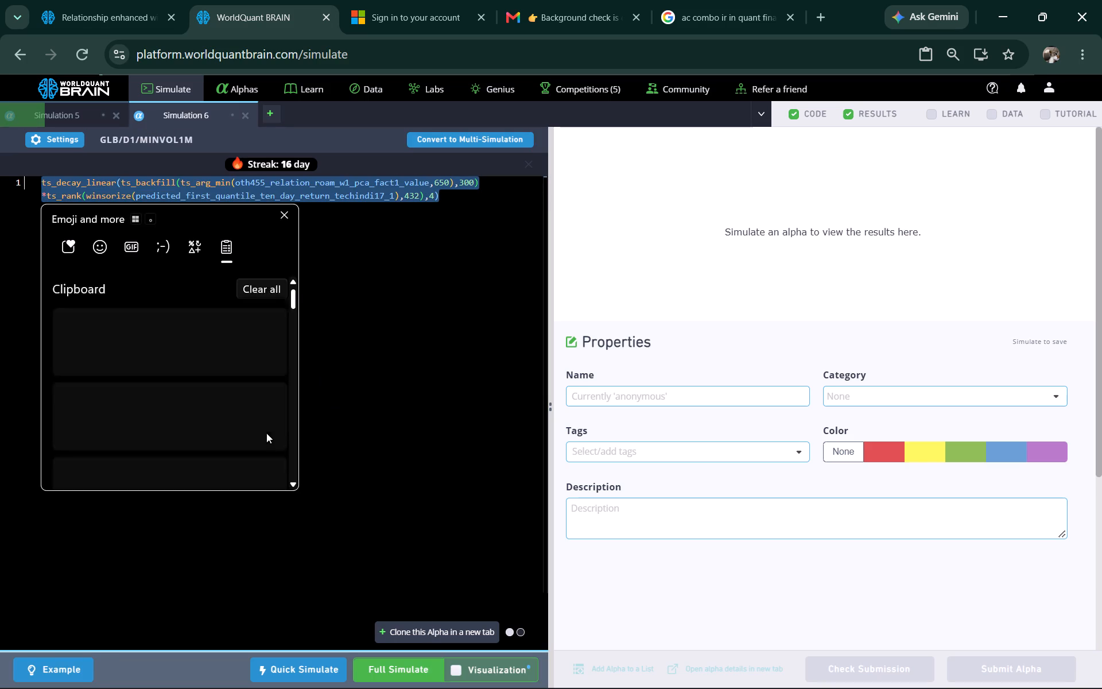
scroll(236, 411, "down", 2)
scroll(177, 398, "down", 4)
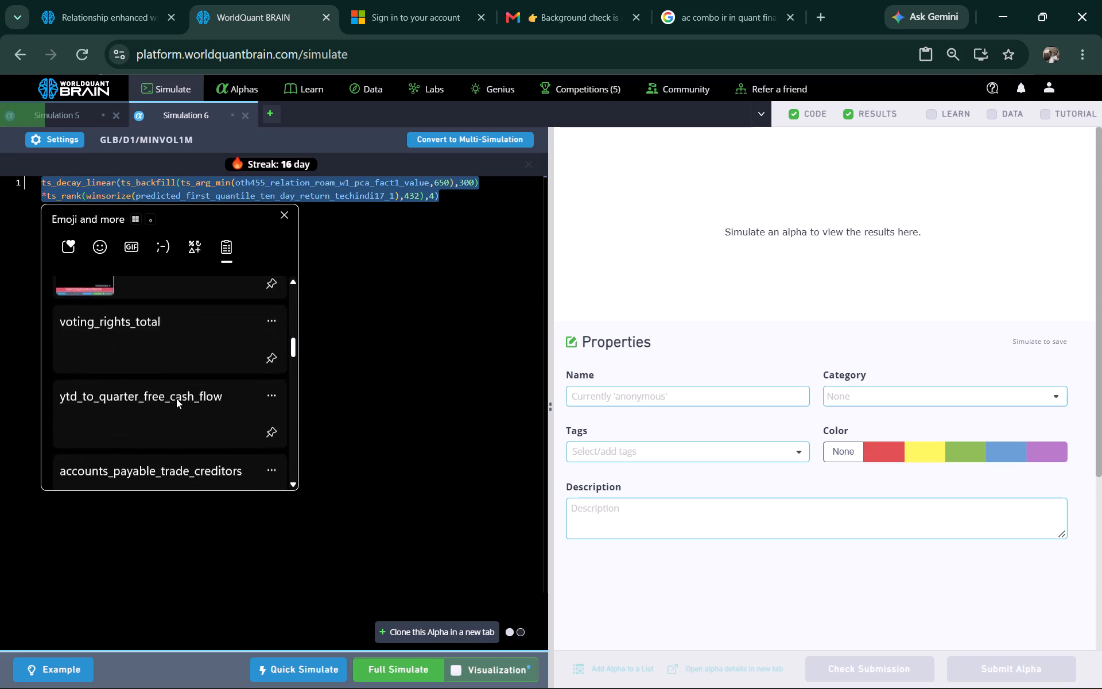
scroll(176, 398, "down", 5)
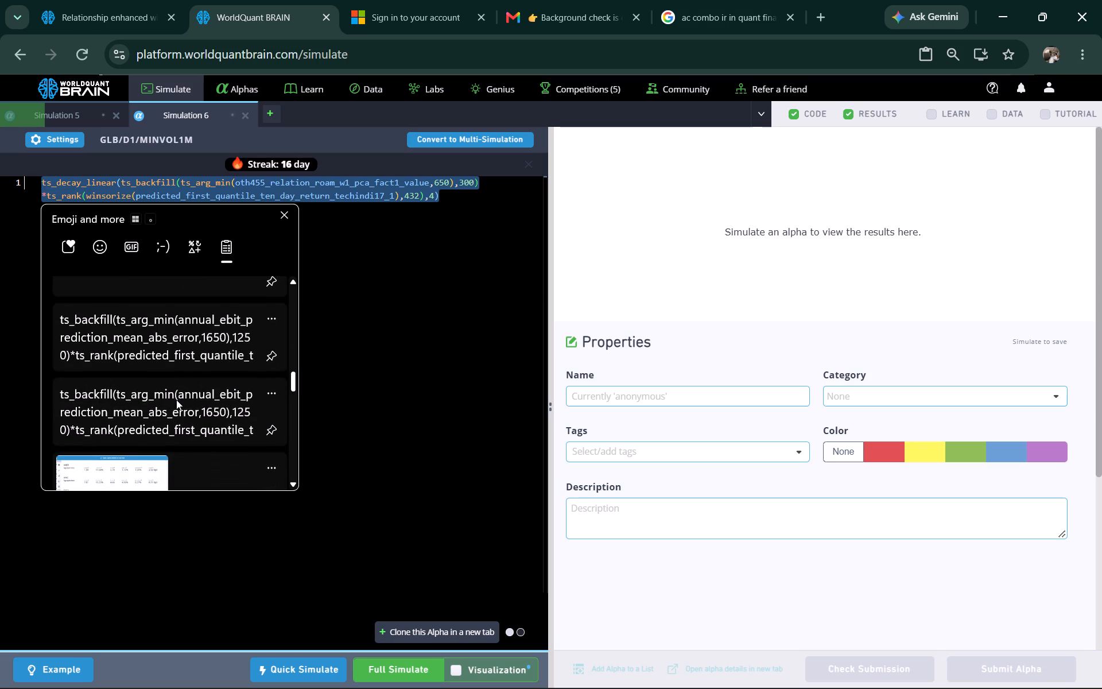
left_click(183, 353)
key("ctrl+v")
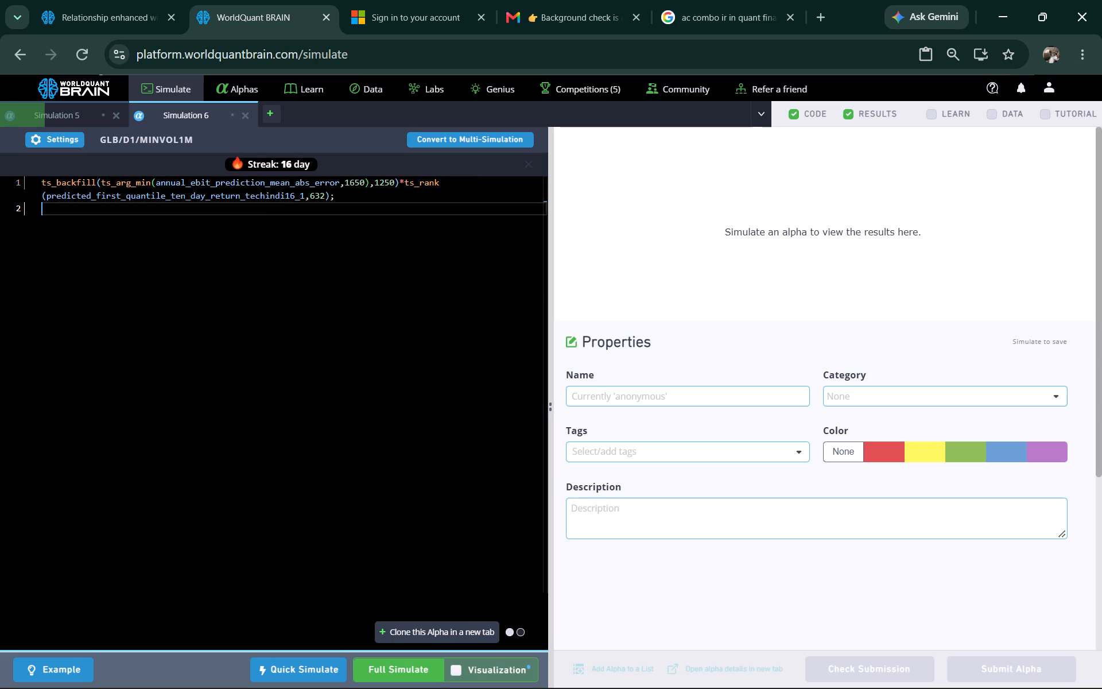
key("BackSpace")
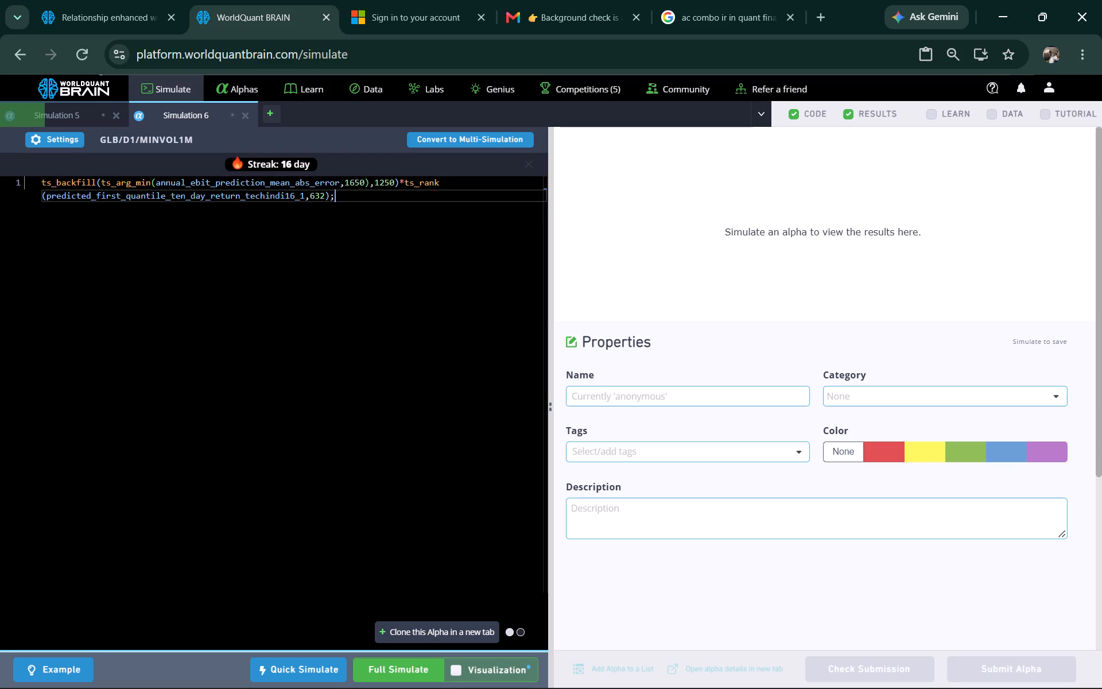
Copy annual_ebit_prediction_mean_abs_error from the expression, search the platform data for it, and open its dataset, DNN prediction of fundamentals.
double_click(234, 184)
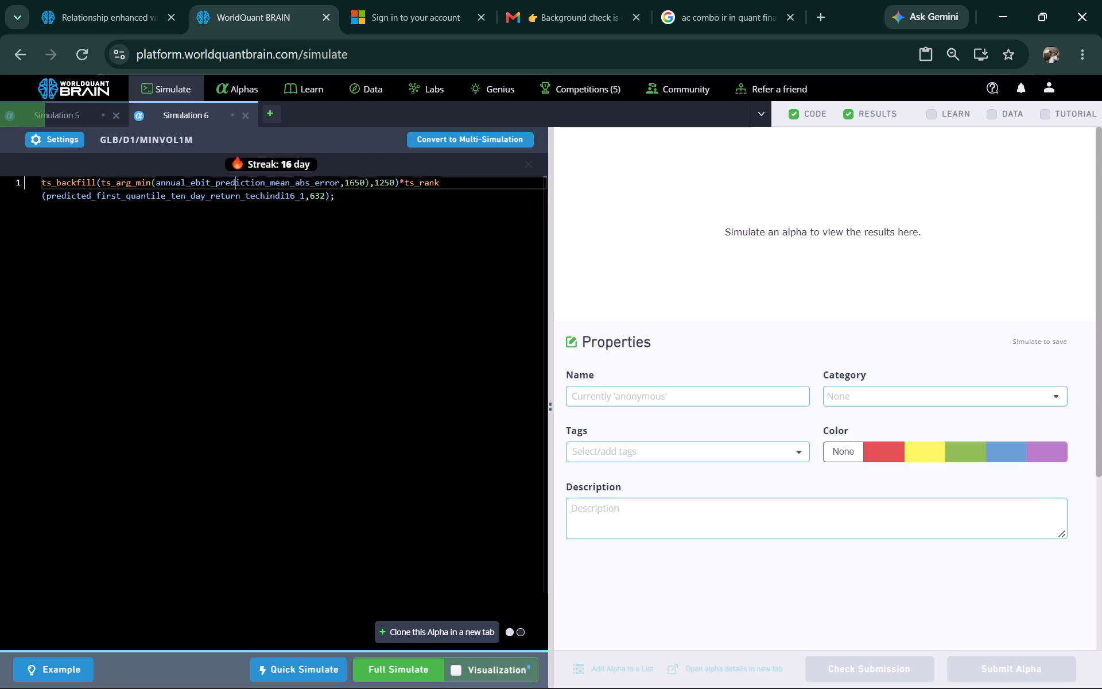
right_click(234, 184)
left_click(276, 241)
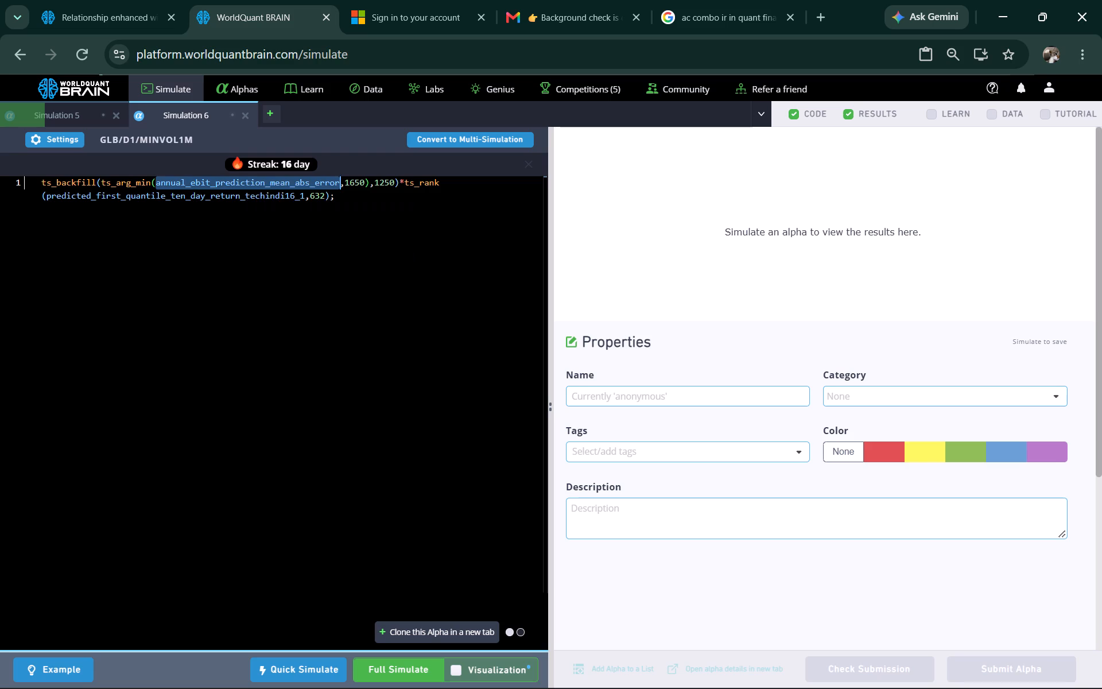
left_click(123, 22)
scroll(430, 166, "up", 6)
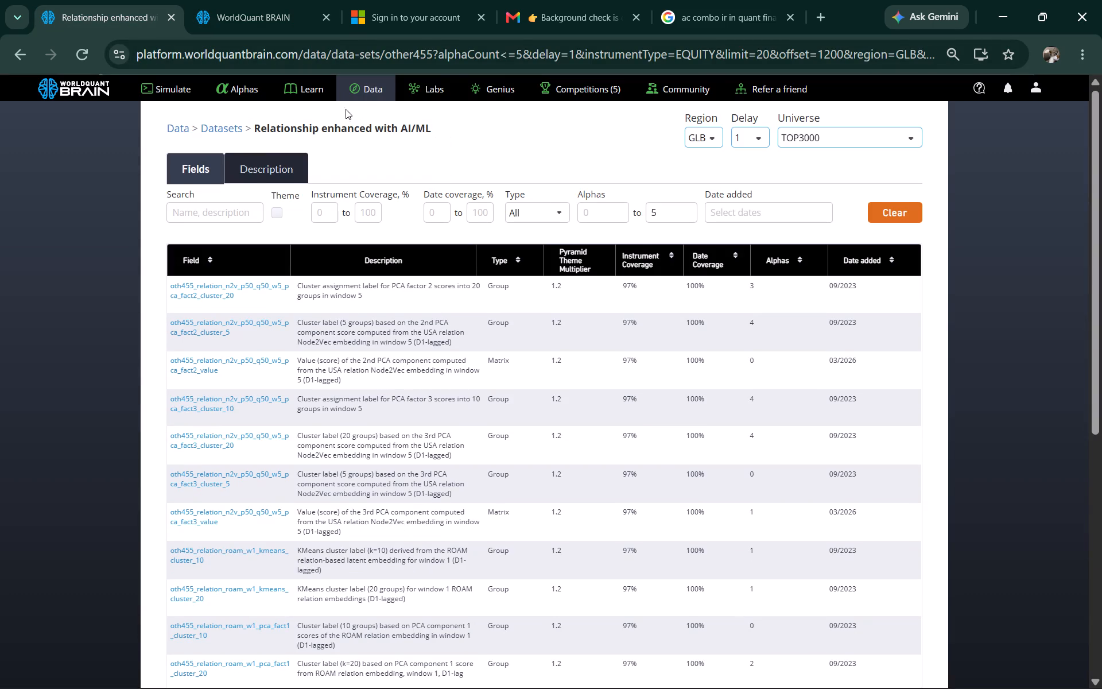
left_click(358, 93)
right_click(345, 284)
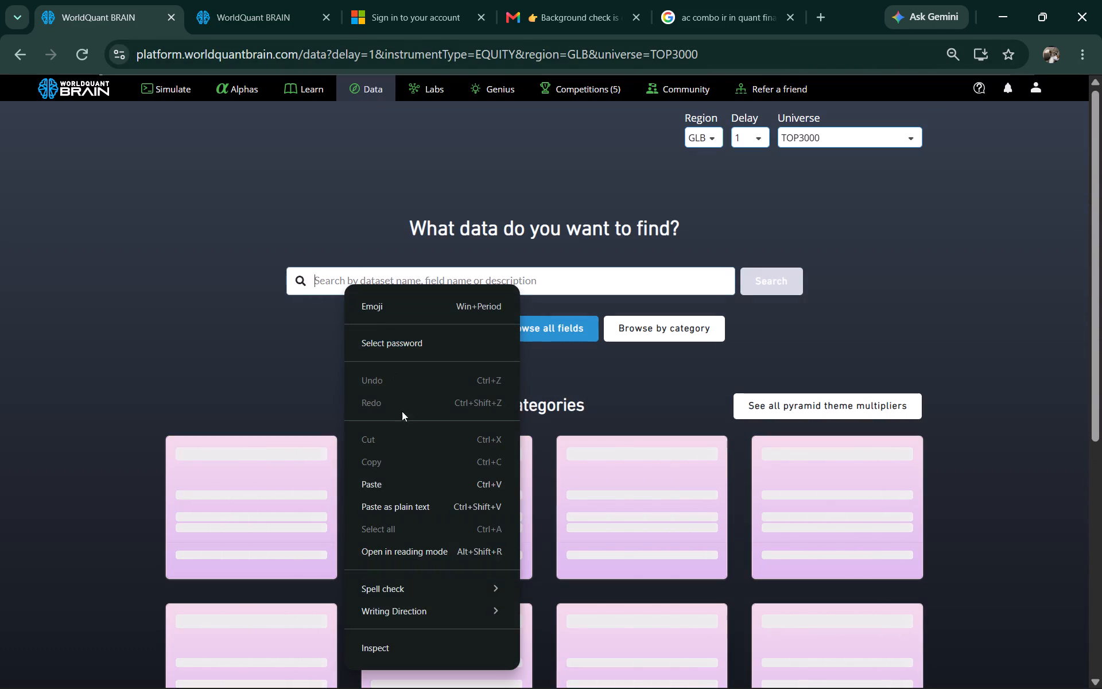
left_click(398, 485)
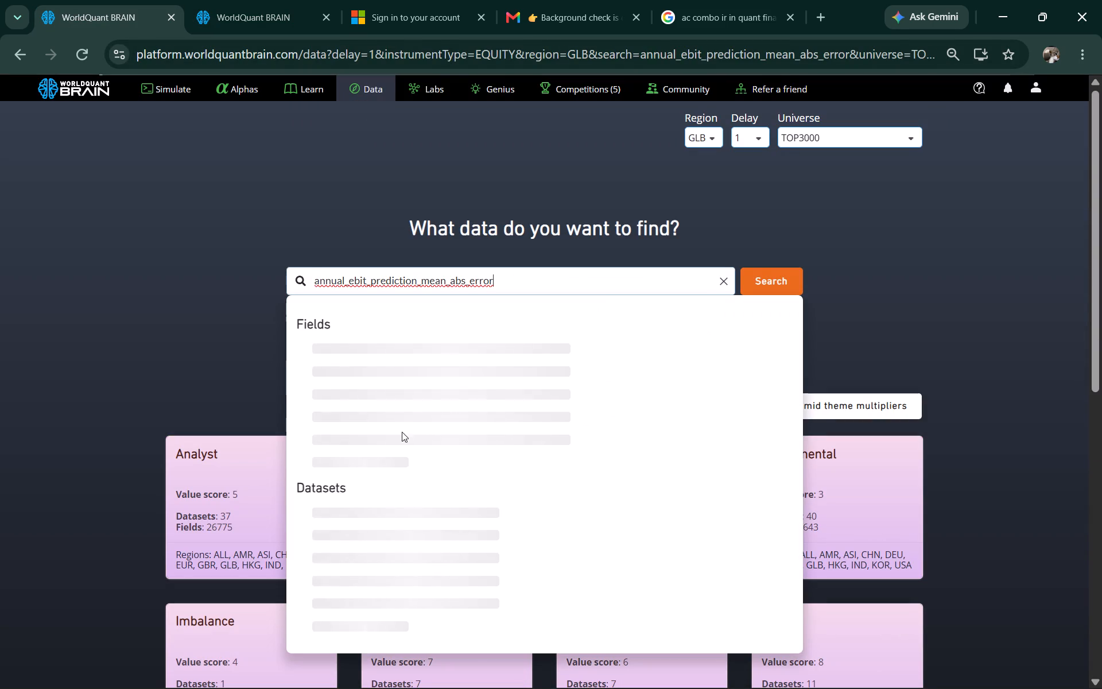
left_click(364, 409)
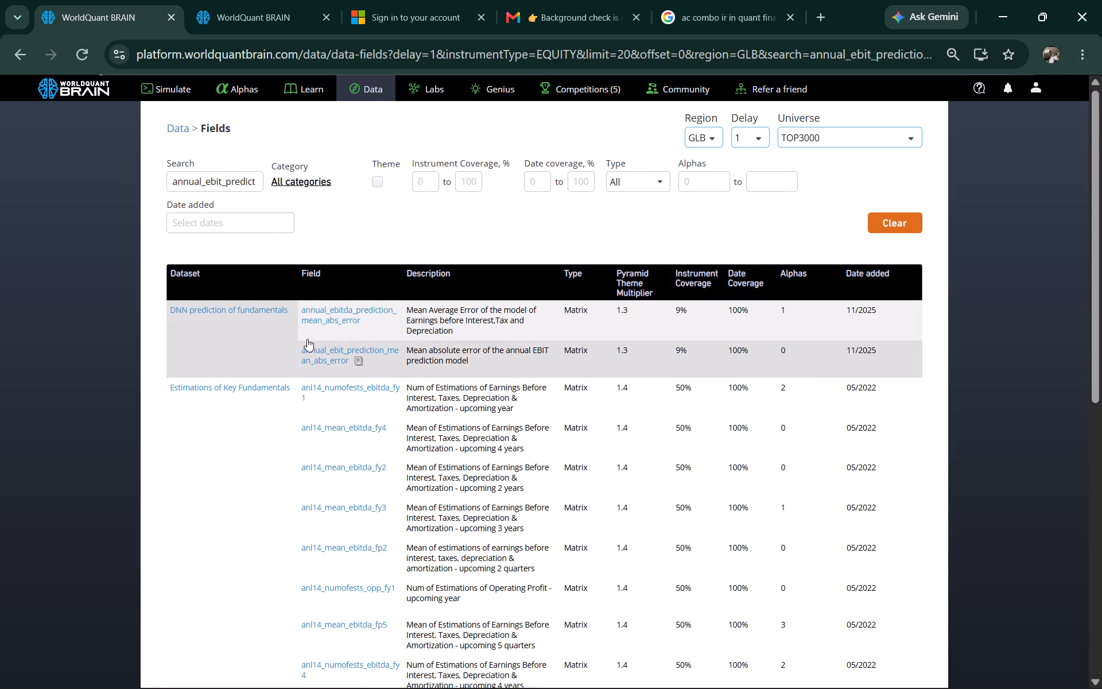
left_click(201, 312)
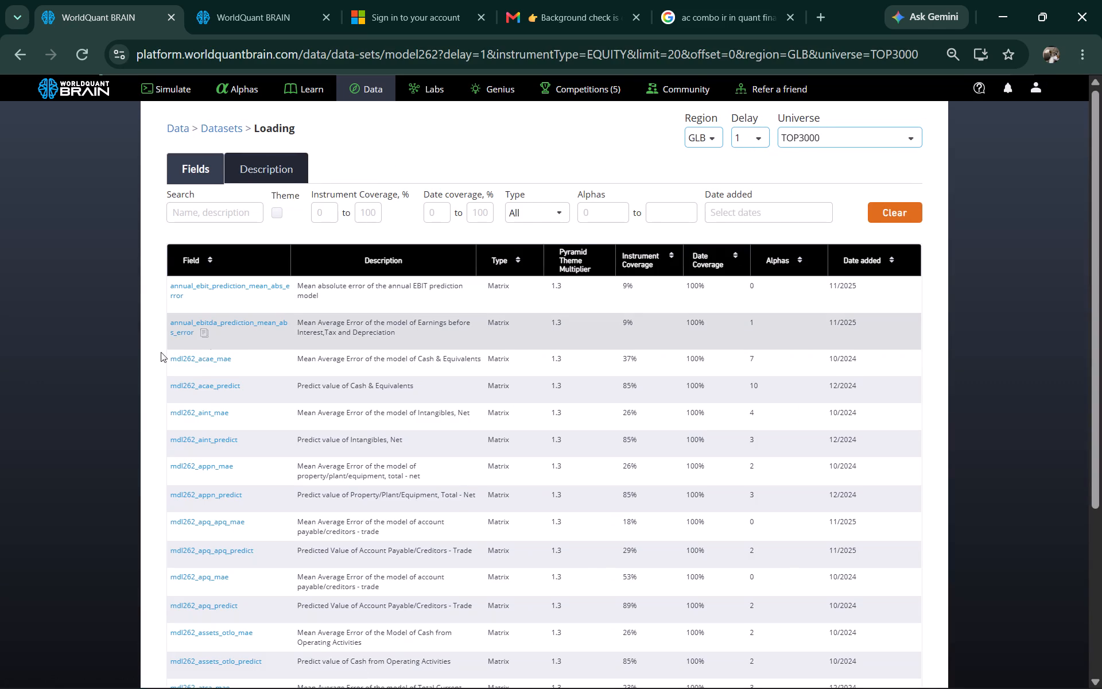
Filter the DNN prediction of fundamentals fields to a maximum of 2 alphas.
scroll(395, 371, "down", 8)
scroll(390, 374, "up", 6)
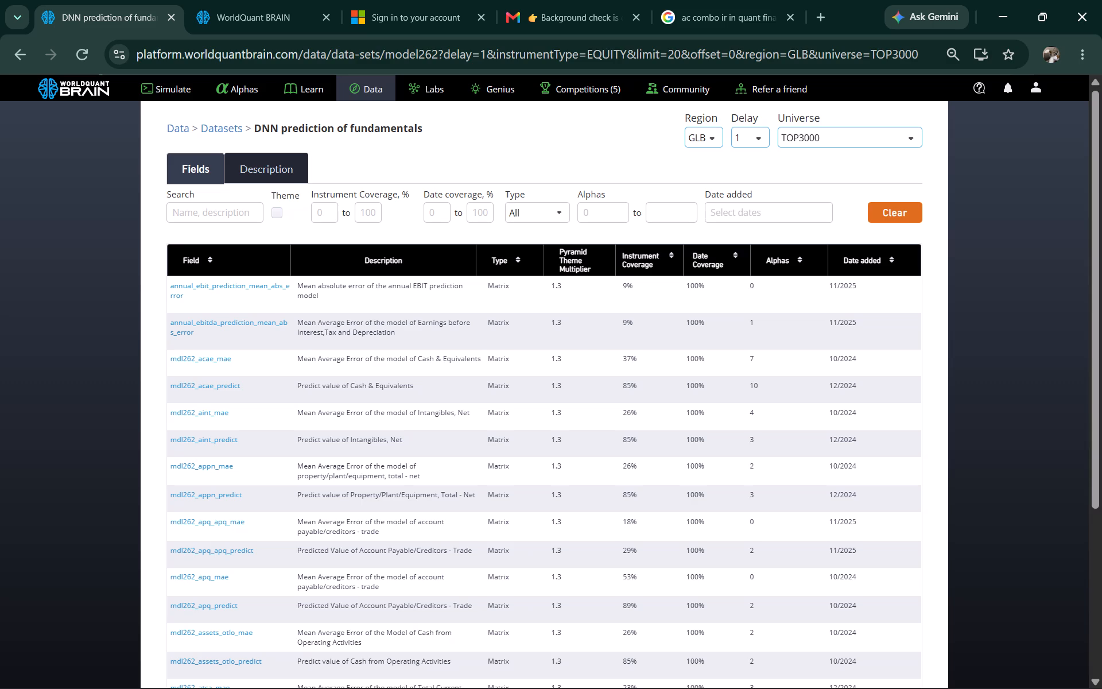
left_click(654, 211)
key("2")
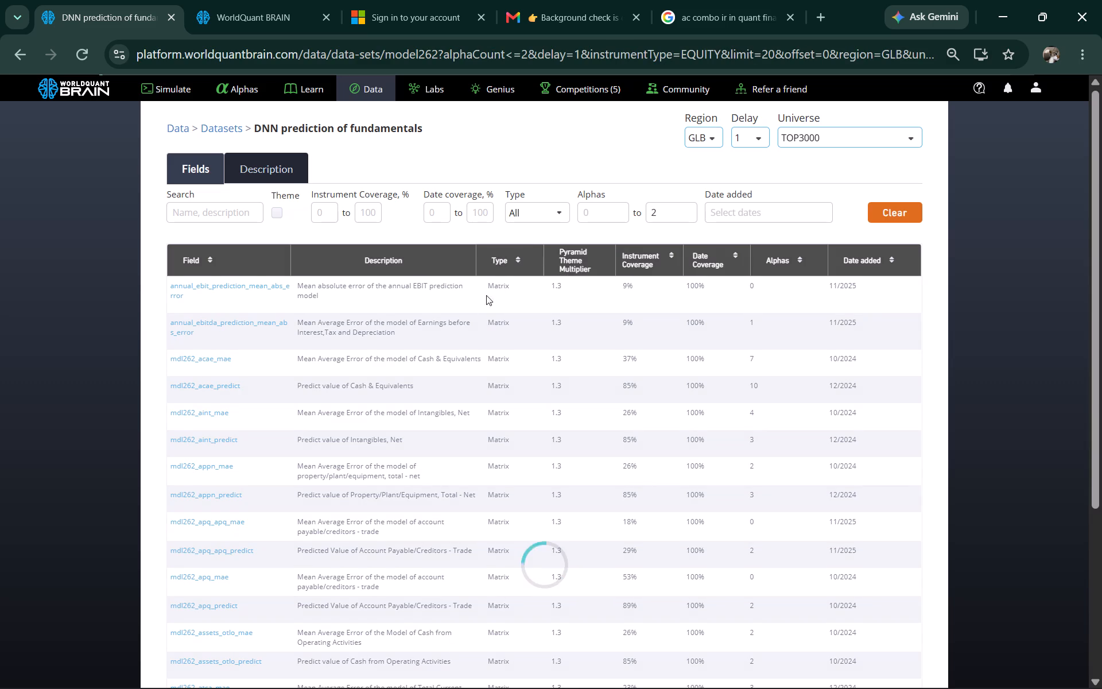
Open quarterly_ebitda_prediction_mean_abs_error from page 18 of the filtered fields and copy its name.
scroll(436, 313, "down", 6)
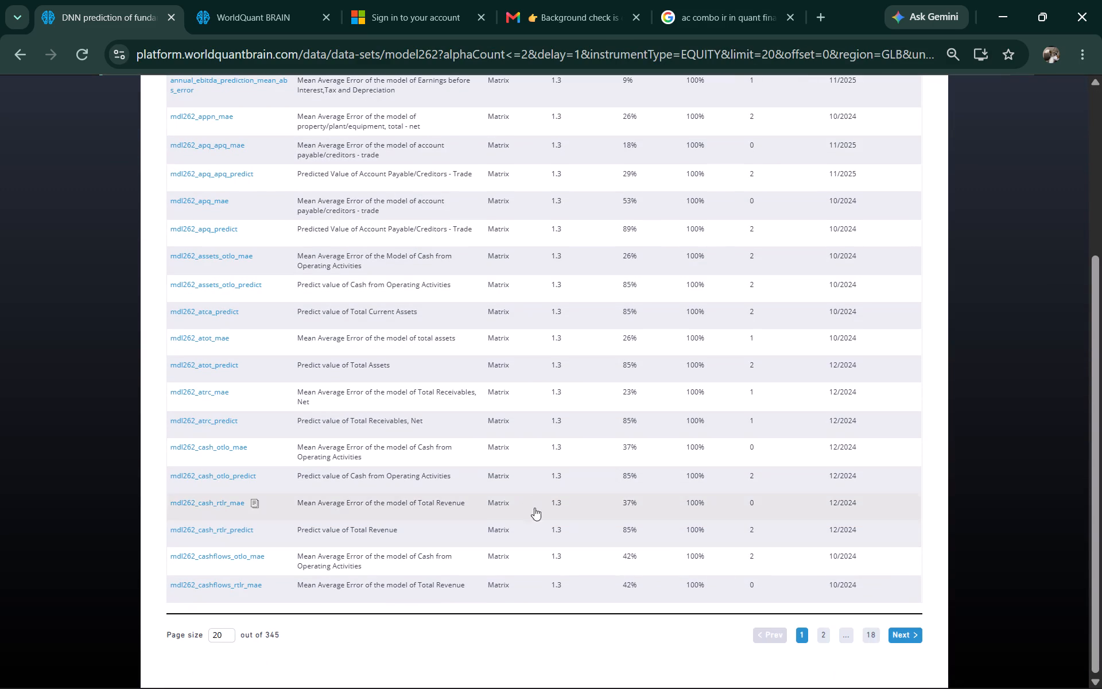
left_click(874, 635)
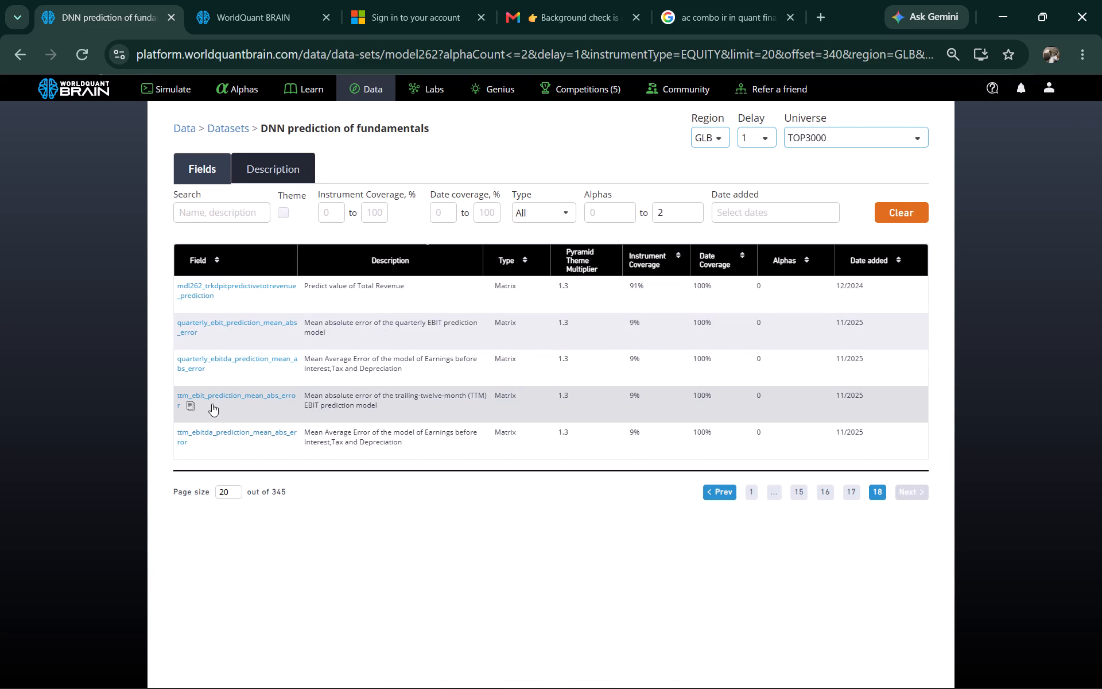
left_click(220, 362)
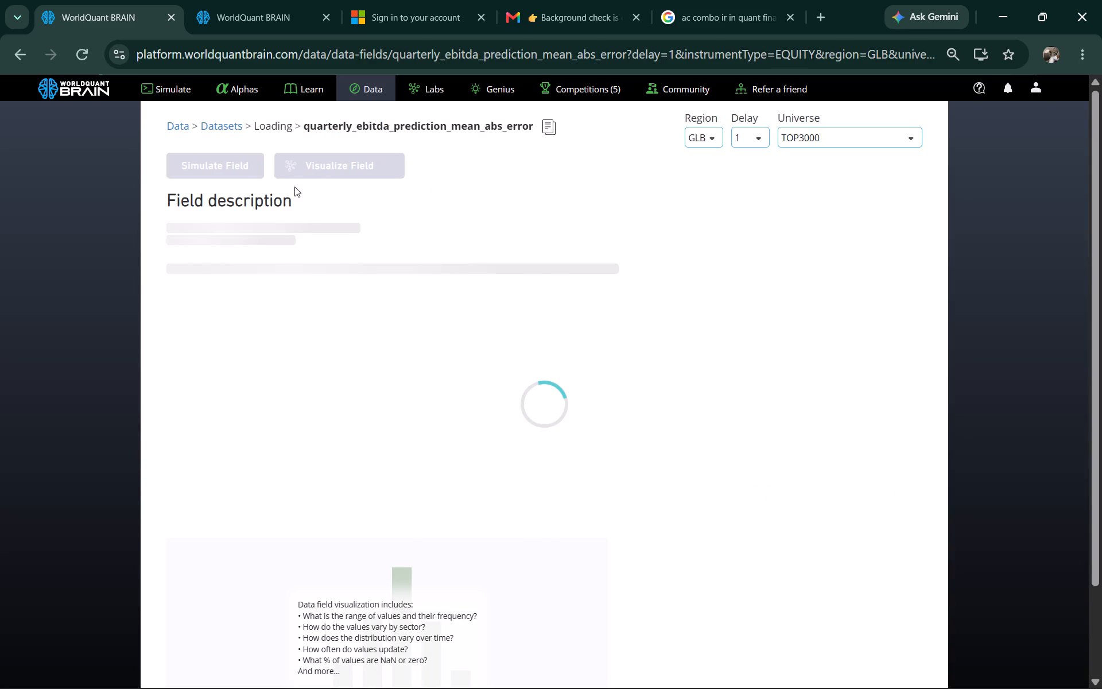
left_click(673, 128)
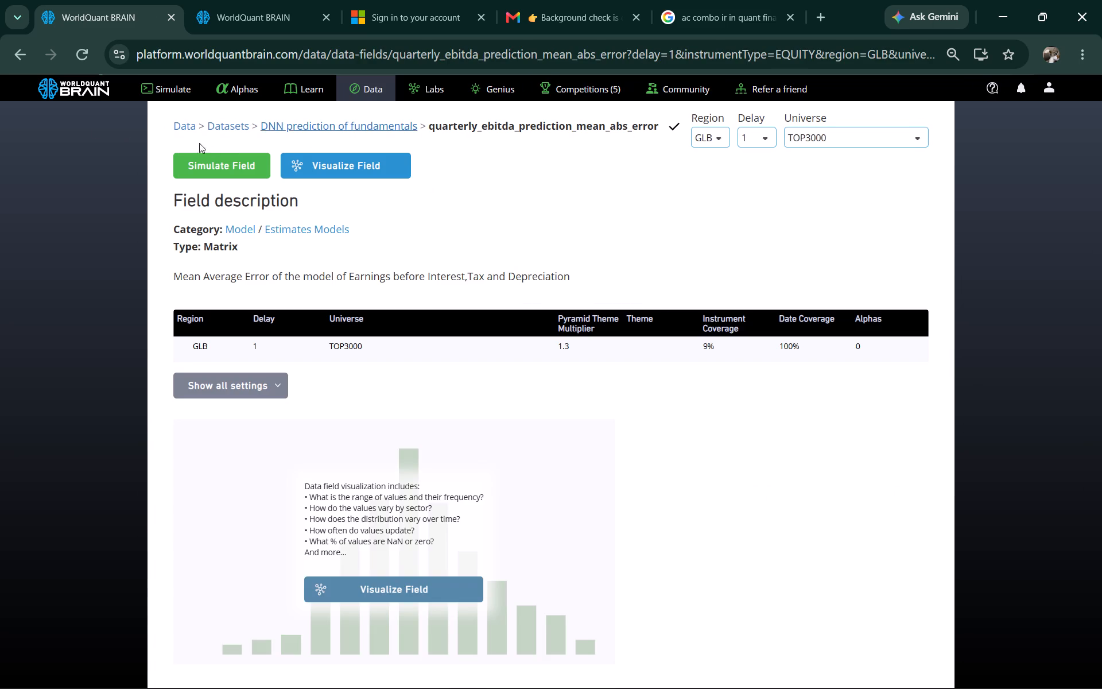
Replace the ts_arg_min field in Simulation 6 with the copied quarterly_ebitda_prediction_mean_abs_error and run a full simulation.
left_click(28, 61)
left_click(231, 20)
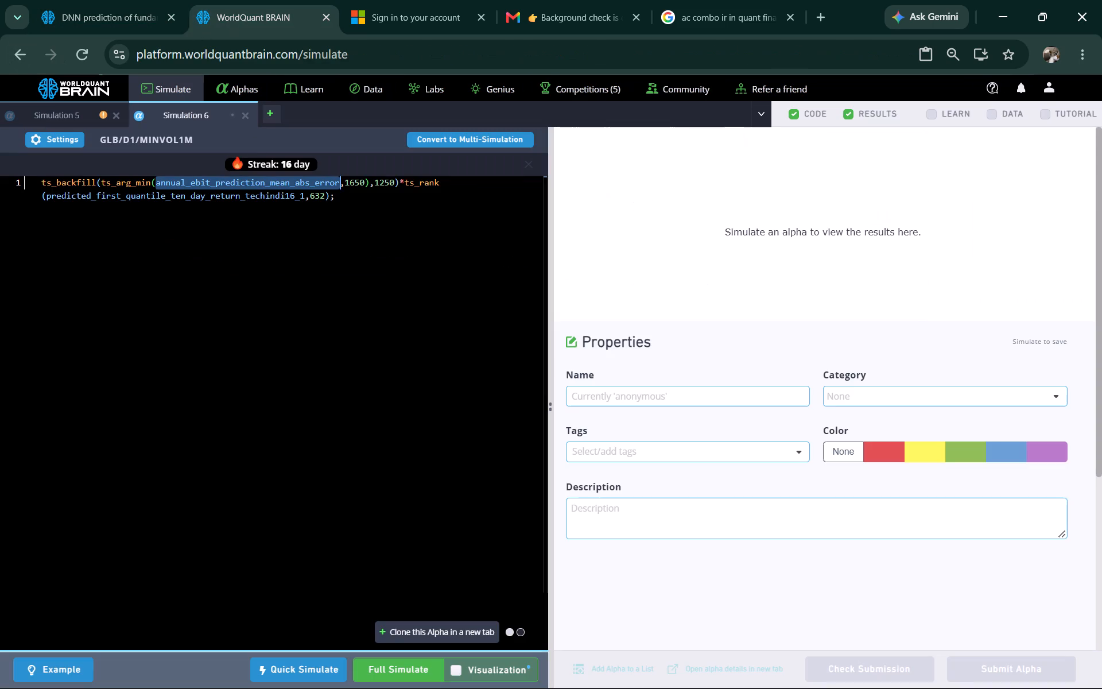
right_click(211, 179)
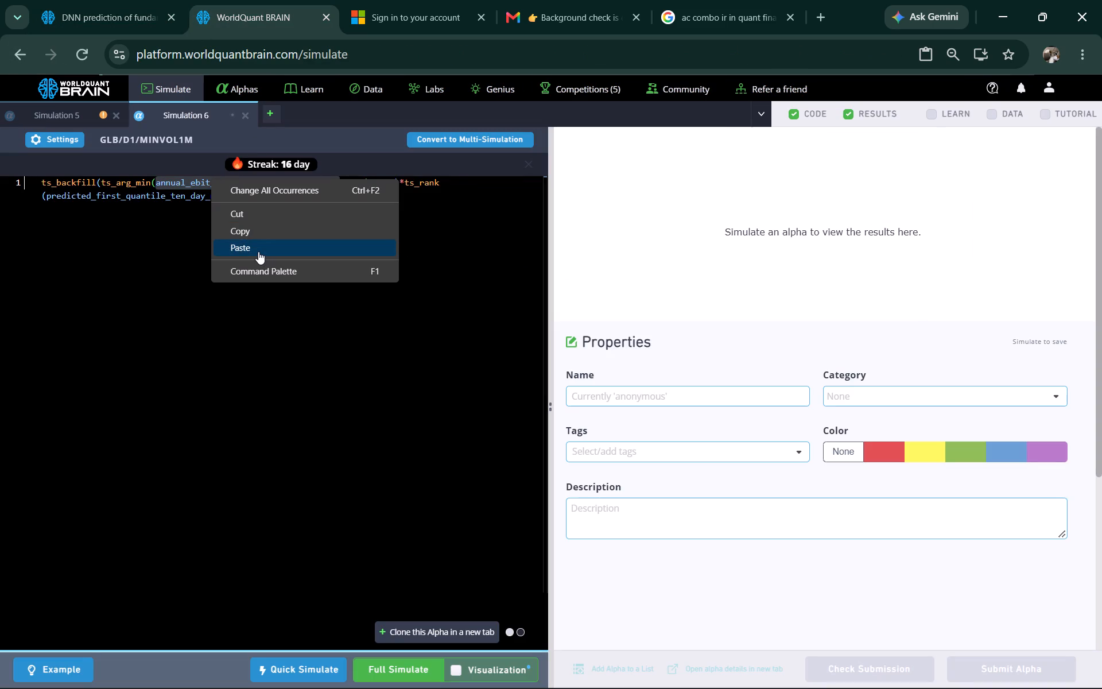
left_click(258, 251)
left_click(403, 673)
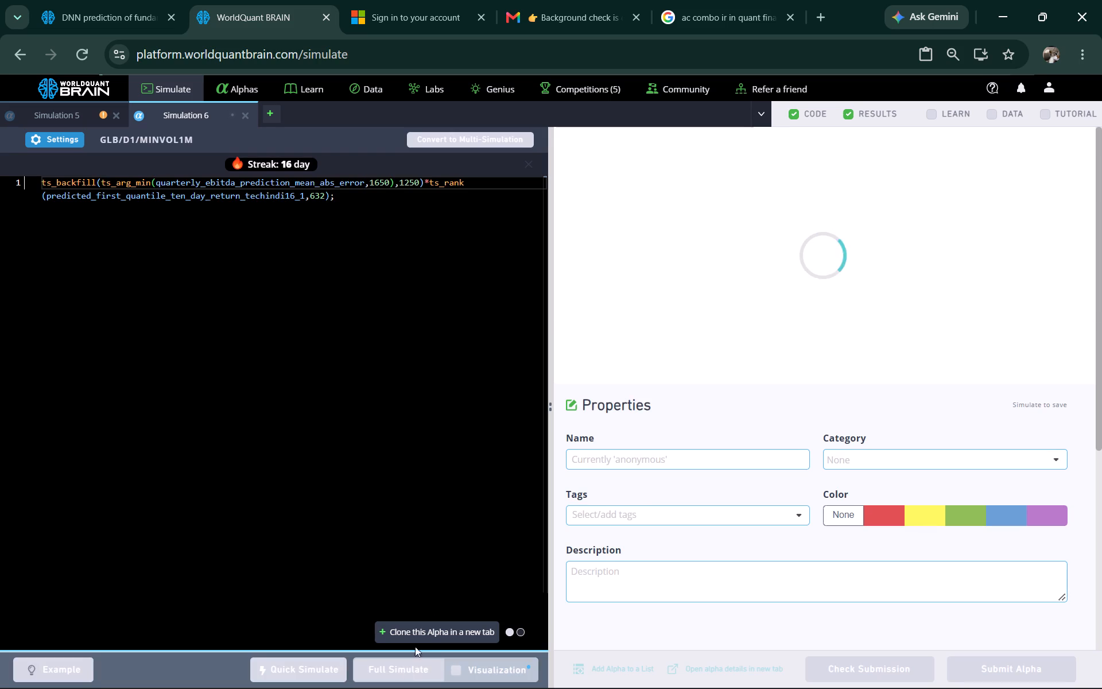
Clone the alpha into a new simulation, replace its ts_arg_min field with mdl262_trkdpitpredictivetotrevenue_prediction copied from the dataset's field list, and run a full simulation.
left_click(423, 628)
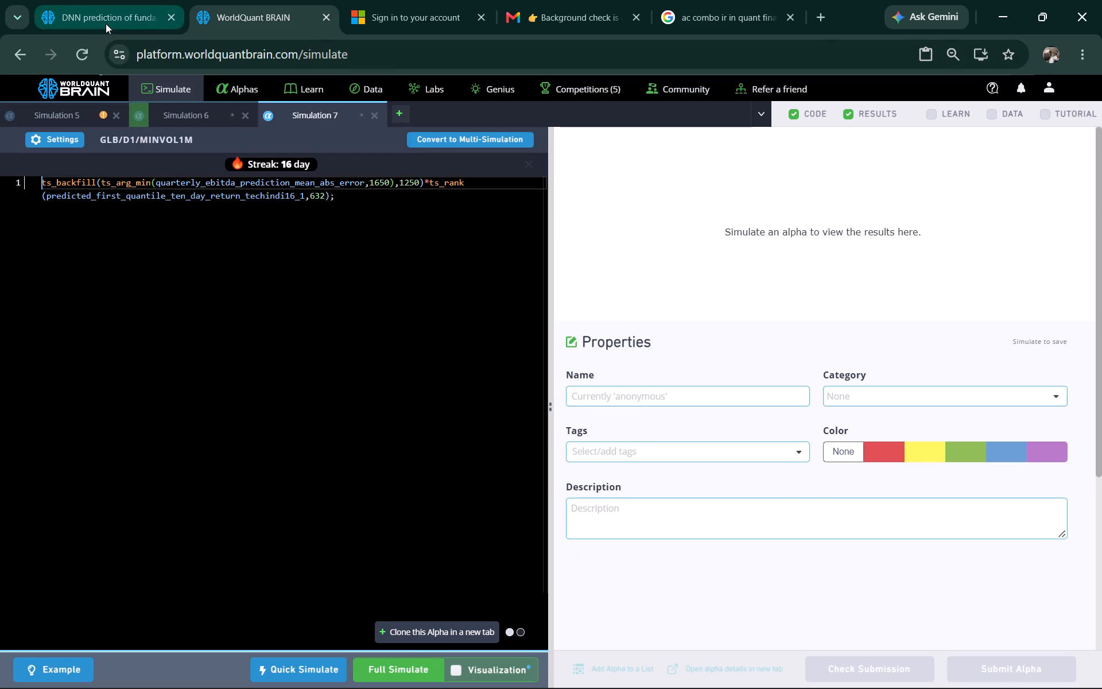
left_click(106, 24)
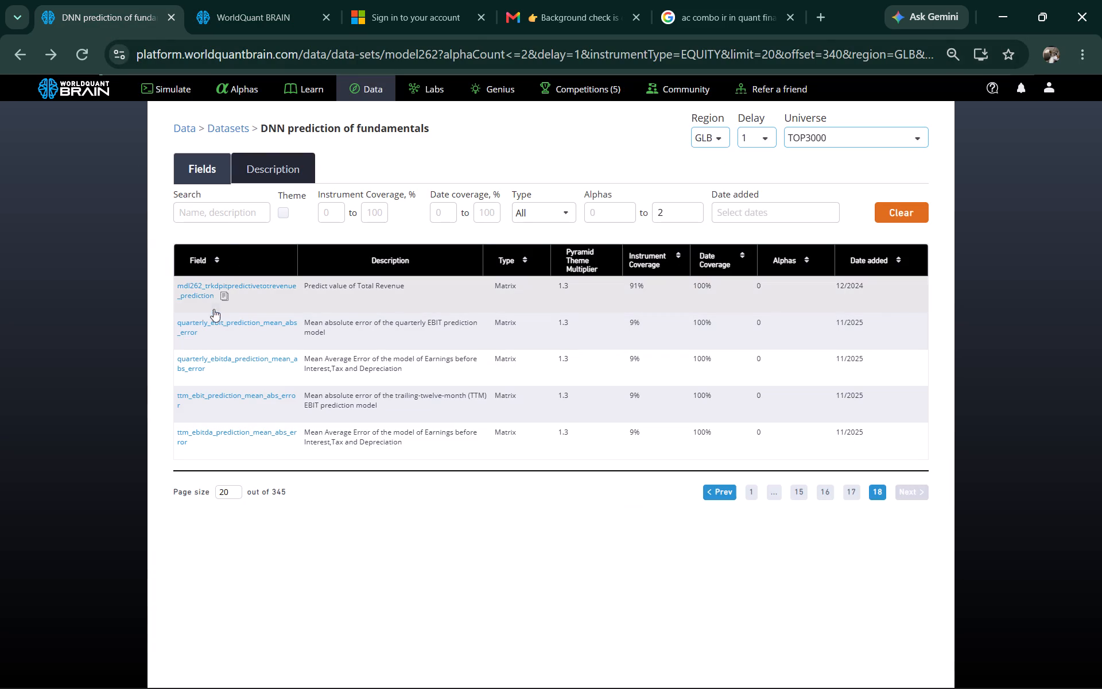
left_click(223, 296)
left_click(247, 6)
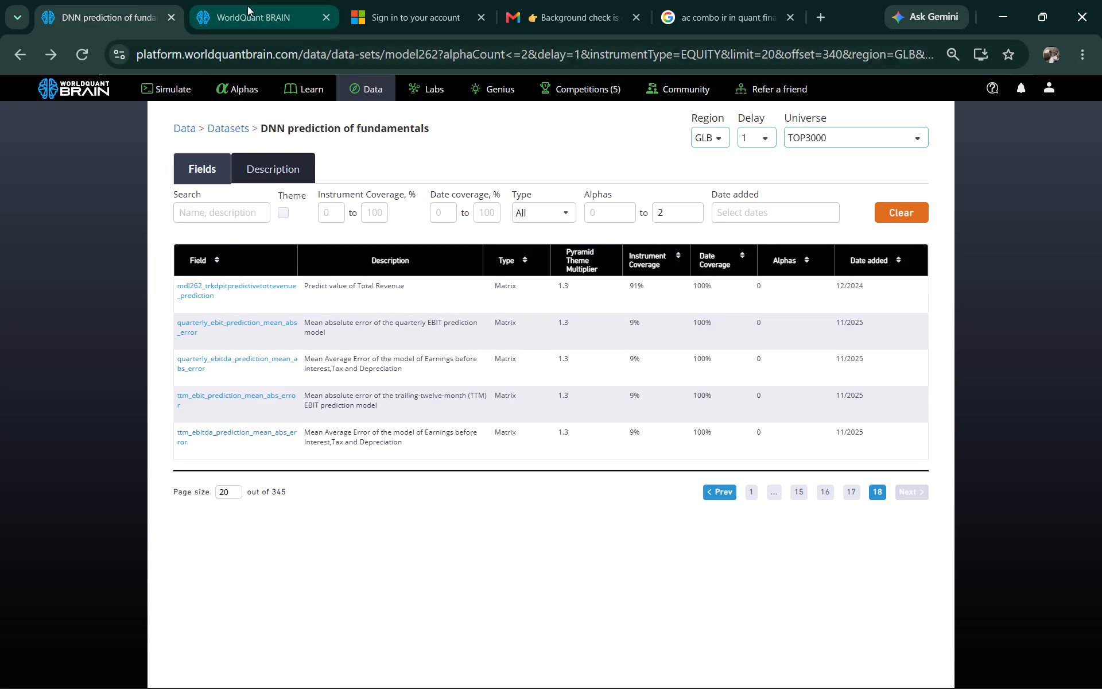
double_click(261, 186)
right_click(261, 186)
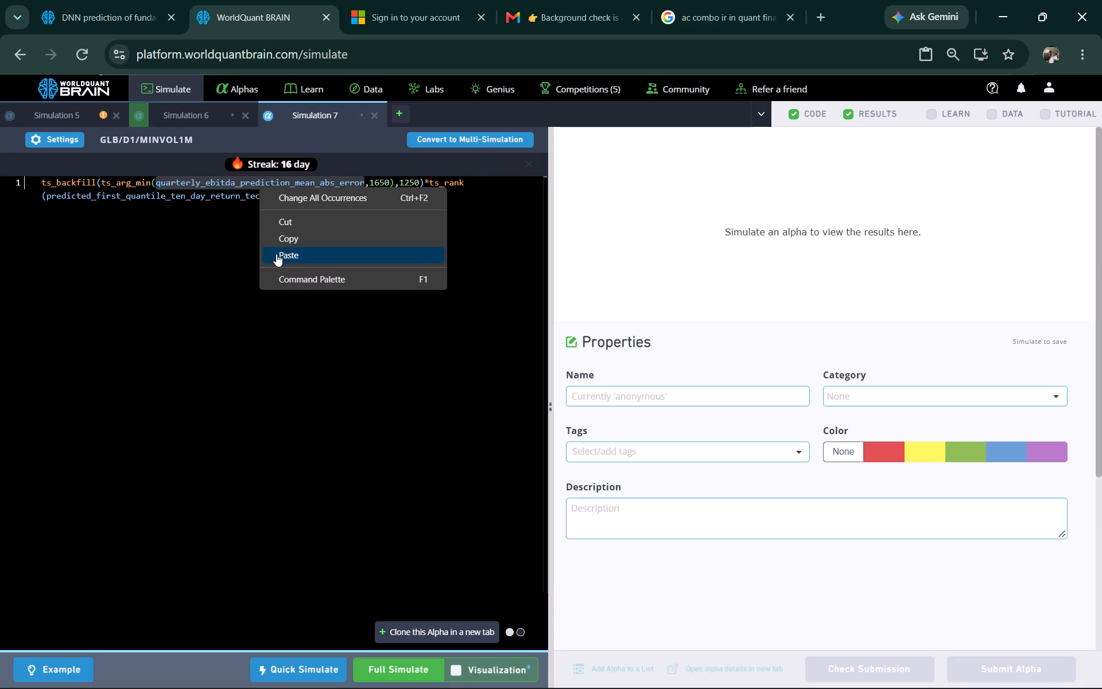
left_click(276, 254)
left_click(402, 669)
scroll(420, 636, "down", 1)
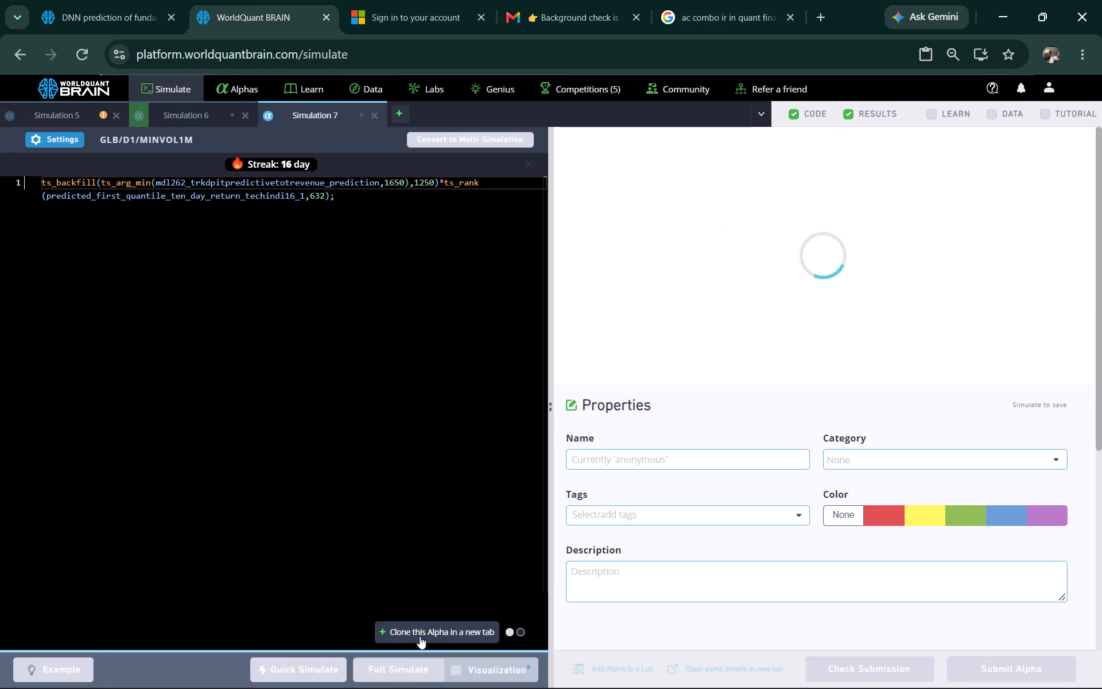
Clone the alpha again, replace its ts_arg_min field with mdl262_trkdpitpredictivetotrevenue_mae copied from page 17 of the filtered fields, and run a full simulation.
left_click(420, 636)
left_click(108, 24)
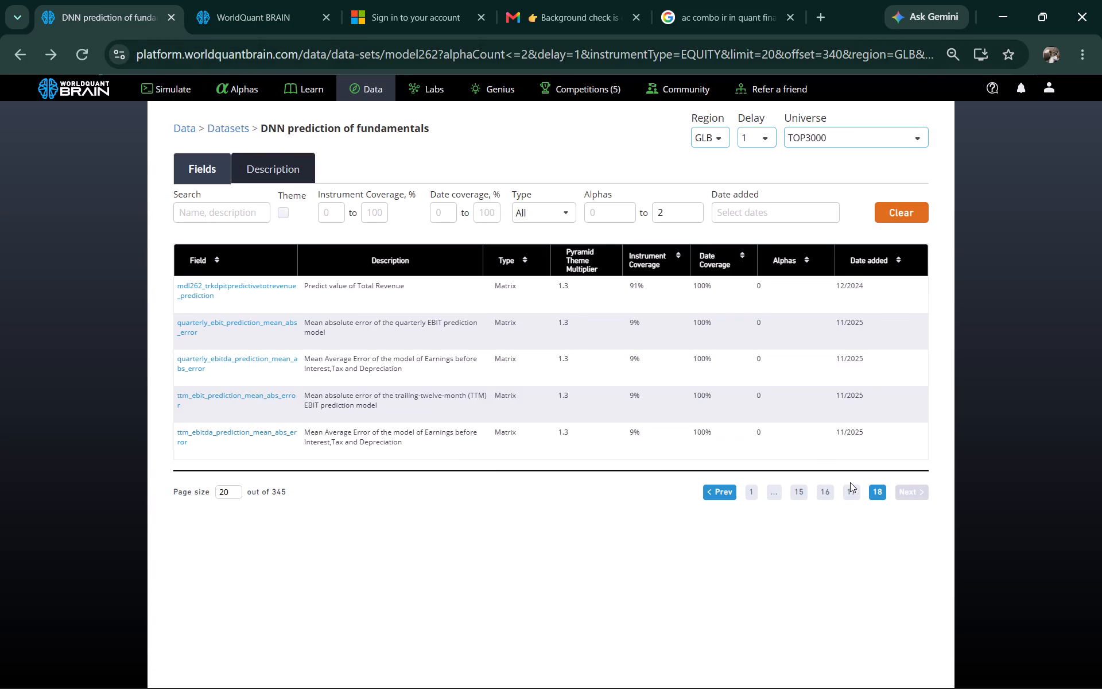
left_click(848, 488)
scroll(353, 421, "down", 3)
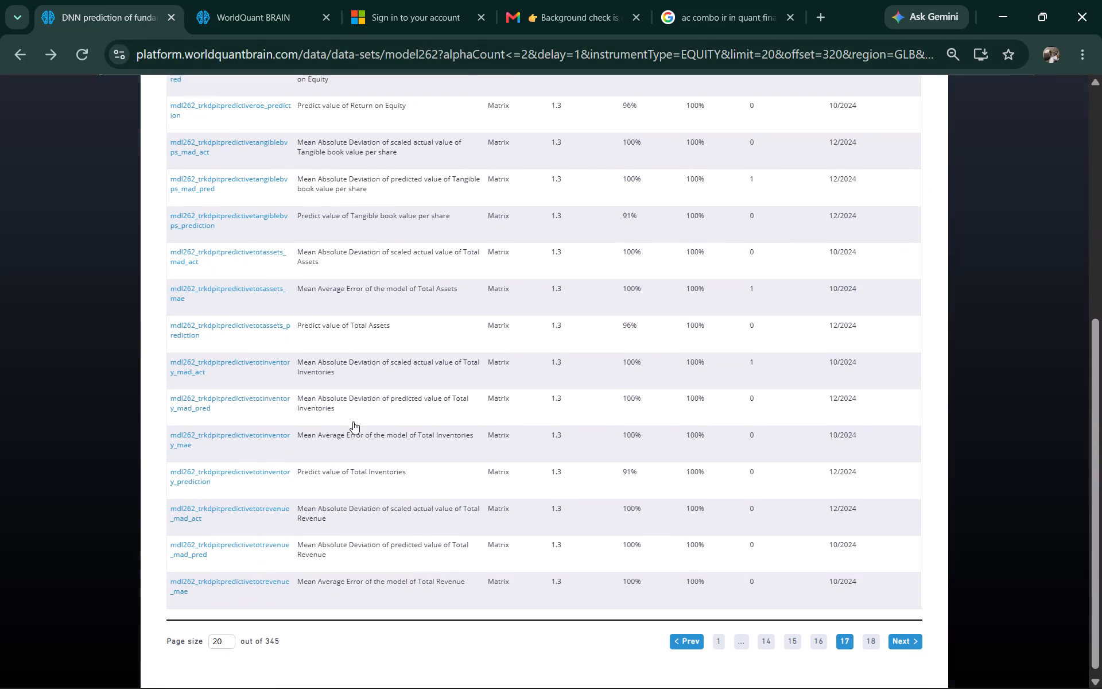
scroll(353, 421, "down", 5)
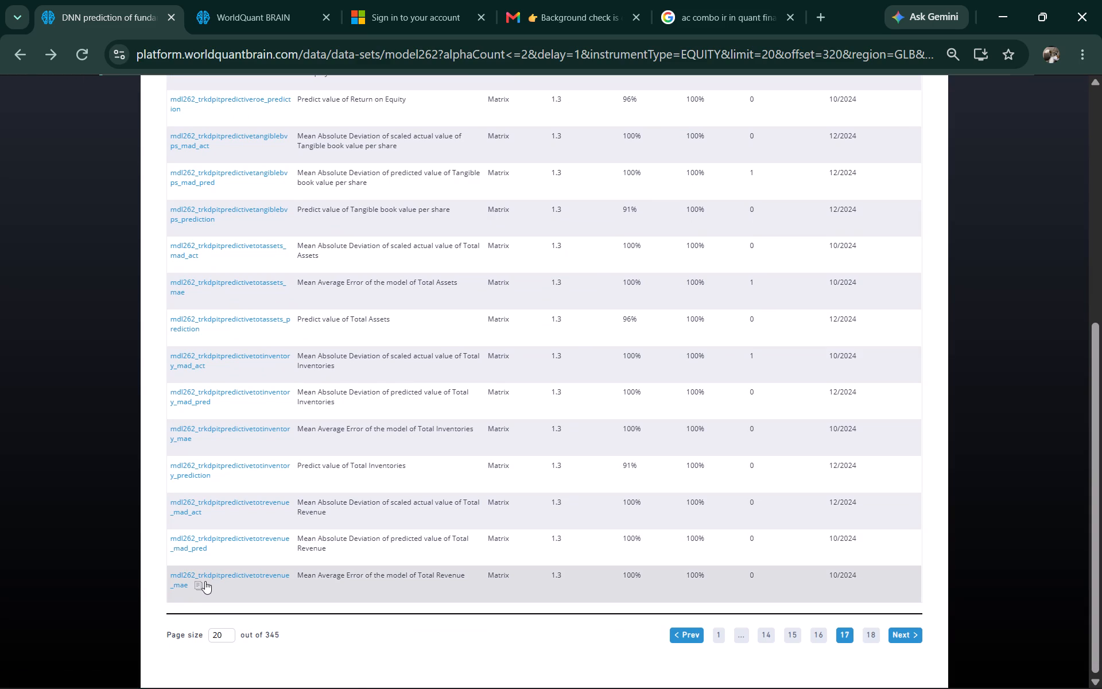
left_click(194, 582)
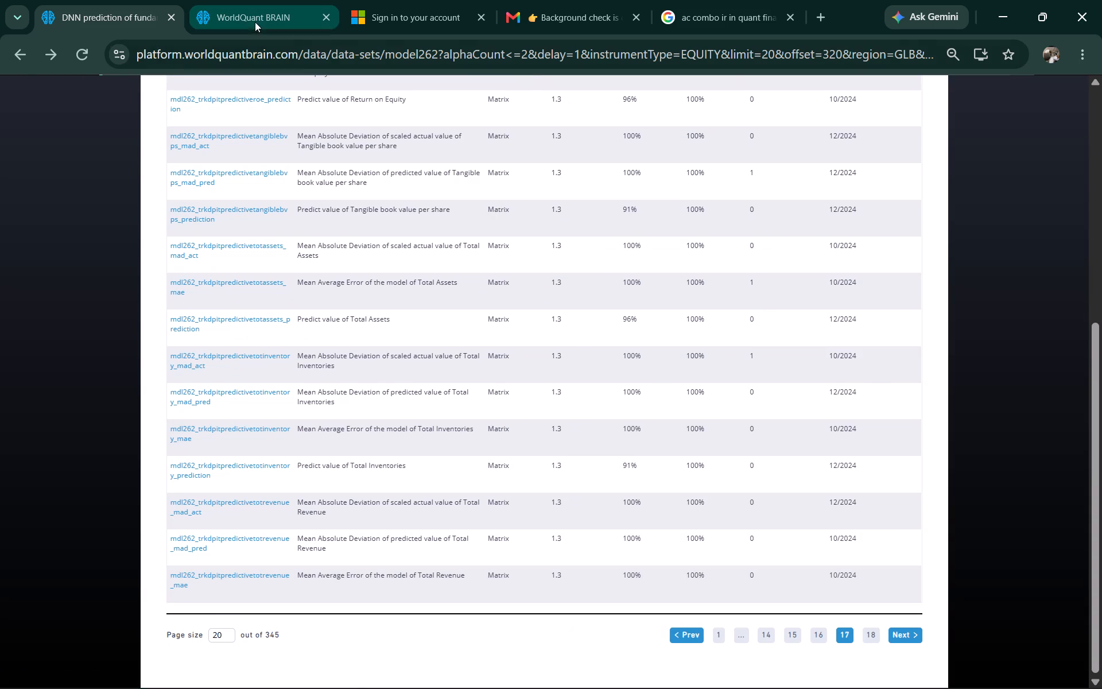
left_click(255, 22)
double_click(239, 177)
right_click(239, 177)
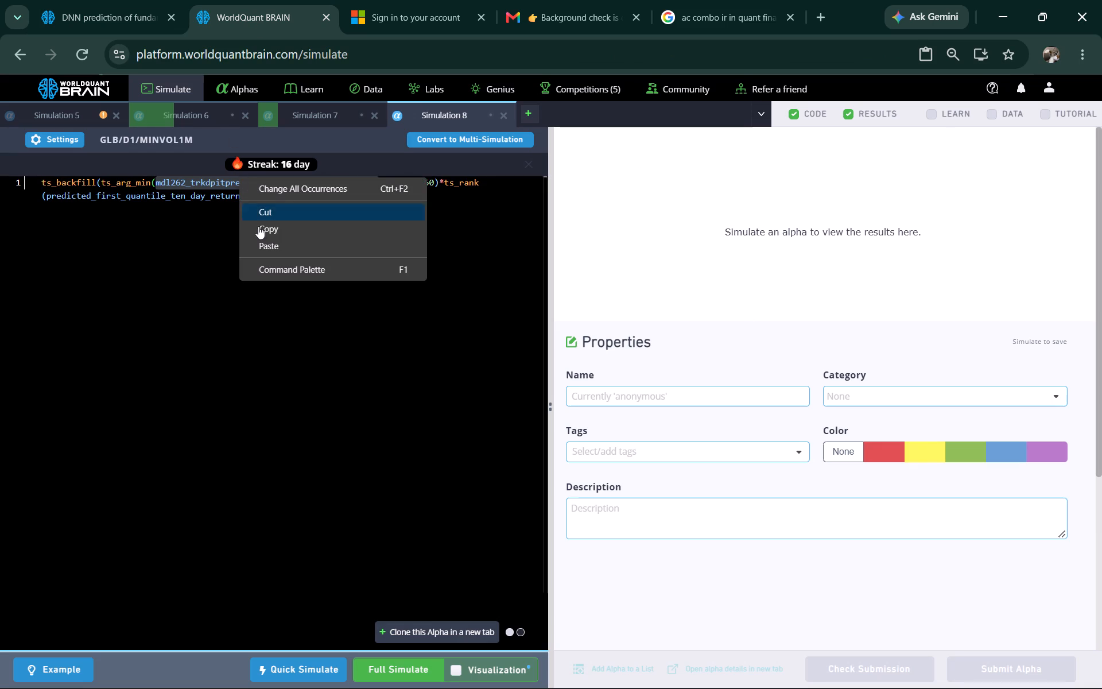
left_click(270, 249)
left_click(403, 663)
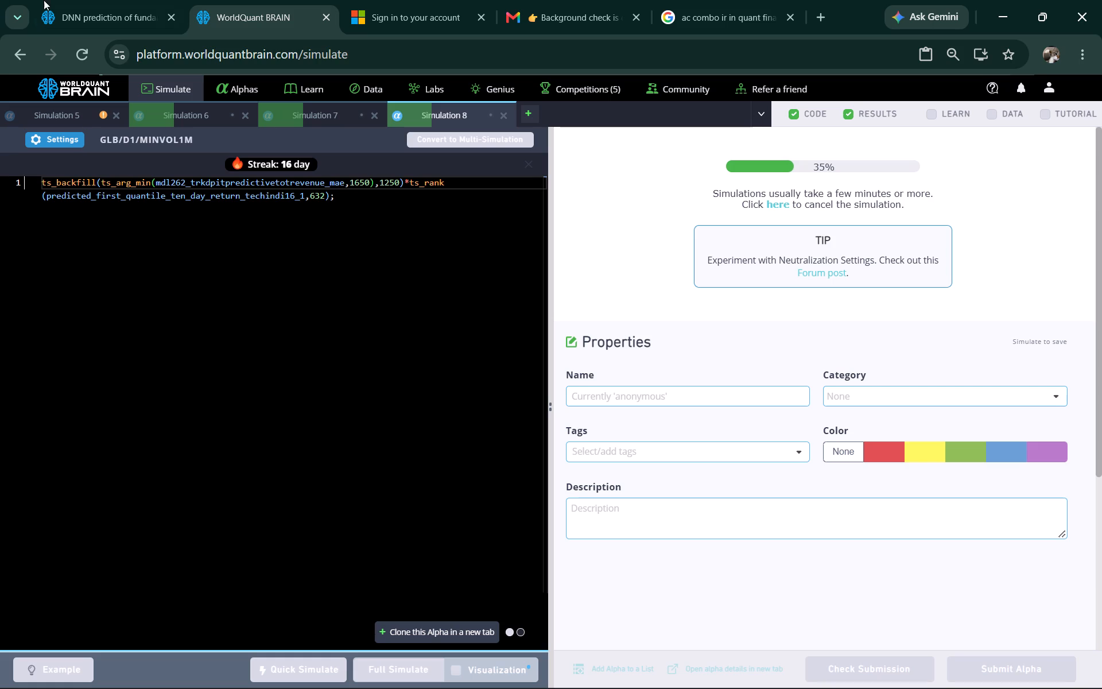
Show the test period for Simulation 5, expand its testing warnings, and run the Prod and Power Pool correlation checks.
left_click(75, 114)
scroll(775, 330, "down", 3)
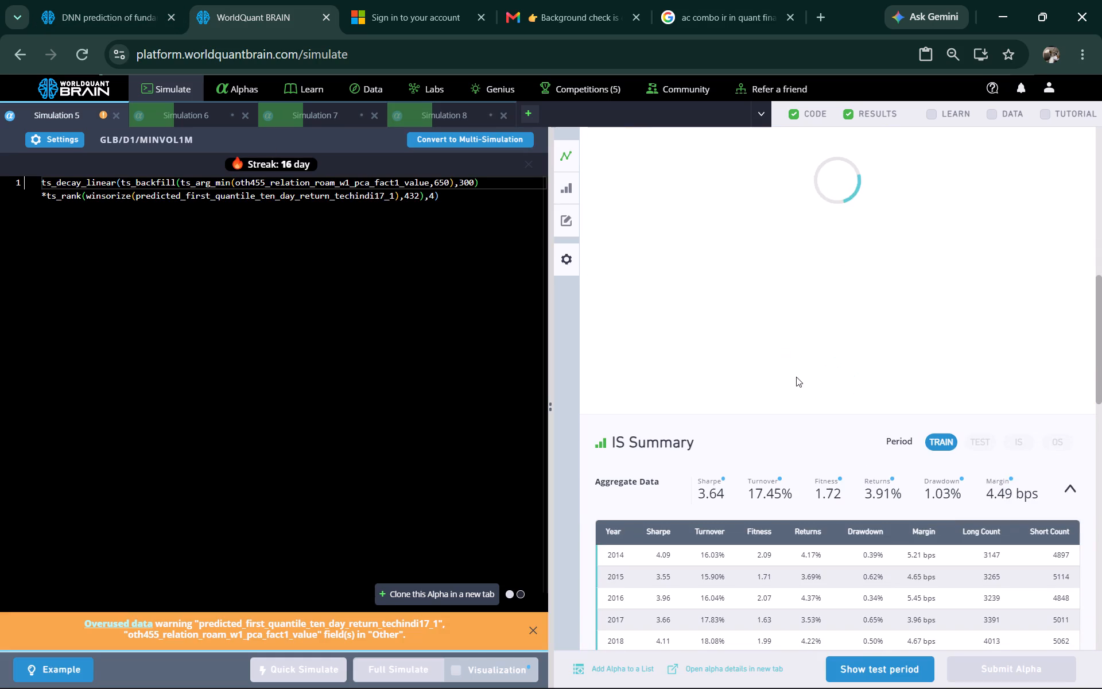
left_click(867, 662)
scroll(888, 392, "down", 2)
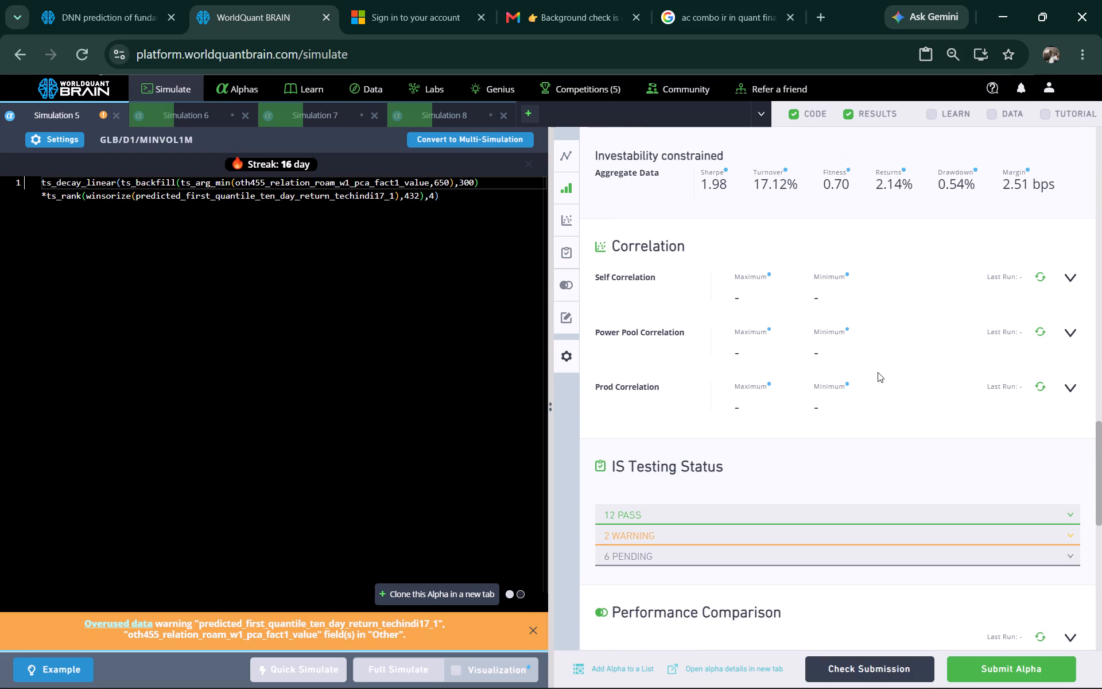
left_click(882, 529)
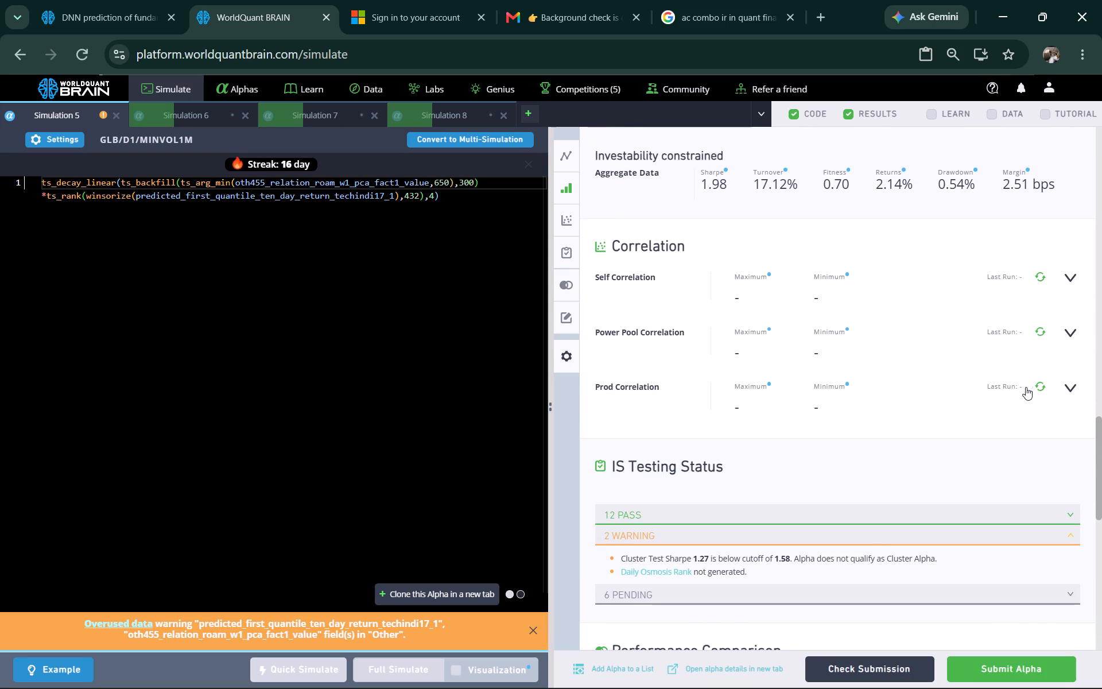
left_click(1038, 389)
left_click(1042, 332)
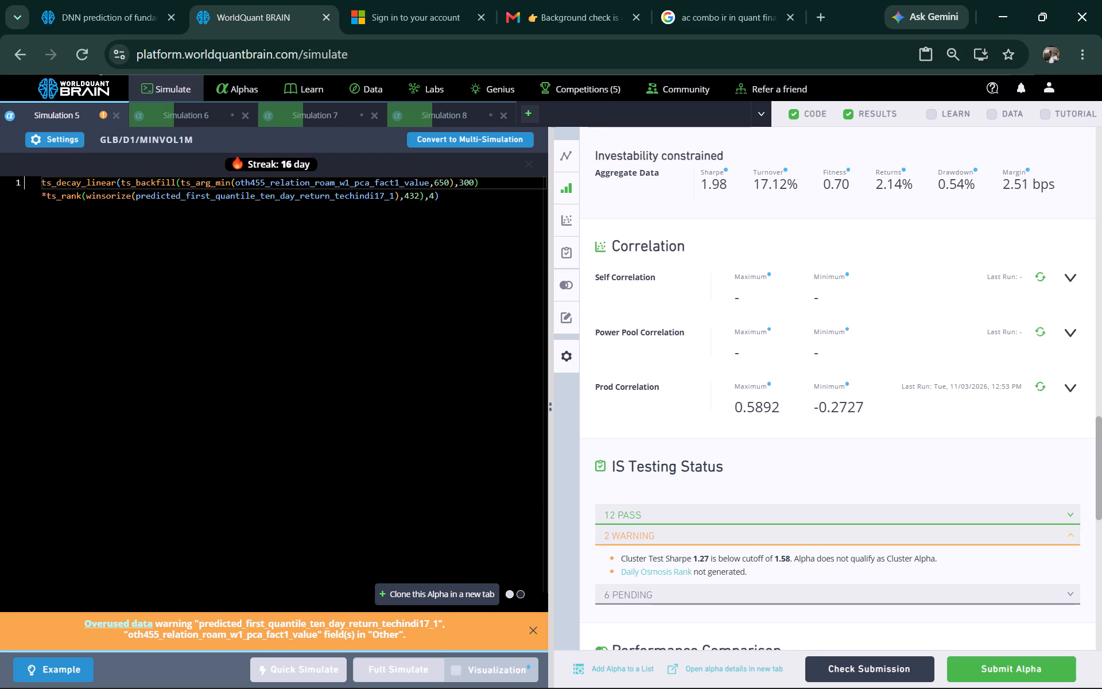
scroll(376, 407, "down", 1)
In Simulation 5, set the ts_arg_min window to 1650, the ts_backfill window to 1300 and the ts_rank window to 1032, and run a full simulation.
left_click(435, 183)
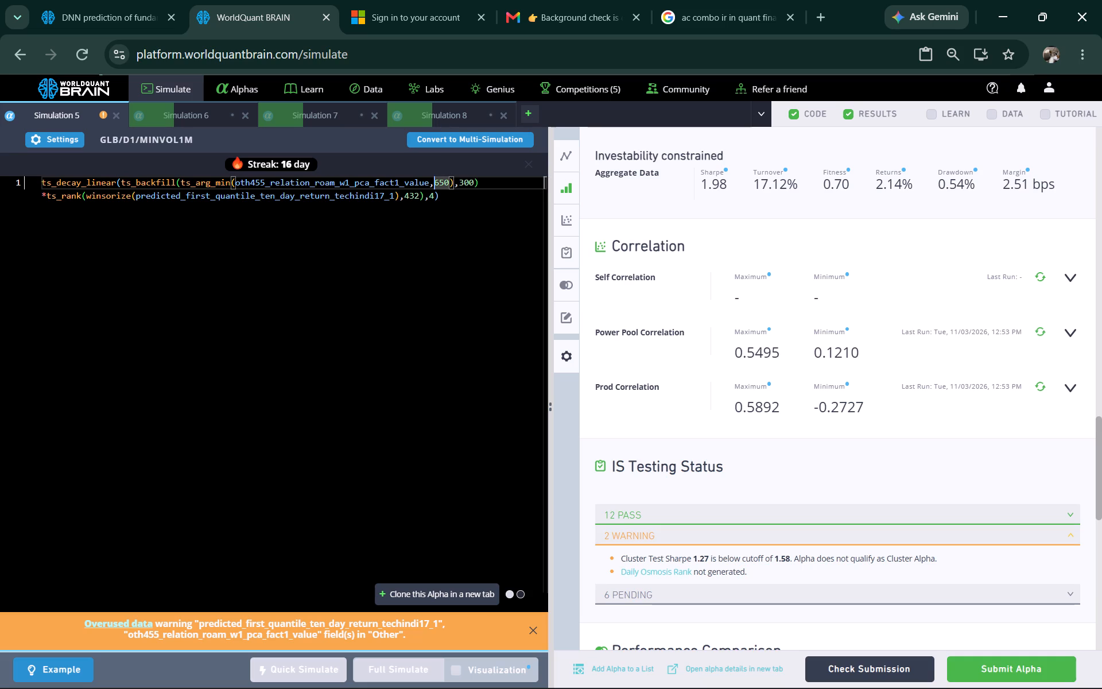
key("1")
left_click(464, 185)
key("1")
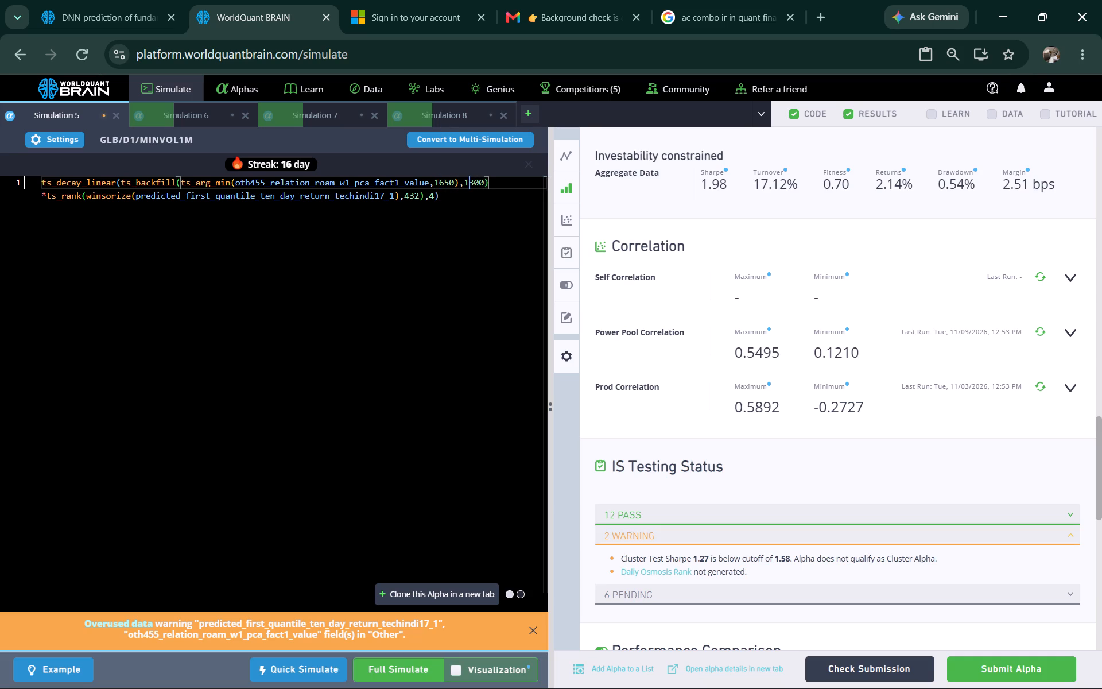
left_click(408, 195)
key("BackSpace")
type("10")
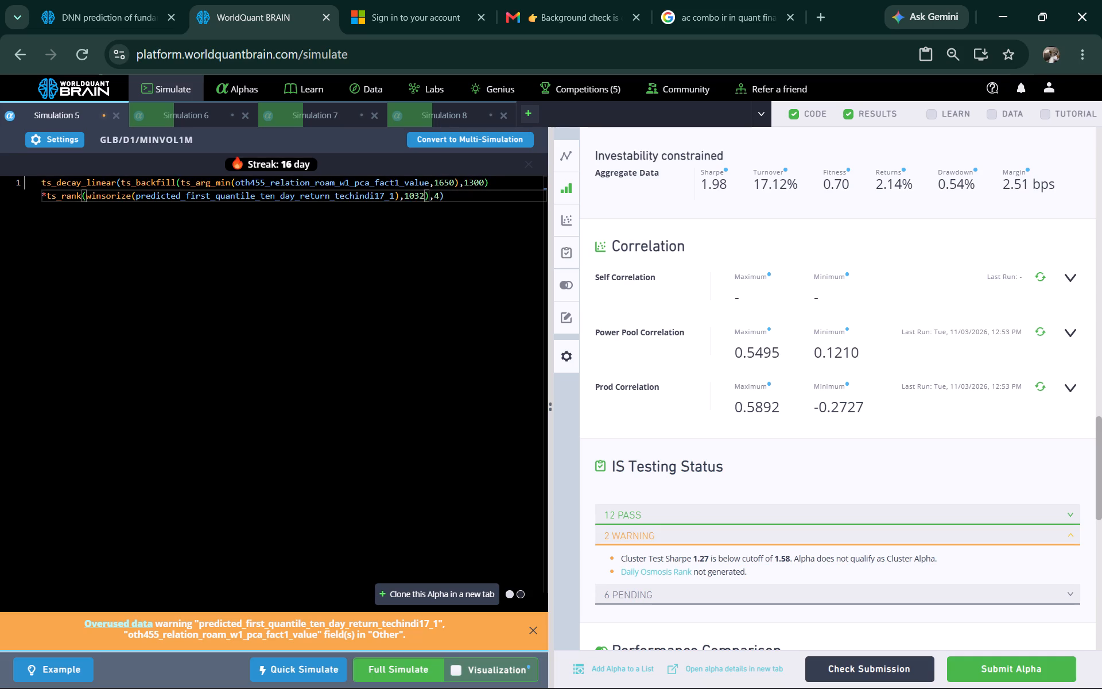
left_click(408, 667)
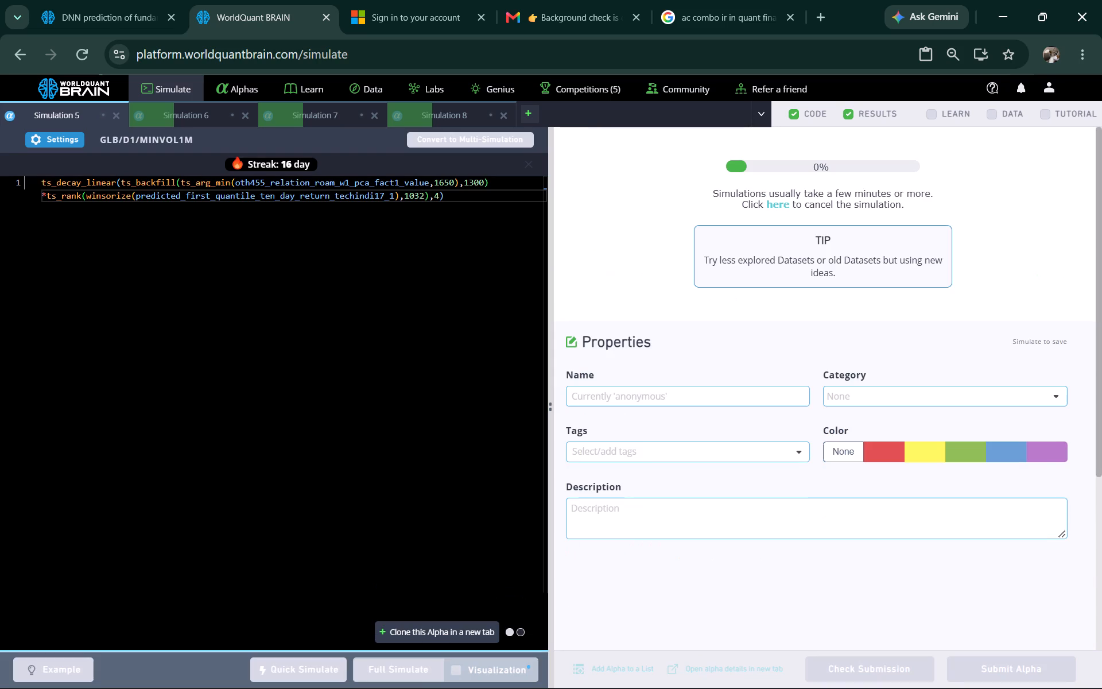
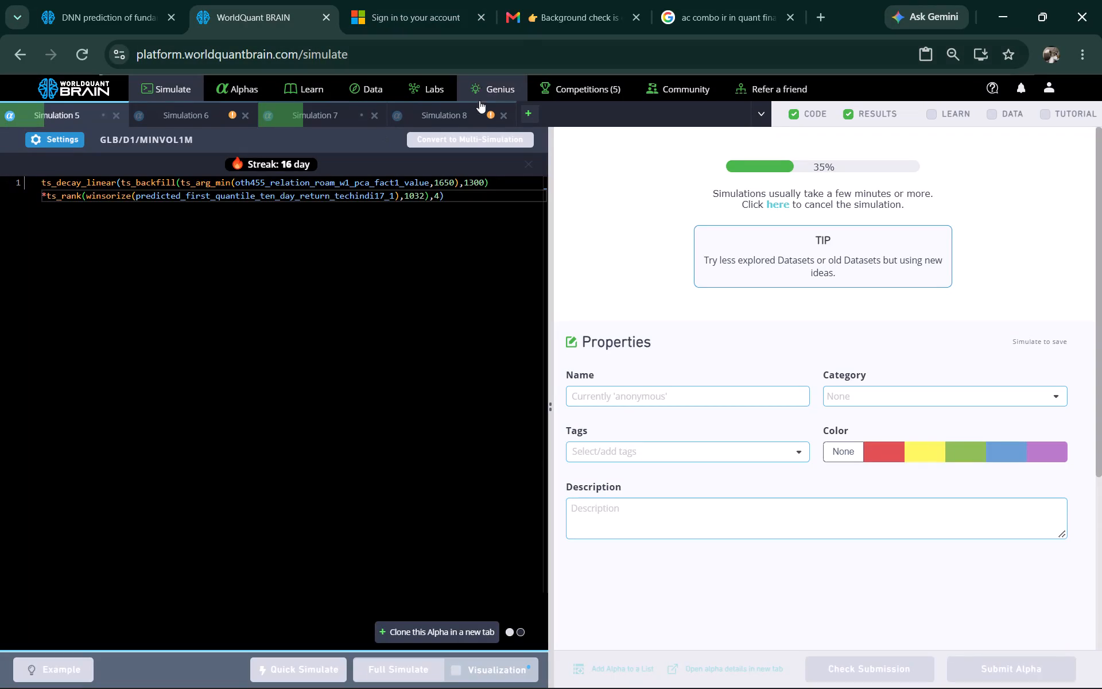
Show the test period for Simulation 8, expand its testing warnings, and run the Prod and Power Pool correlation checks.
left_click(472, 109)
scroll(805, 388, "down", 3)
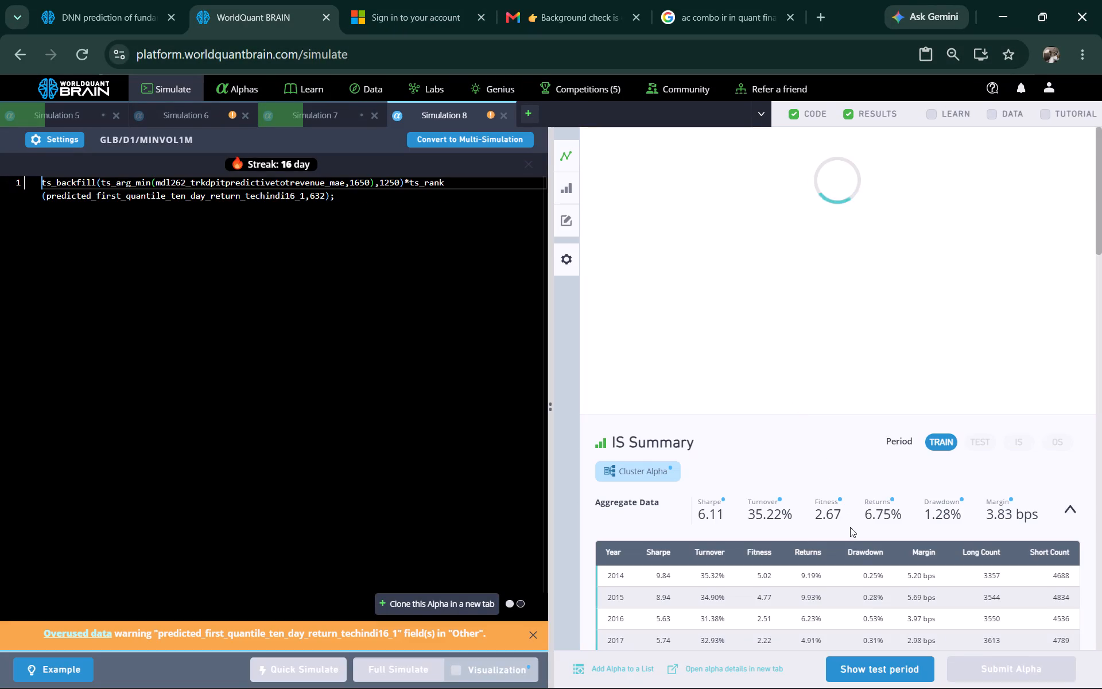
left_click(872, 669)
scroll(872, 460, "down", 5)
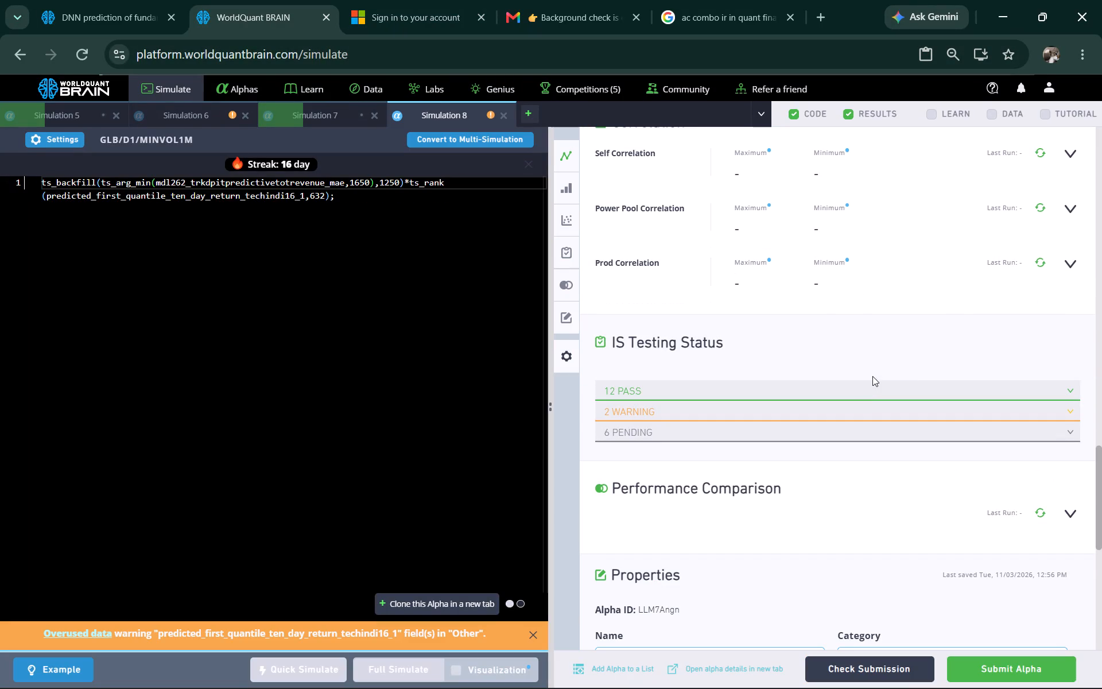
left_click(932, 409)
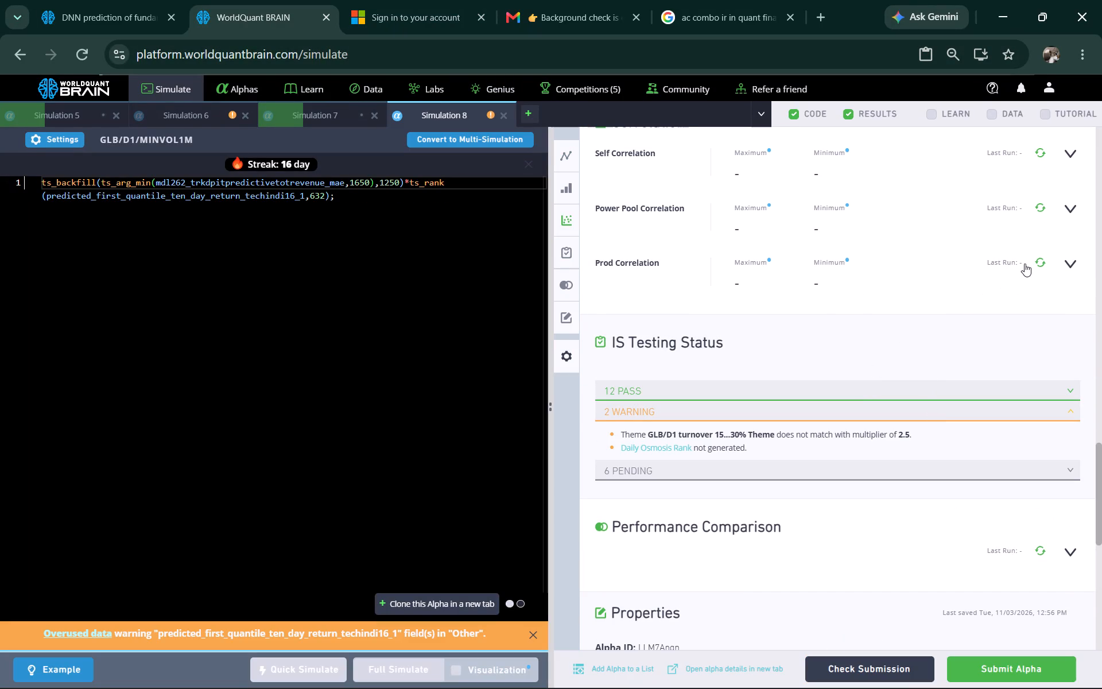
left_click(1039, 264)
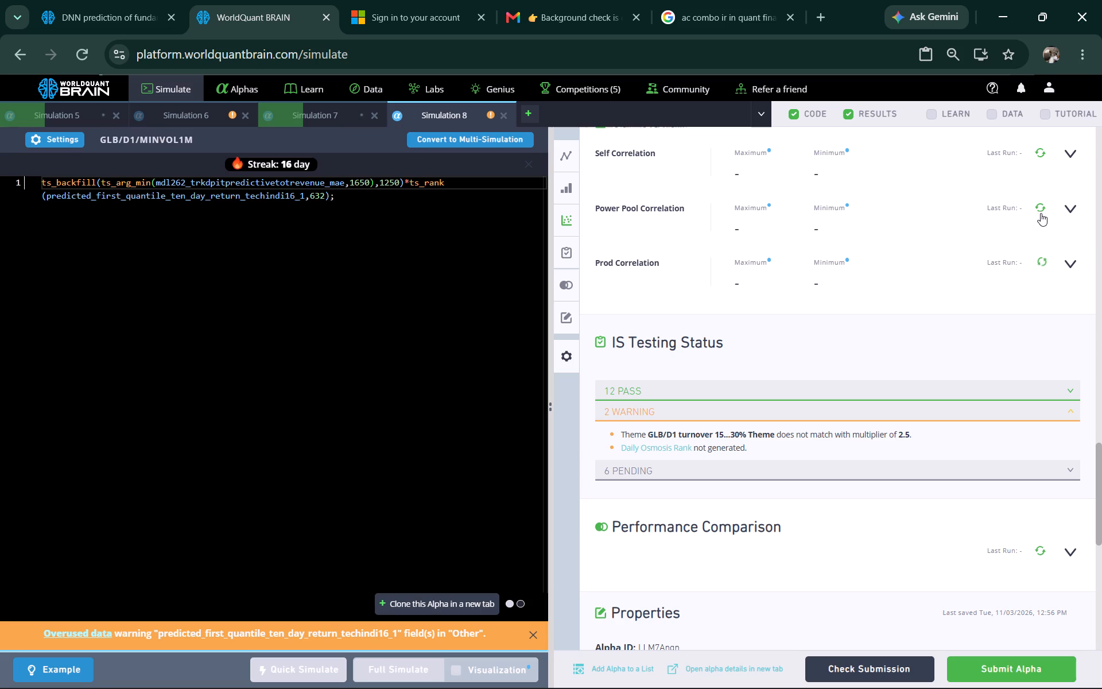
left_click(1041, 210)
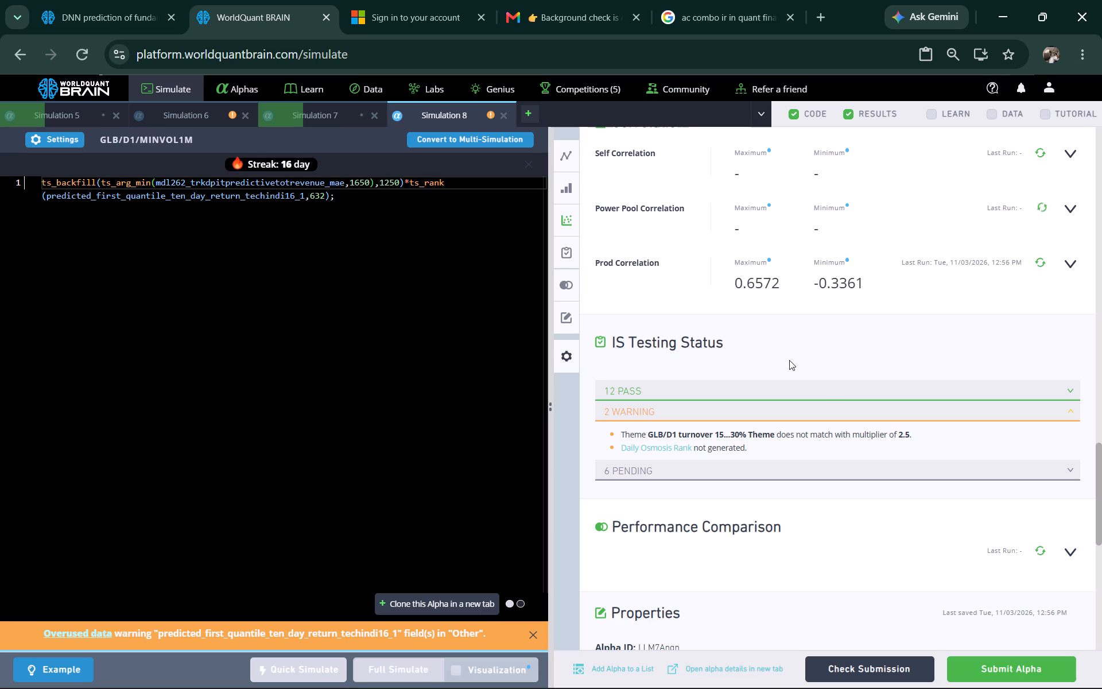
Examine Simulation 8's PnL chart, yearly IS Summary for the test period, and the regional and investability-constrained aggregate data.
scroll(789, 360, "up", 2)
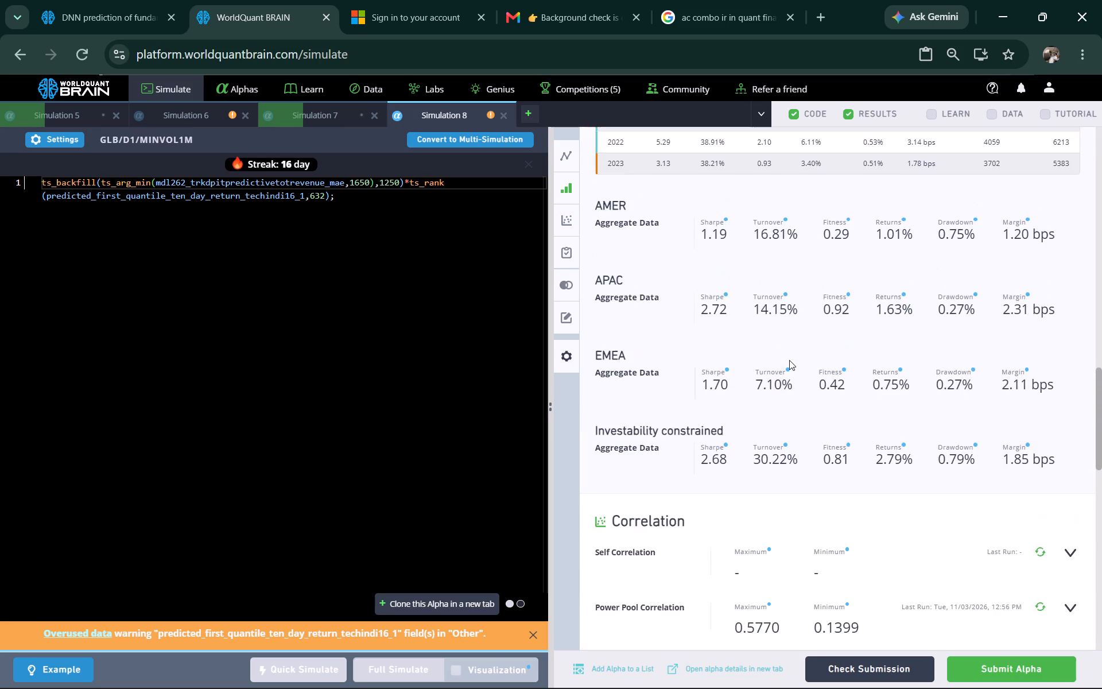
scroll(789, 360, "up", 3)
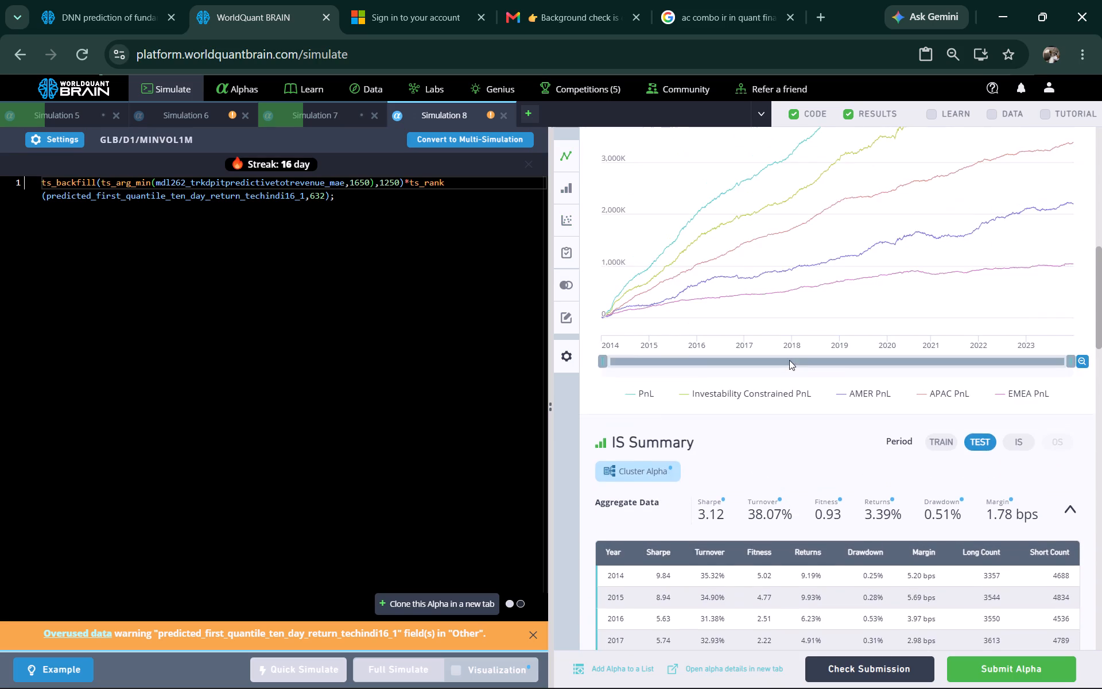
scroll(789, 360, "up", 1)
scroll(789, 360, "down", 2)
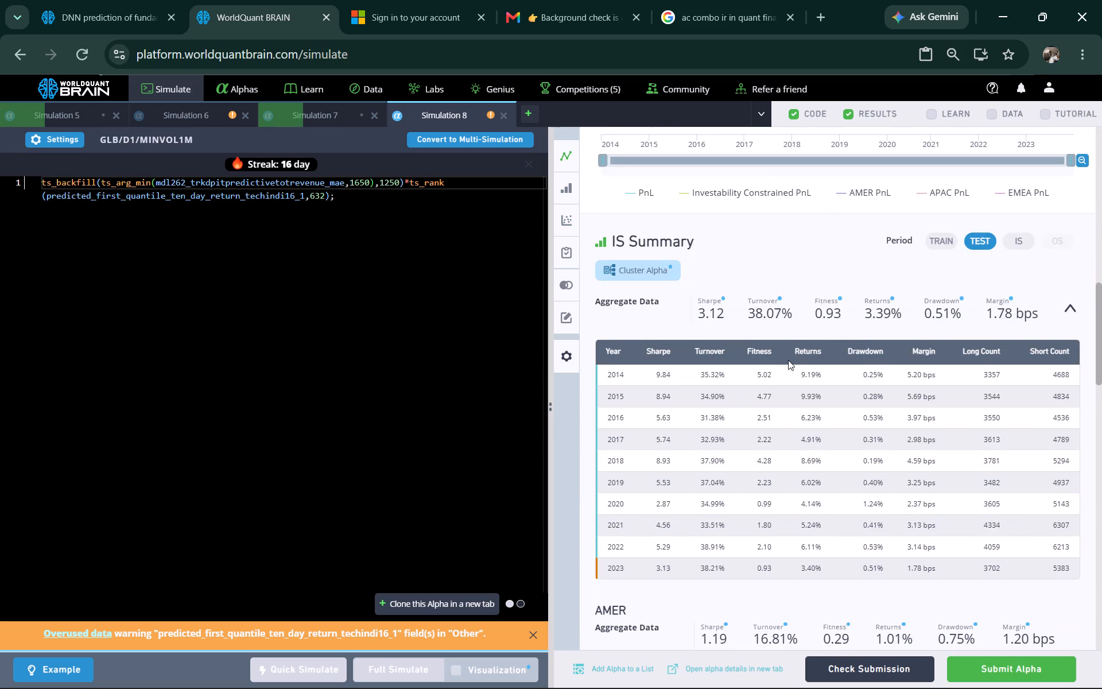
scroll(787, 360, "down", 2)
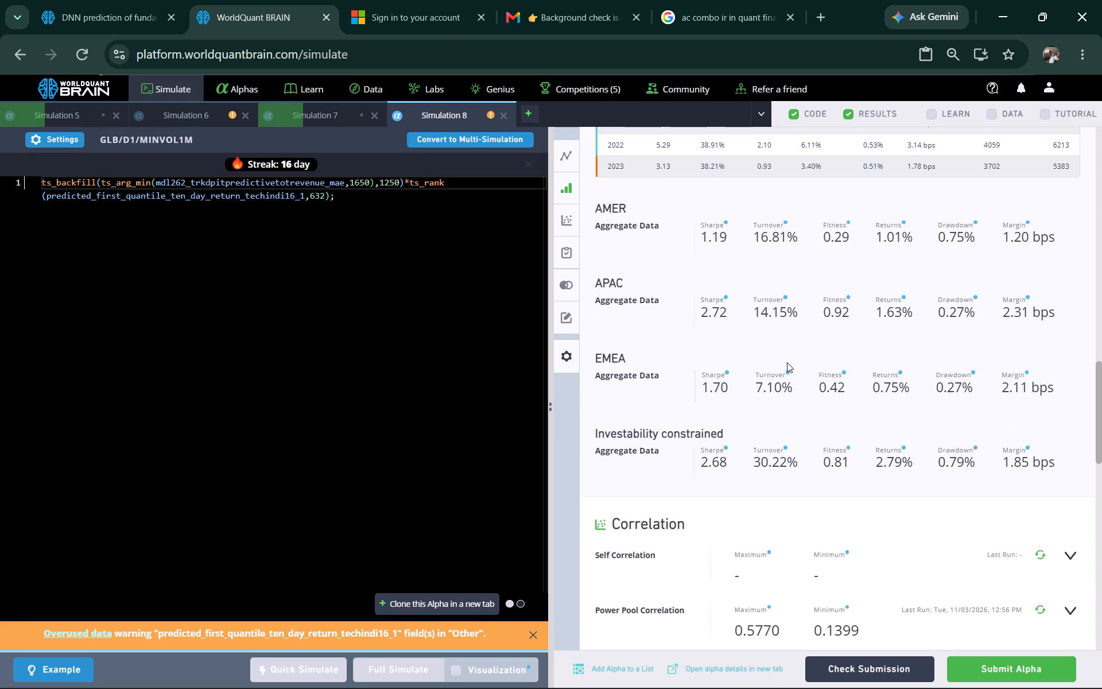
left_click(149, 184)
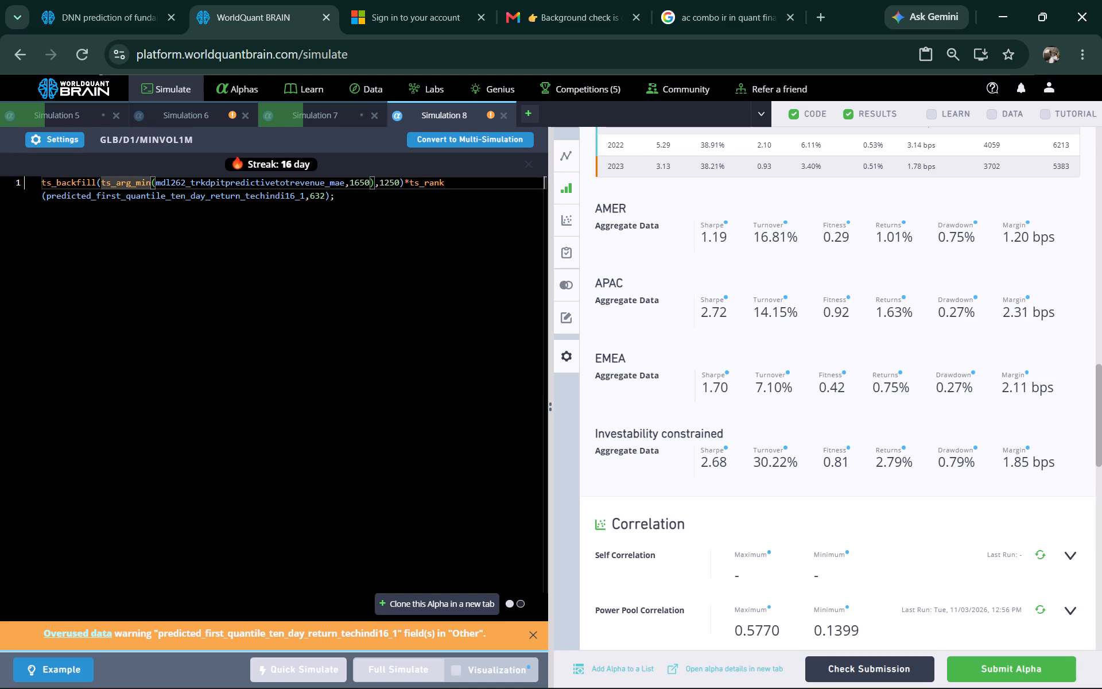
left_click(376, 424)
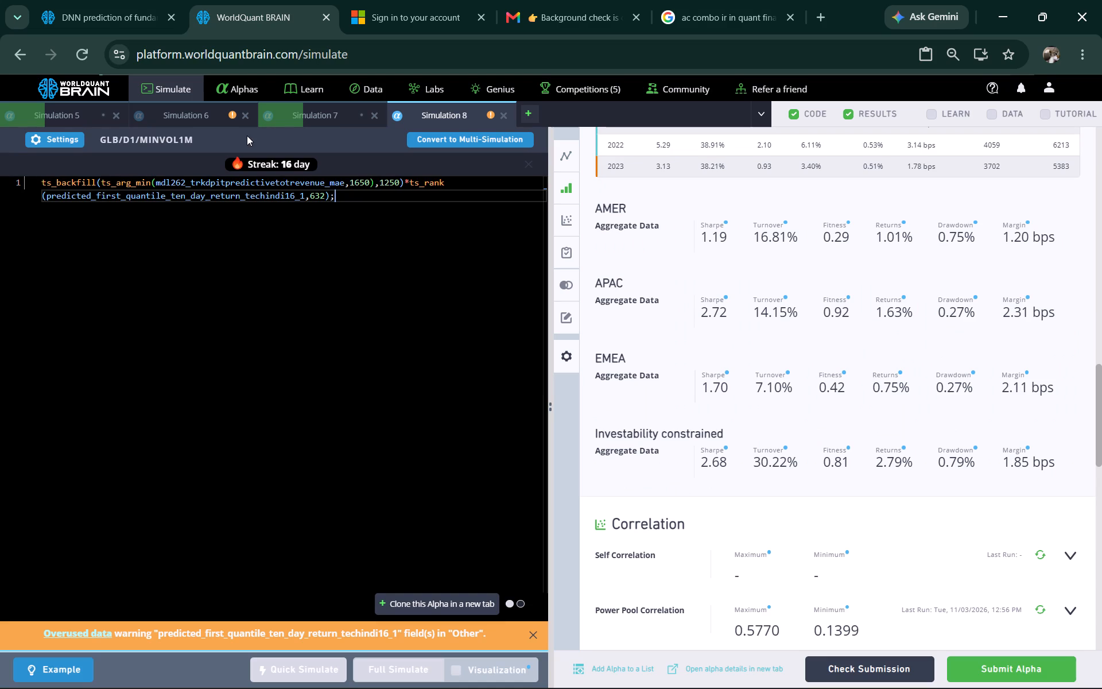
Show the test period for Simulation 6, expand its testing warnings, and run the Prod and Power Pool correlation checks.
left_click(215, 119)
scroll(761, 468, "down", 2)
left_click(860, 669)
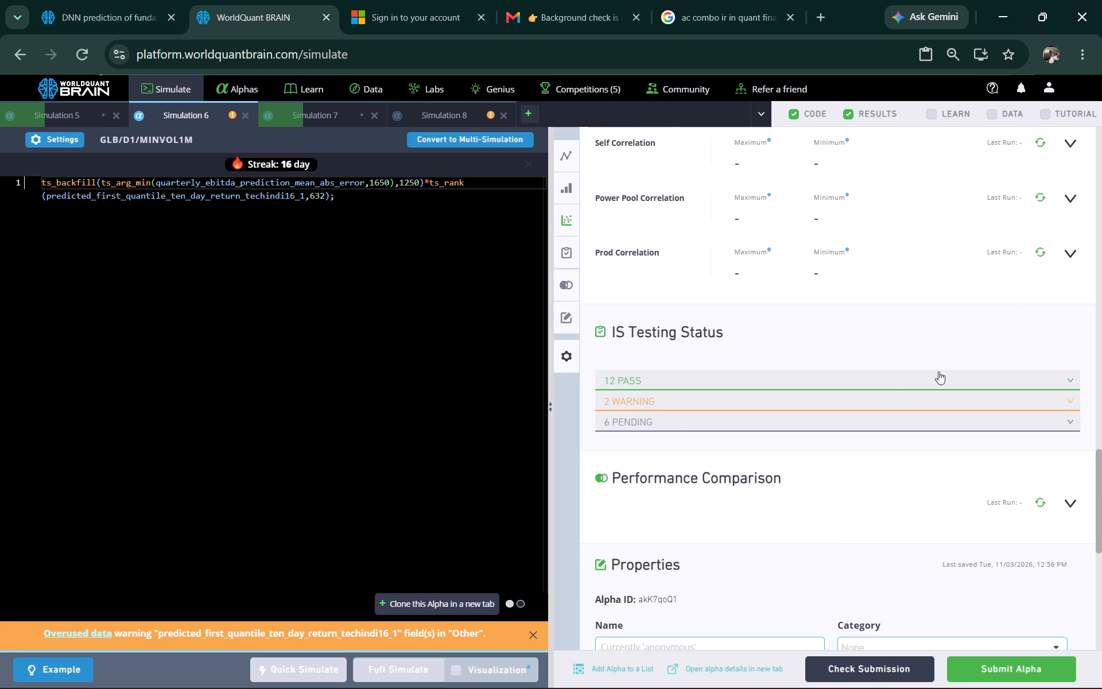
left_click(933, 402)
left_click(1034, 250)
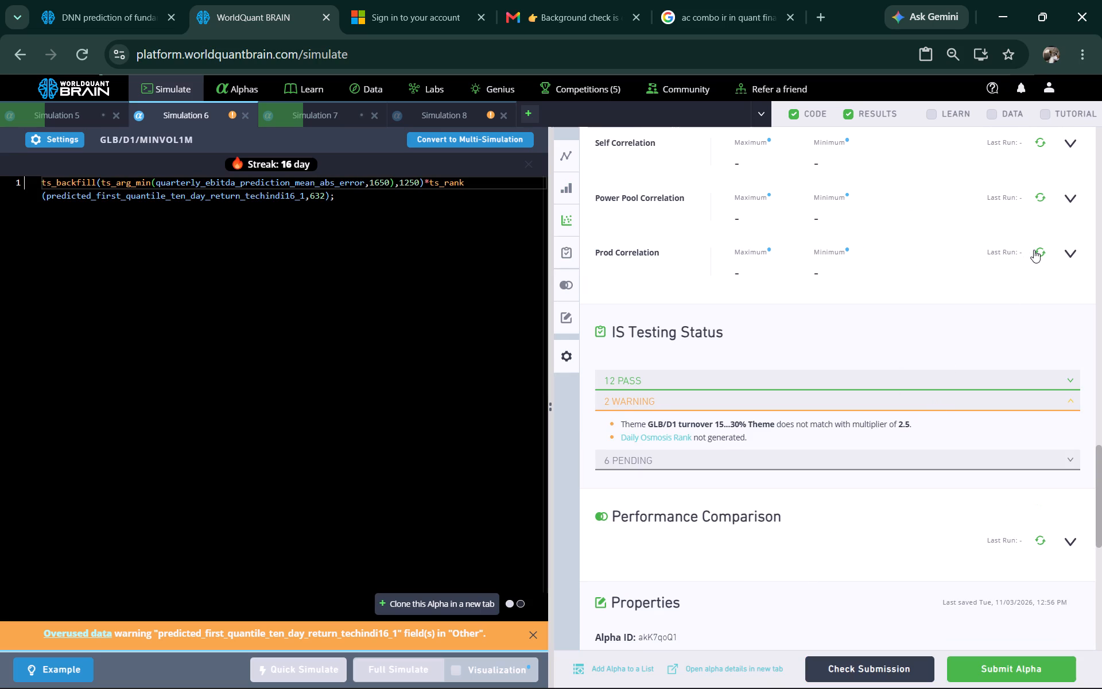
left_click(1042, 253)
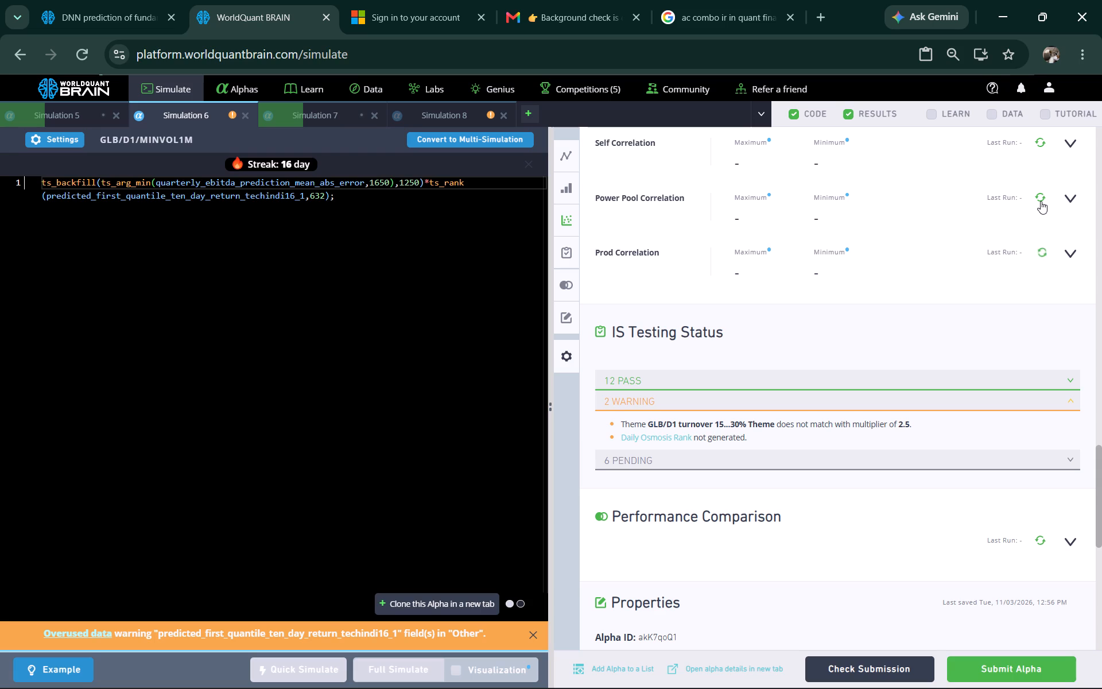
left_click(1041, 201)
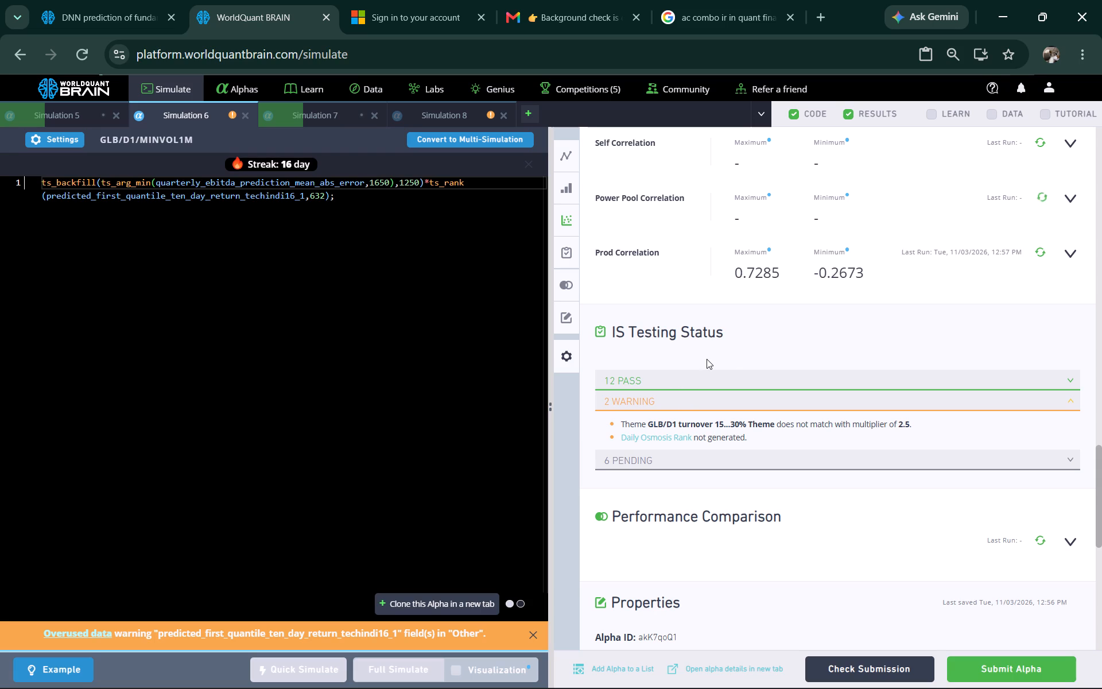
In Simulation 8, set the ts_arg_min window to 50 and the ts_backfill window to 30, and run a full simulation.
left_click(459, 116)
left_click(358, 182)
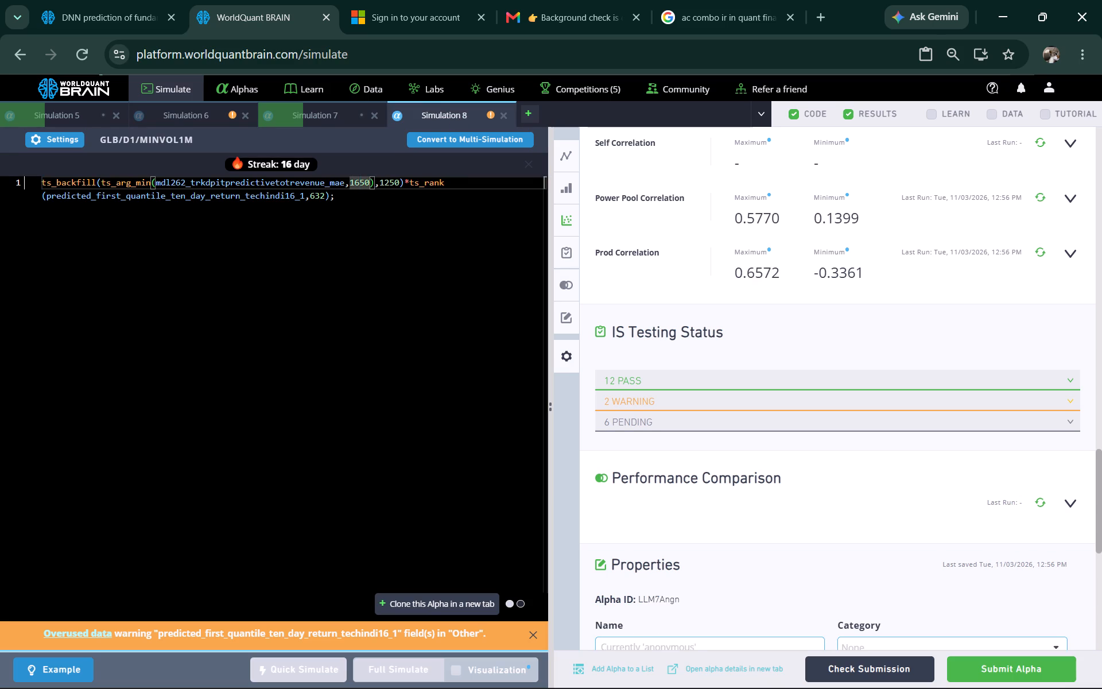
key("BackSpace")
key("BackSpace")
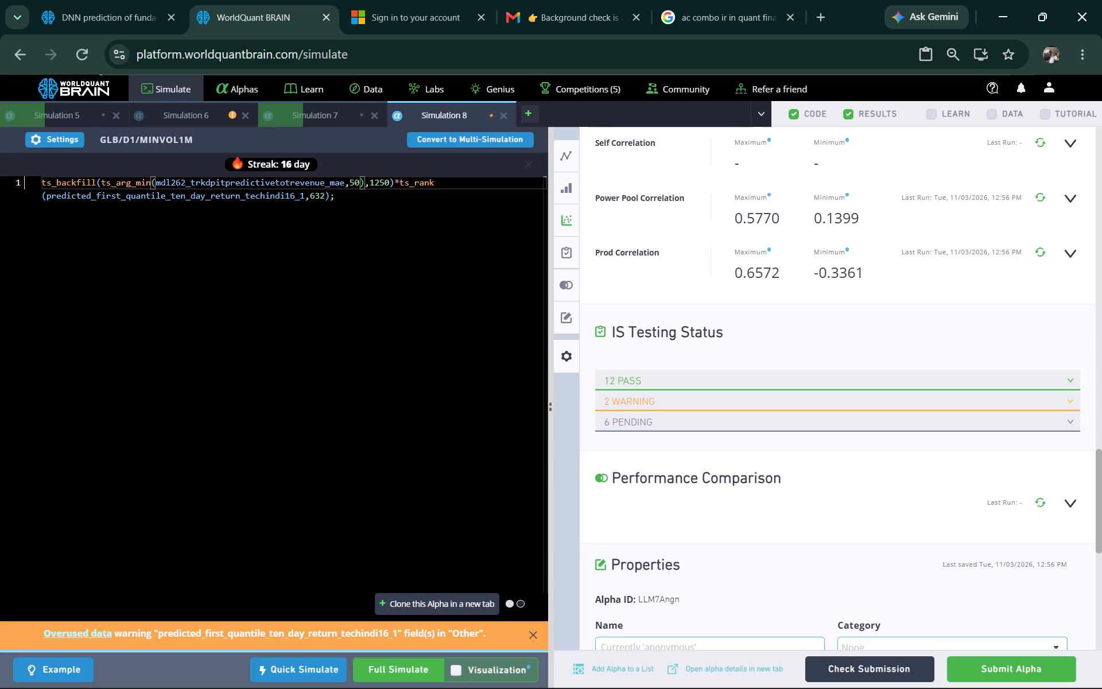
left_click(380, 183)
left_click(386, 183)
key("BackSpace")
key("BackSpace")
key("BackSpace")
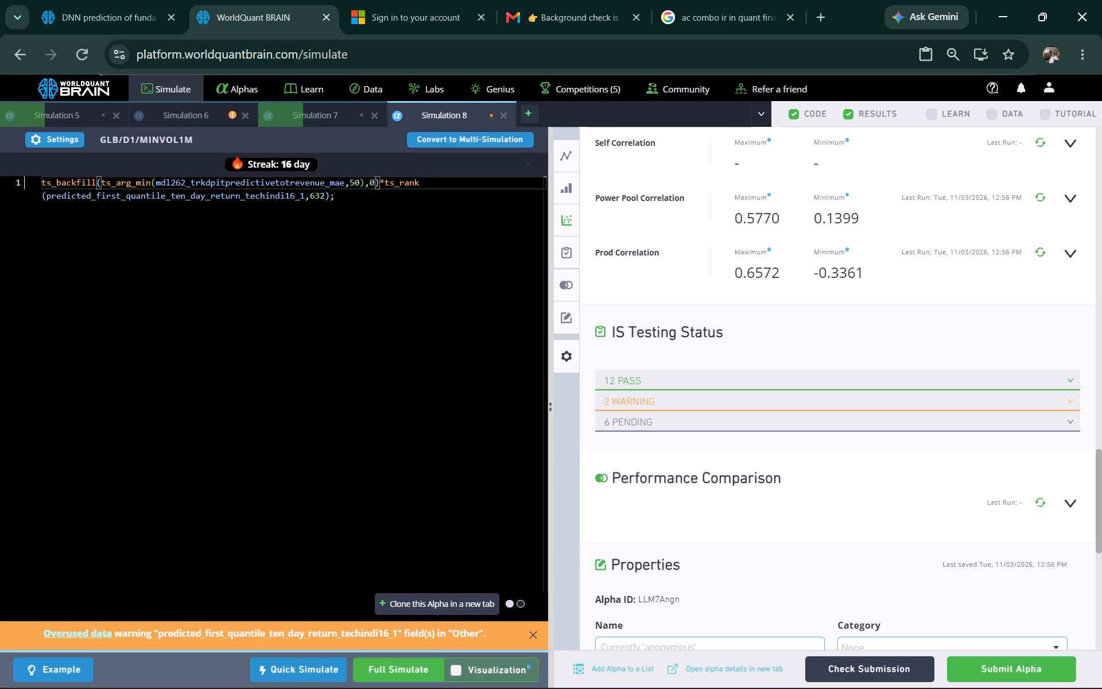
key("3")
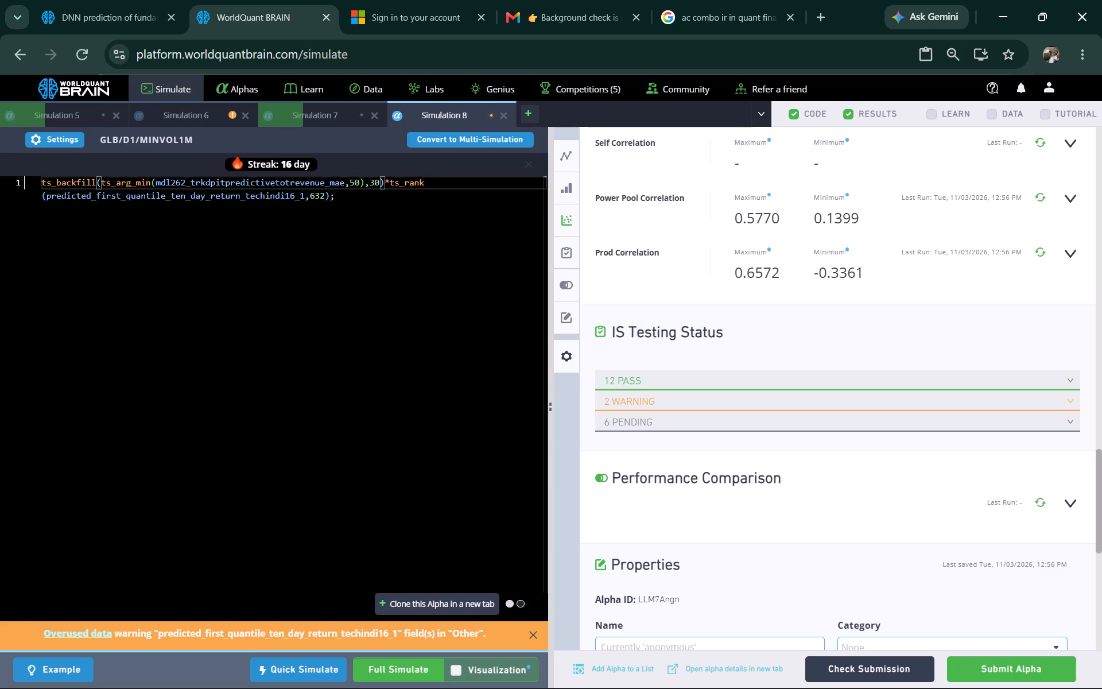
left_click(316, 195)
left_click(397, 664)
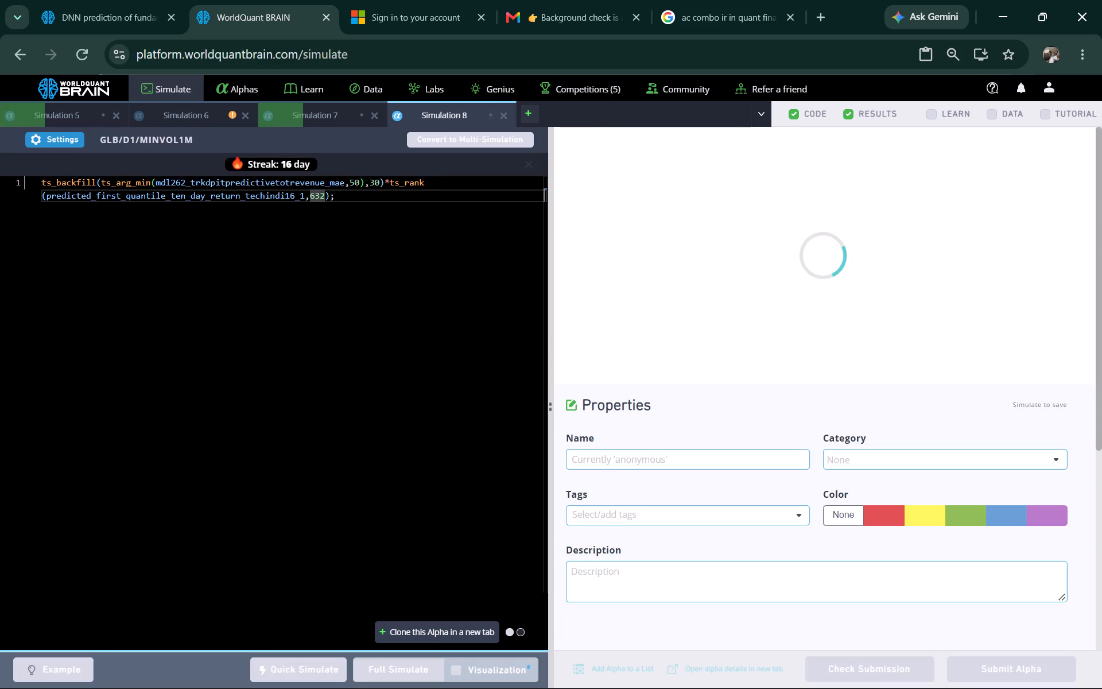
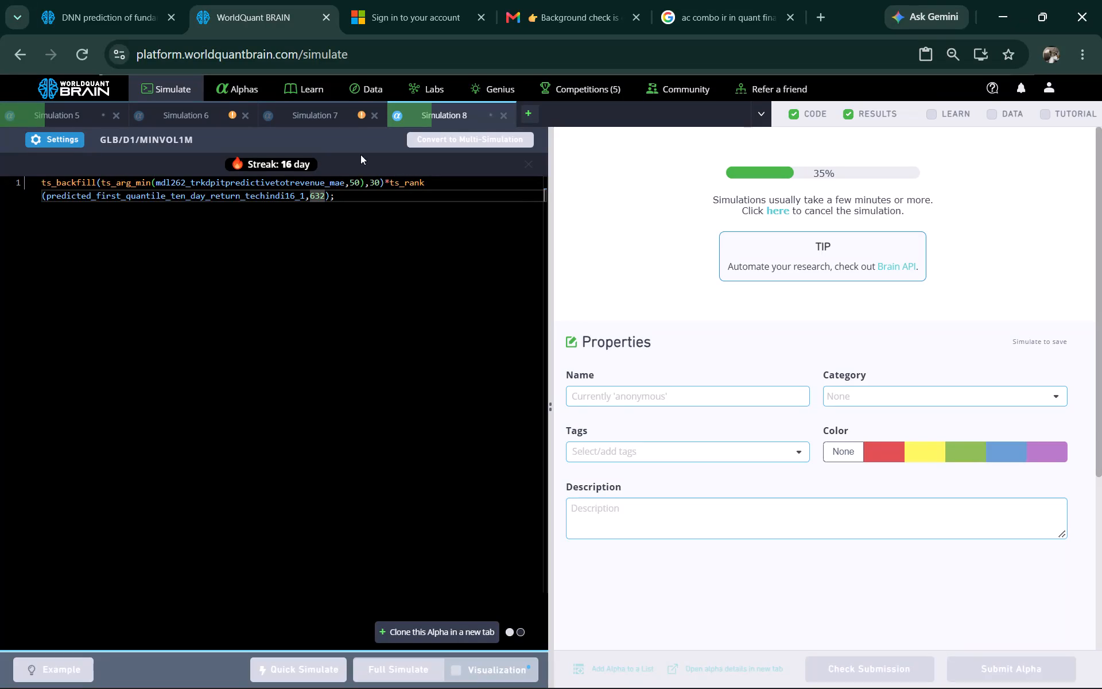
Show the test period for Simulation 7, expand its testing warnings, and run the Prod and Power Pool correlation checks.
left_click(337, 109)
scroll(870, 321, "down", 3)
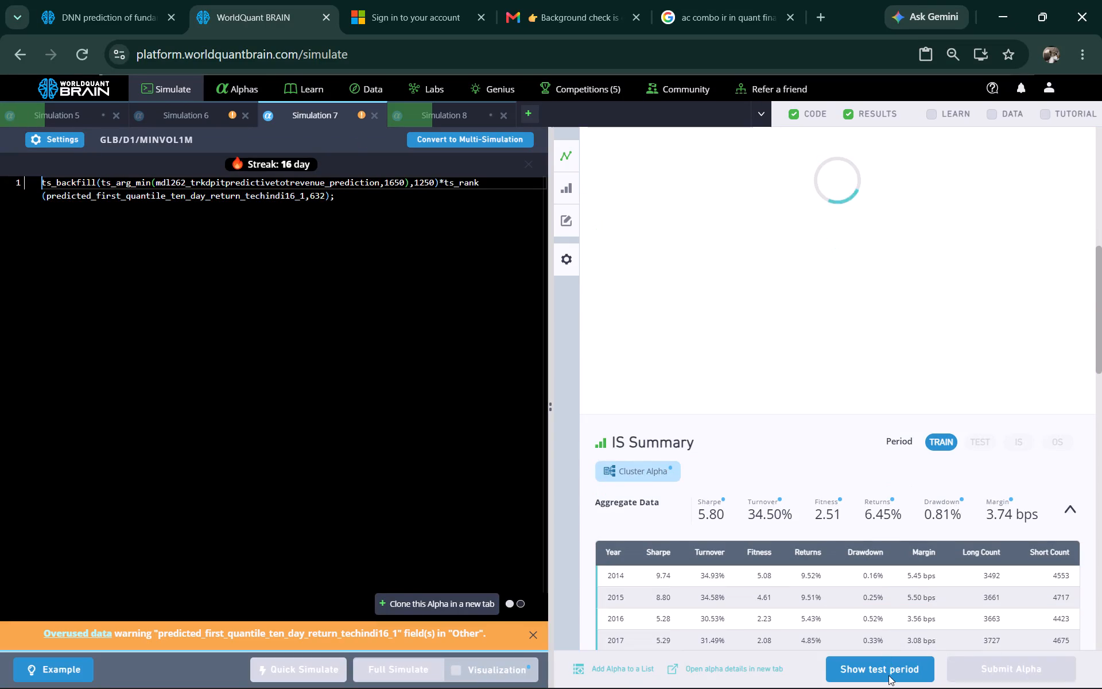
left_click(888, 675)
scroll(910, 478, "down", 5)
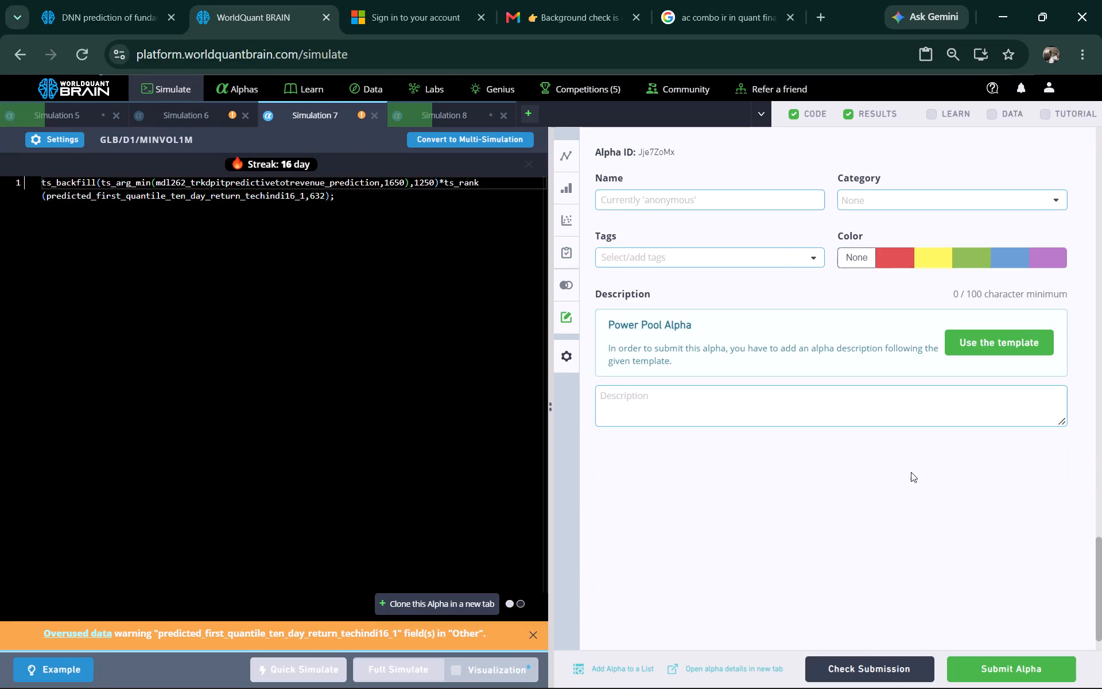
scroll(911, 472, "up", 3)
left_click(788, 556)
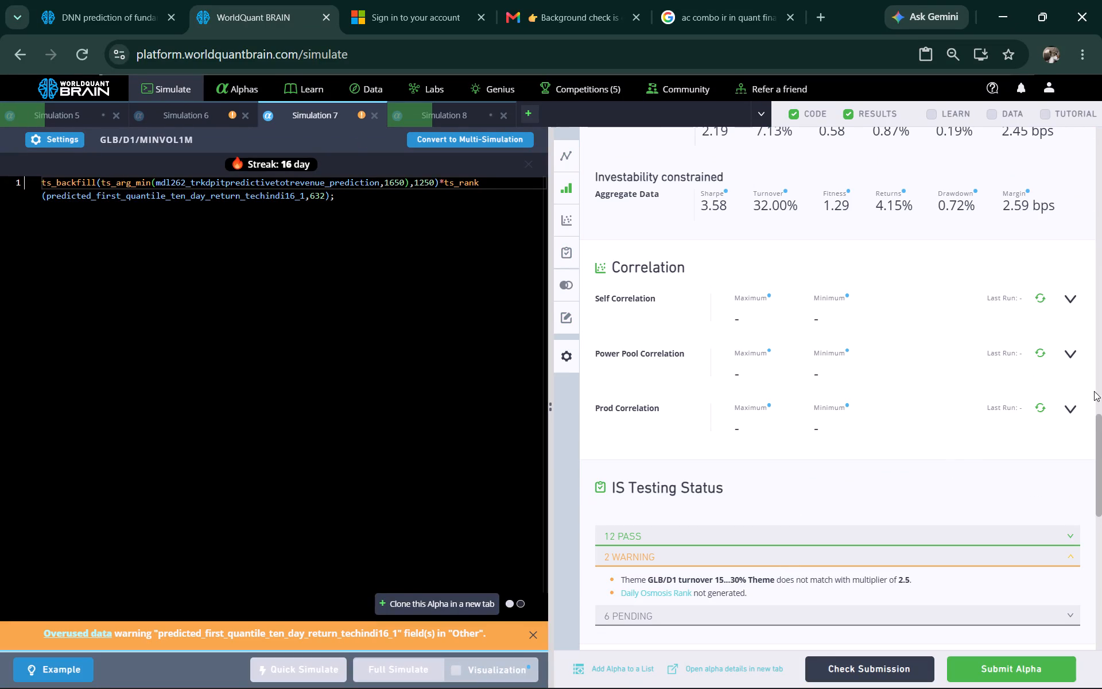
left_click(1040, 405)
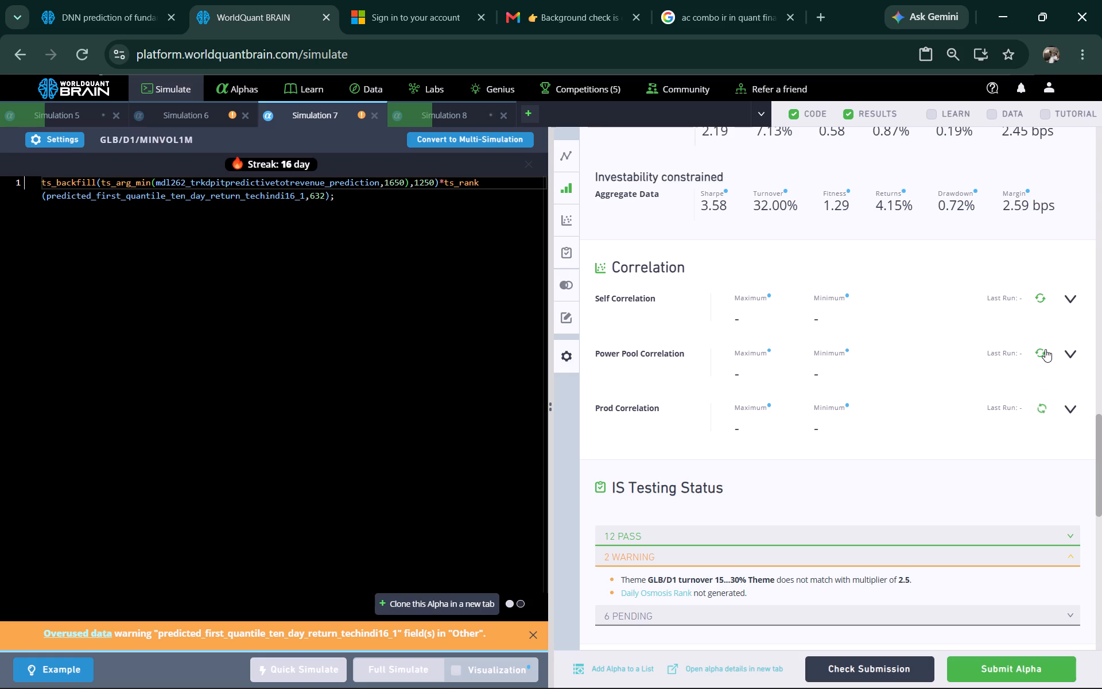
left_click(1045, 350)
scroll(782, 340, "up", 1)
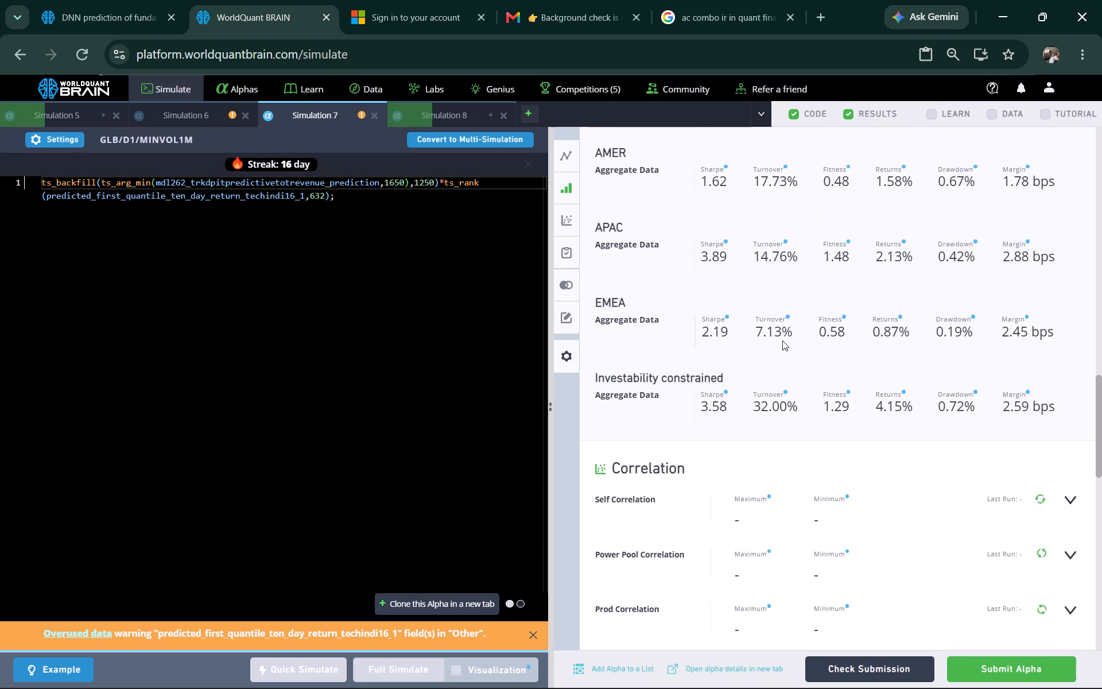
scroll(782, 340, "down", 1)
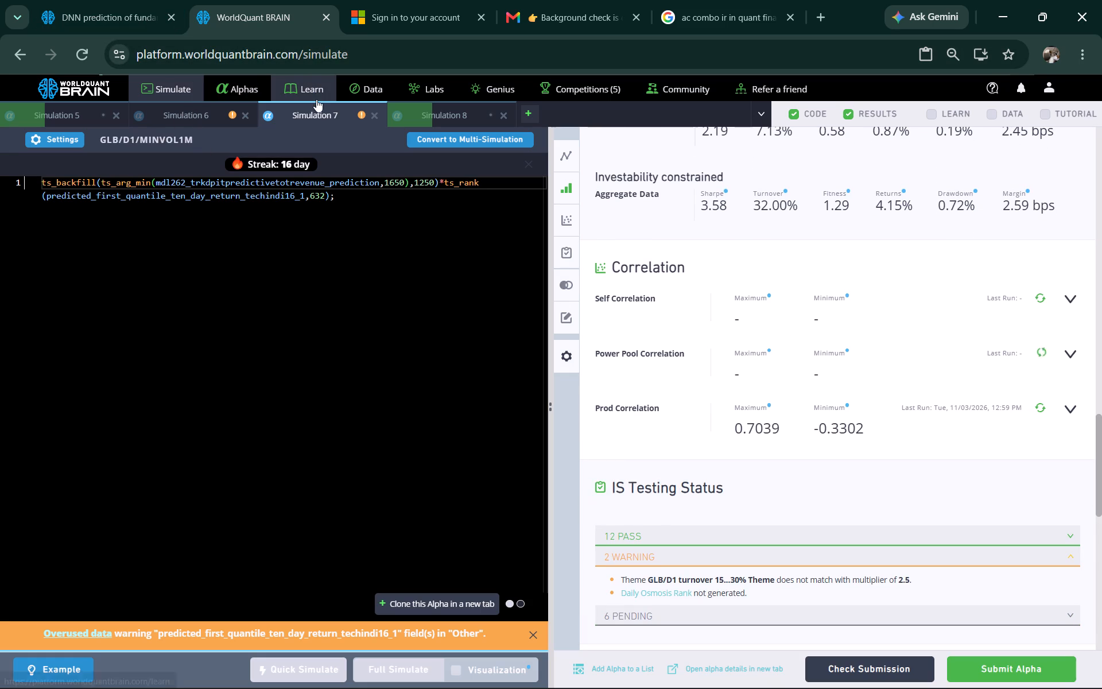
Close Simulation 7.
left_click(372, 116)
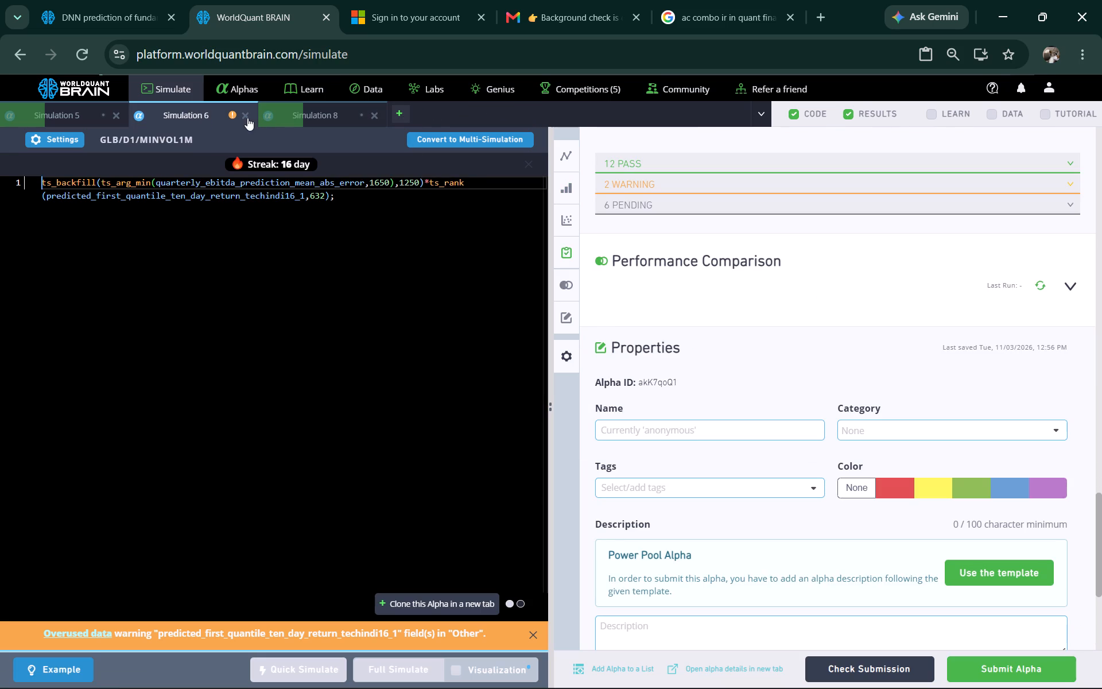
From the announcement of the GLB/D1 Power Pool Nov'26 theme, open the recommended other553 dataset and look through its fields.
left_click(129, 25)
scroll(518, 206, "up", 5)
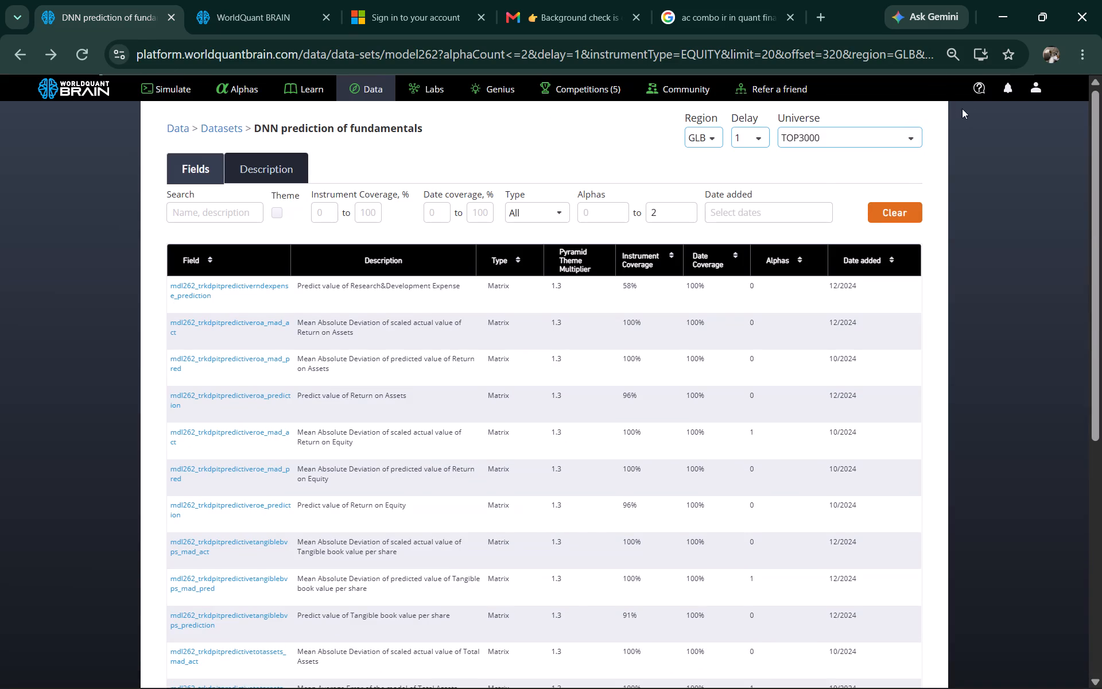
left_click(1007, 90)
left_click(902, 266)
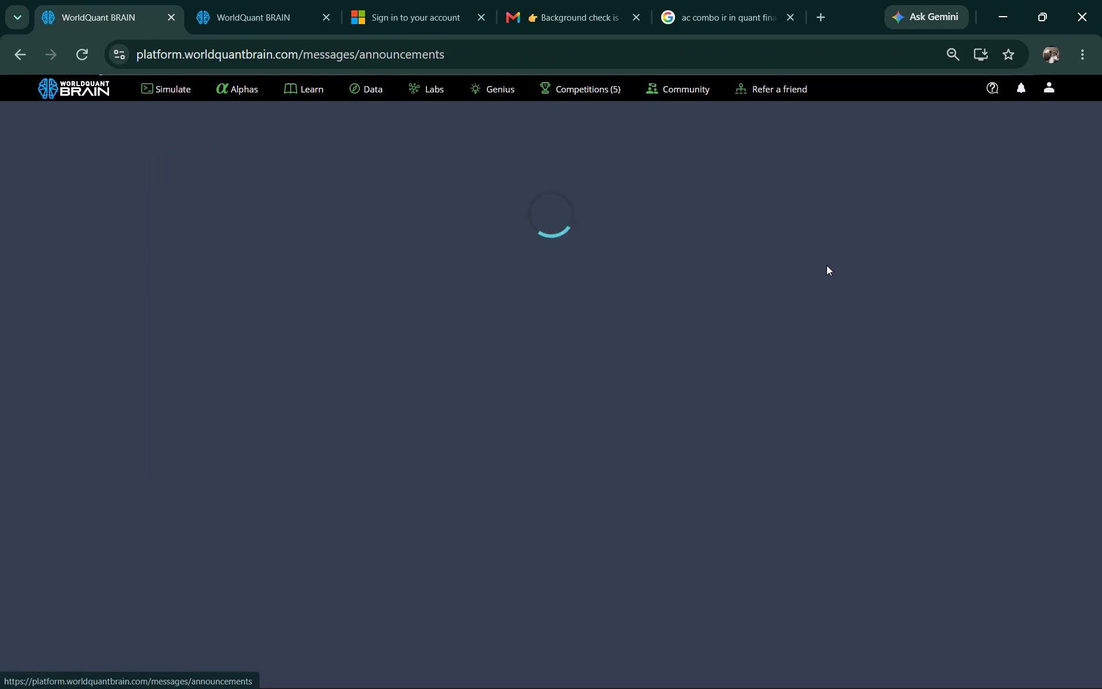
scroll(264, 276, "down", 6)
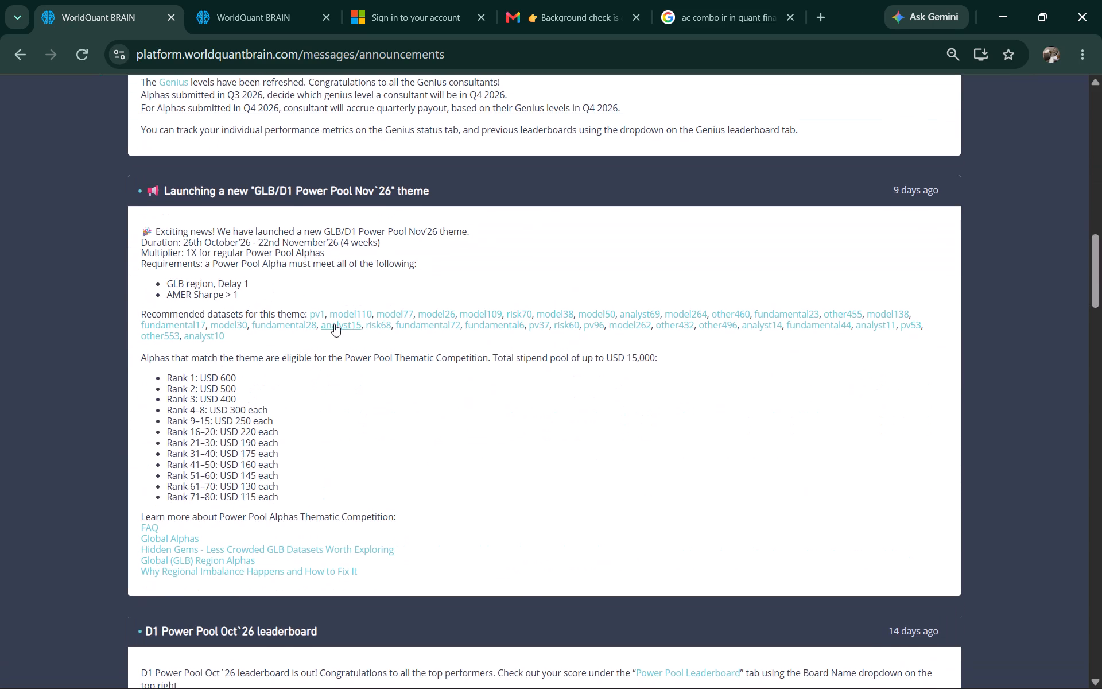
left_click(152, 337)
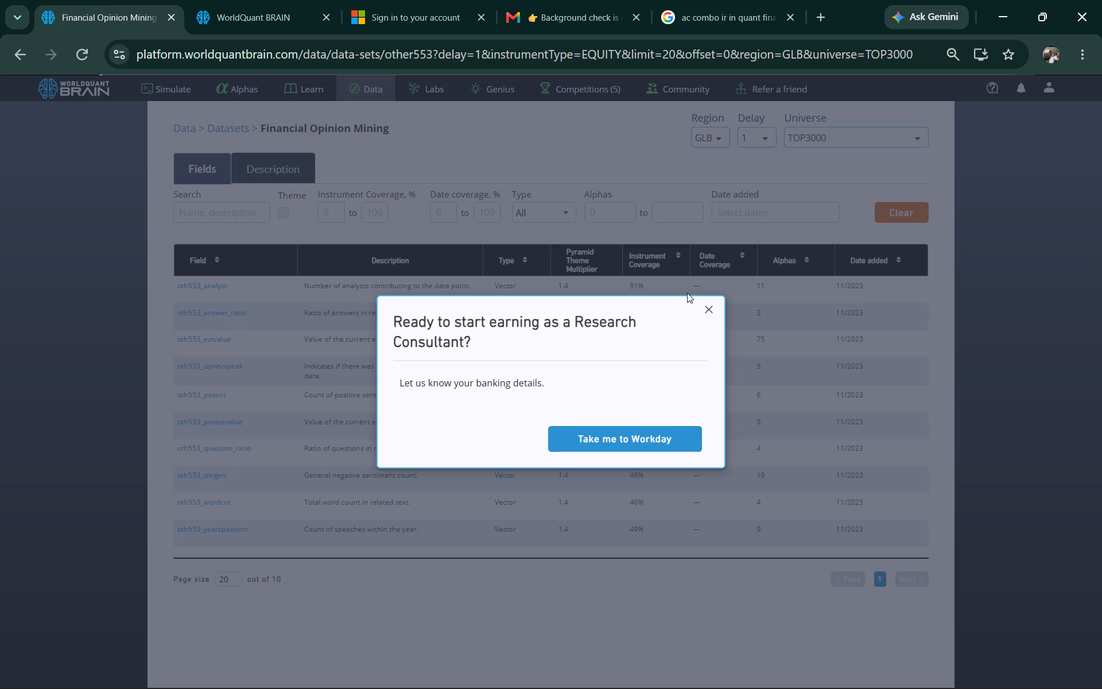
left_click(712, 307)
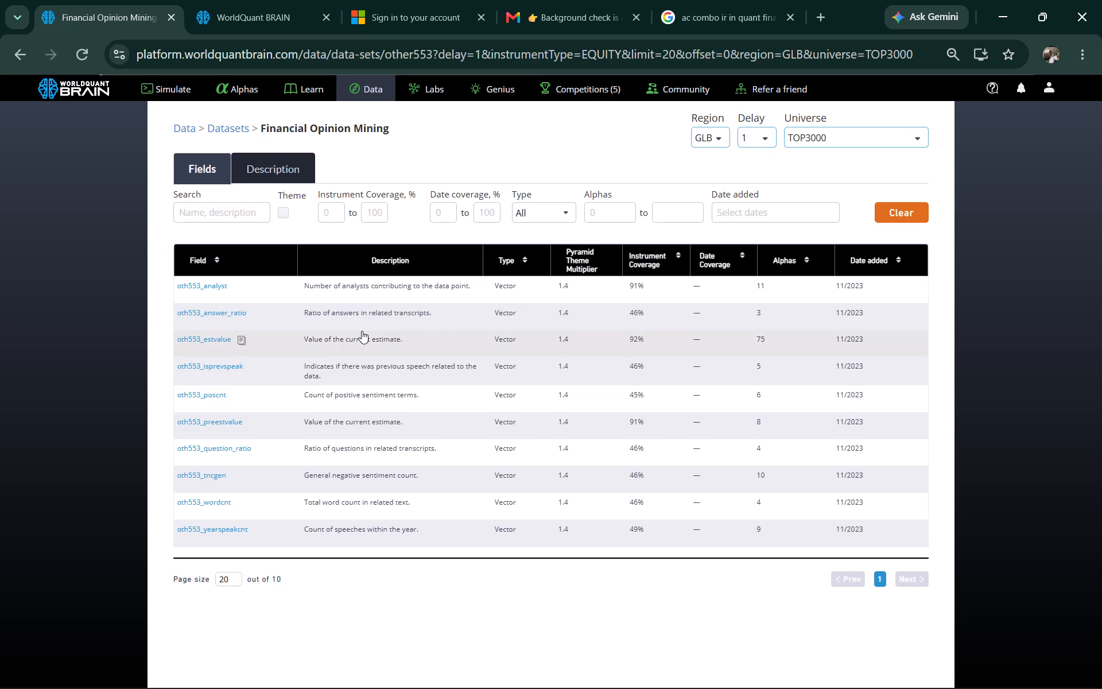
Return to the GLB/D1 Power Pool Nov'26 theme announcement and open the recommended pv53 dataset's field list.
left_click(17, 56)
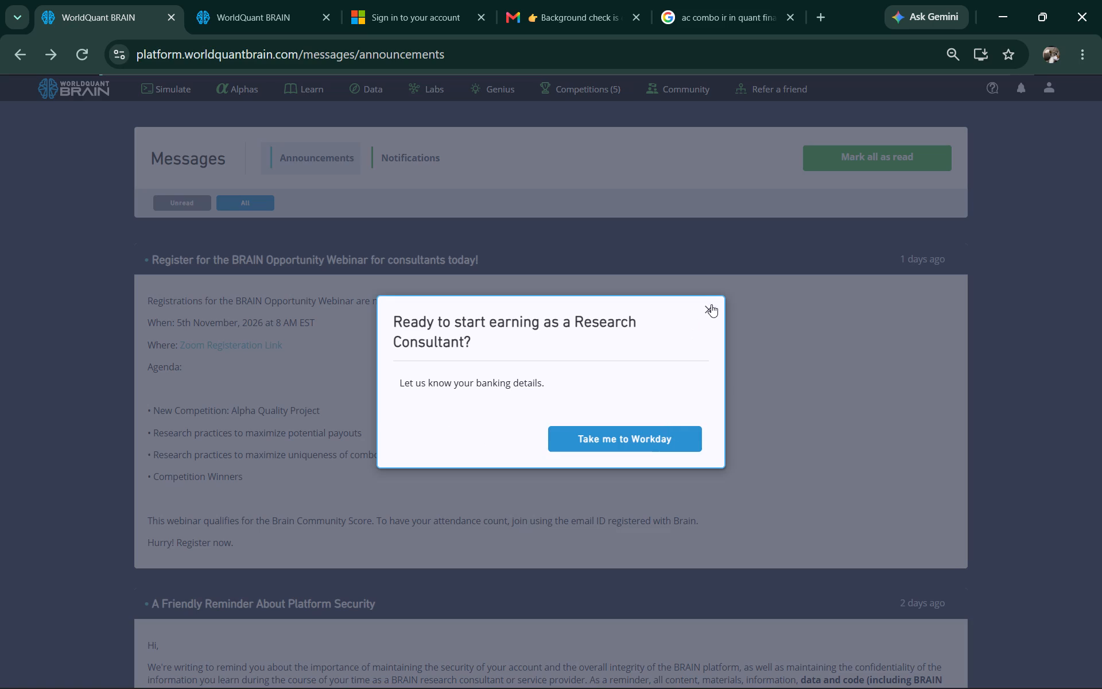
left_click(711, 304)
scroll(226, 438, "down", 5)
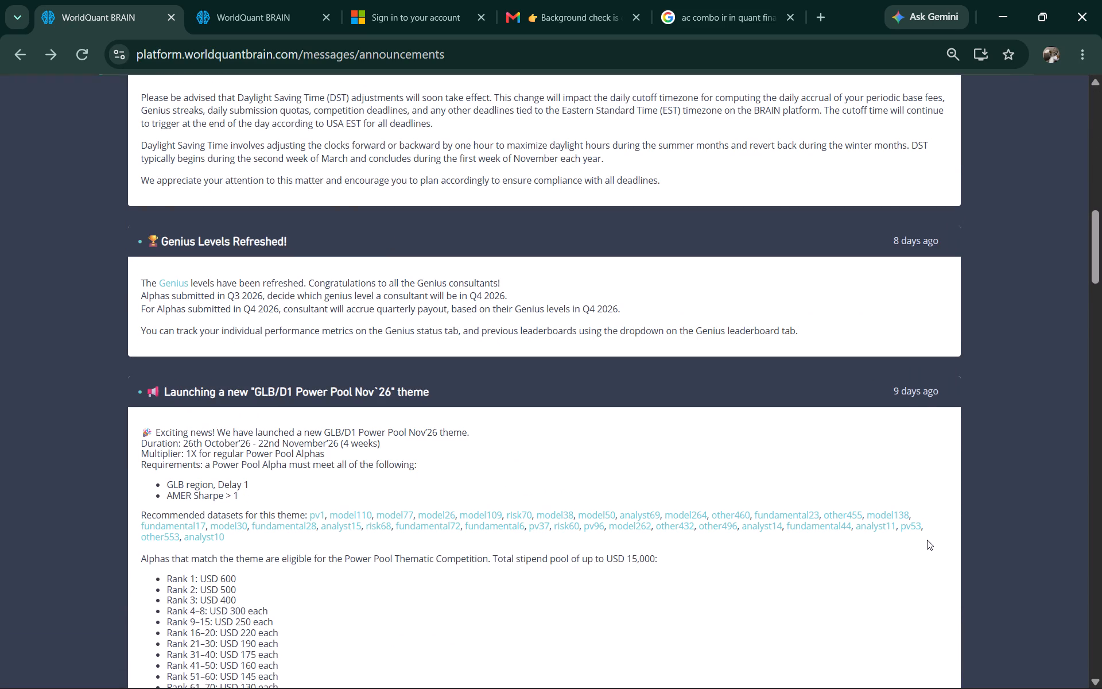
left_click(911, 526)
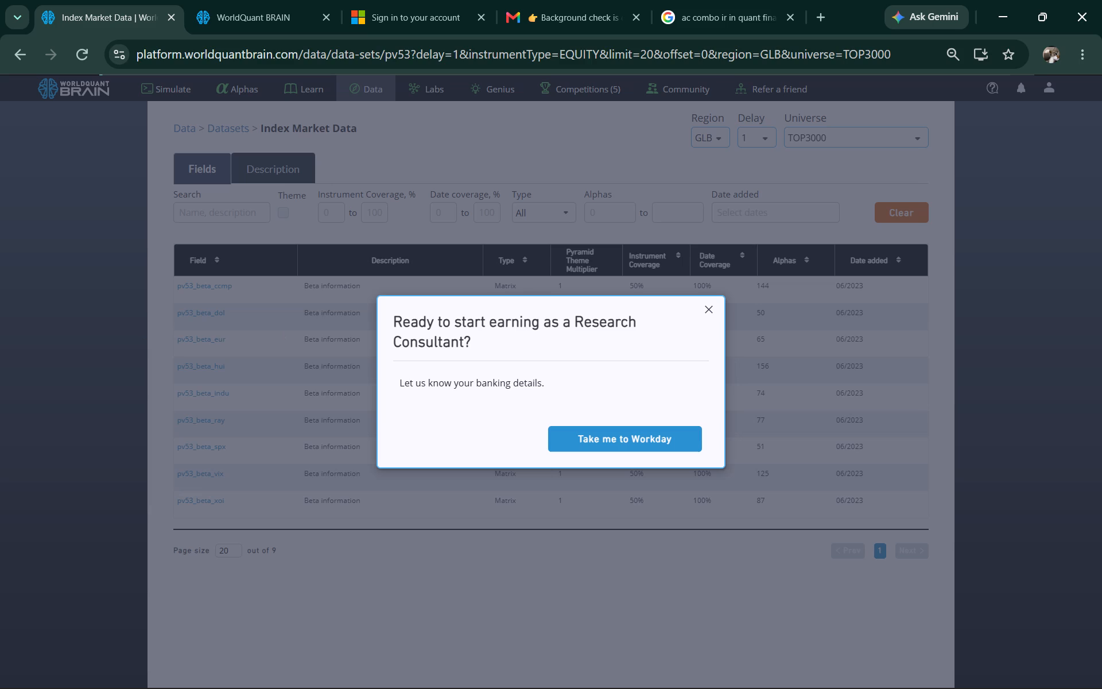
left_click(701, 309)
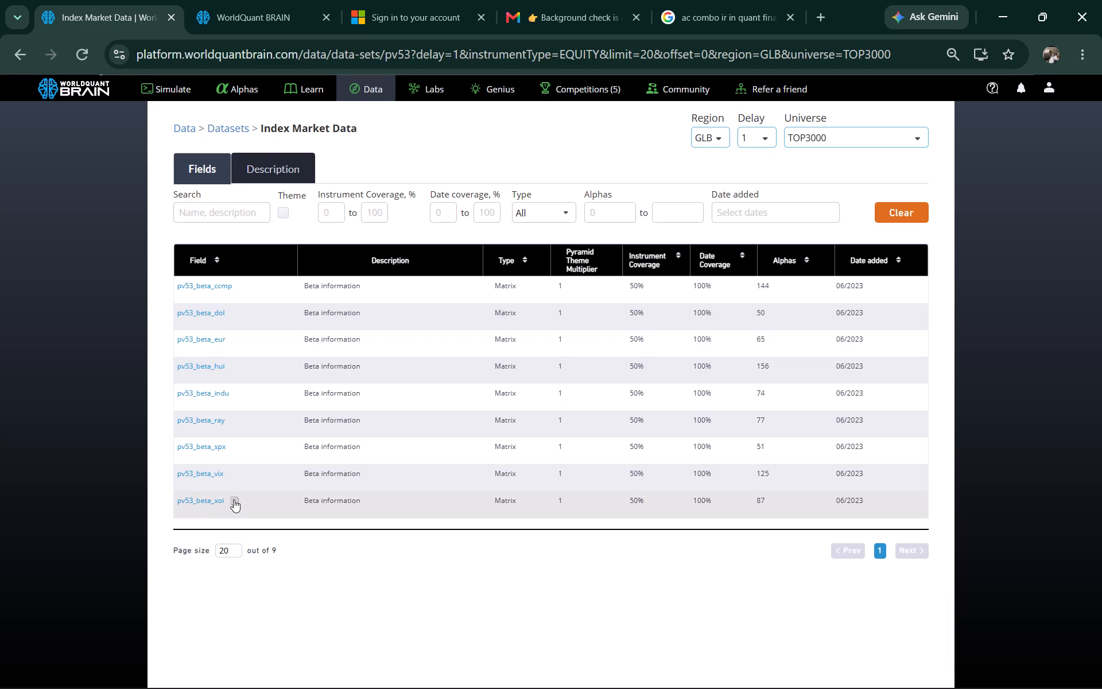
In Simulation 6, replace the field inside ts_arg_min with pv53_beta_xoi copied from the dataset, and run a full simulation.
left_click(234, 500)
left_click(280, 13)
double_click(230, 180)
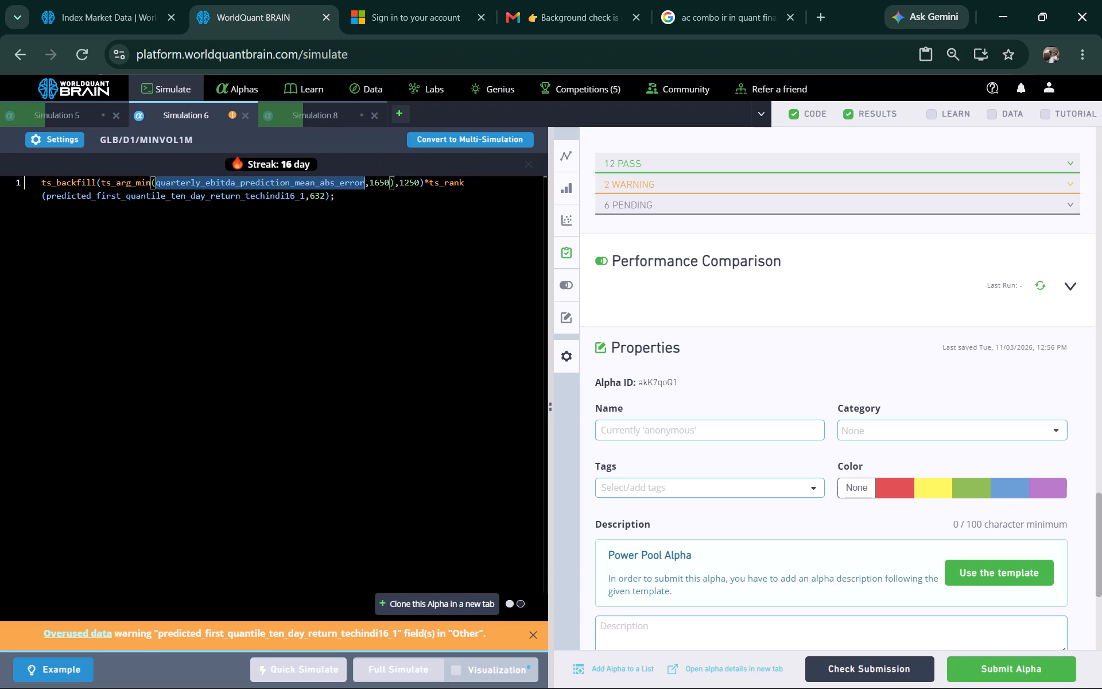
right_click(230, 180)
left_click(265, 250)
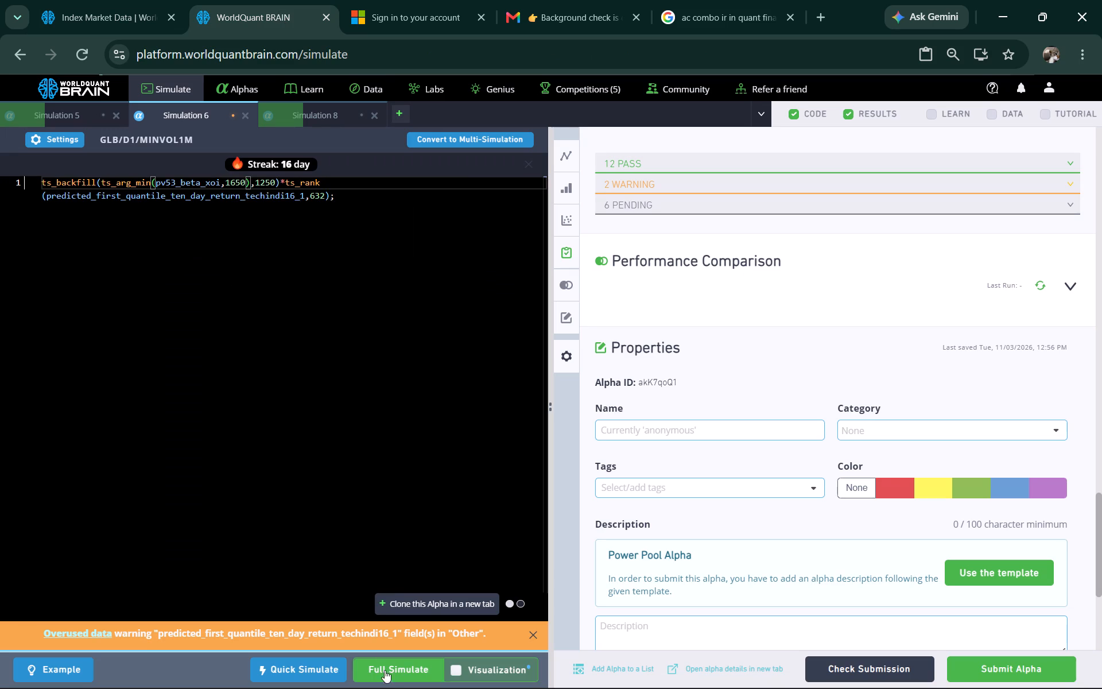
left_click(393, 672)
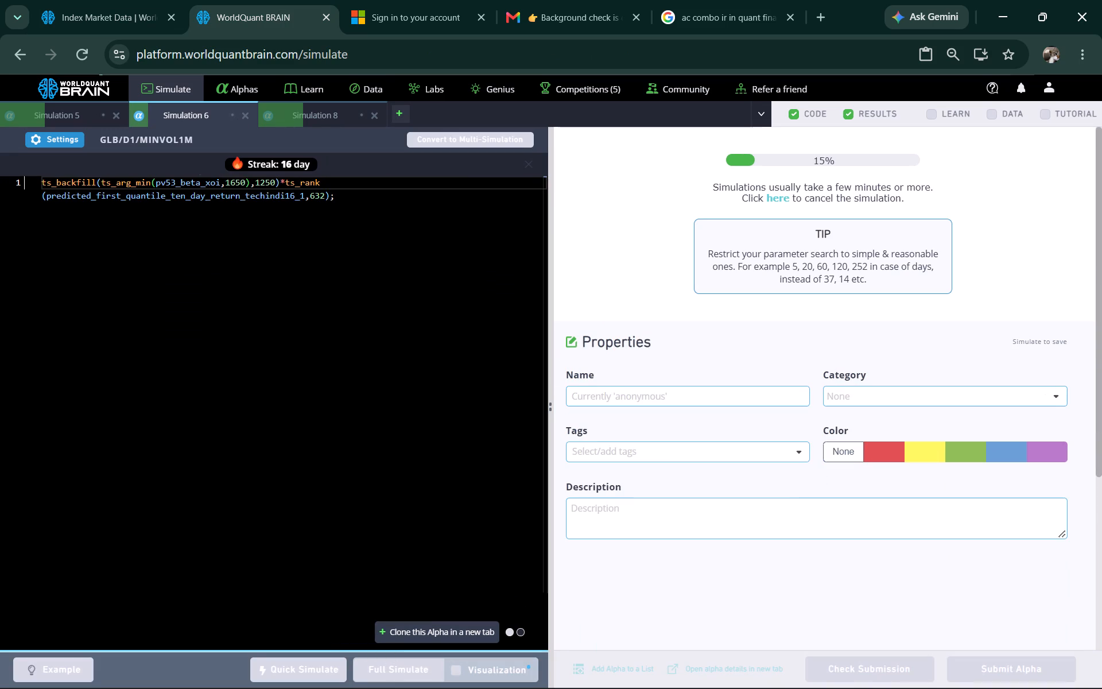
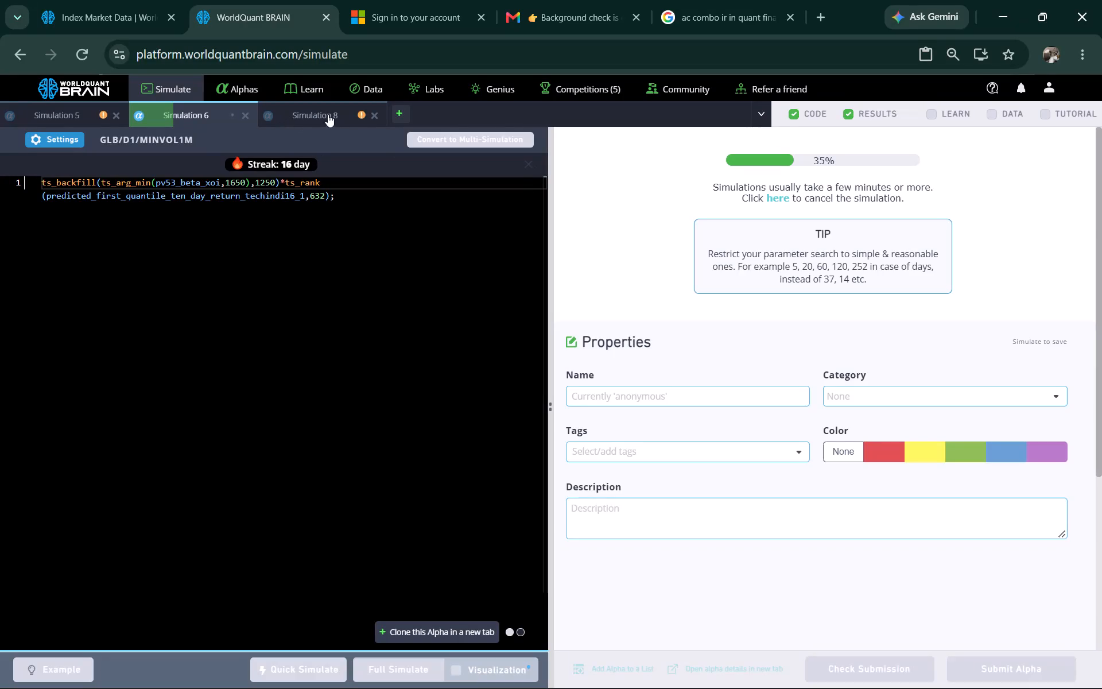
Show the test period of Simulation 8 and run its Prod Correlation and Power Pool Correlation checks.
scroll(818, 537, "down", 1)
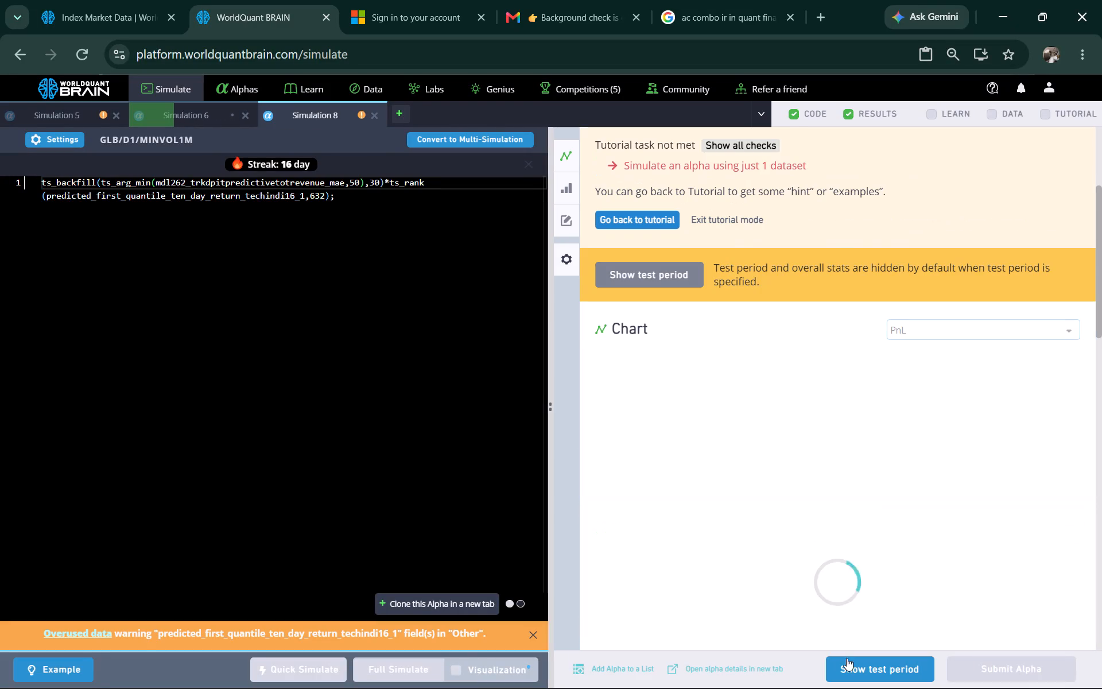
left_click(851, 662)
scroll(829, 501, "down", 5)
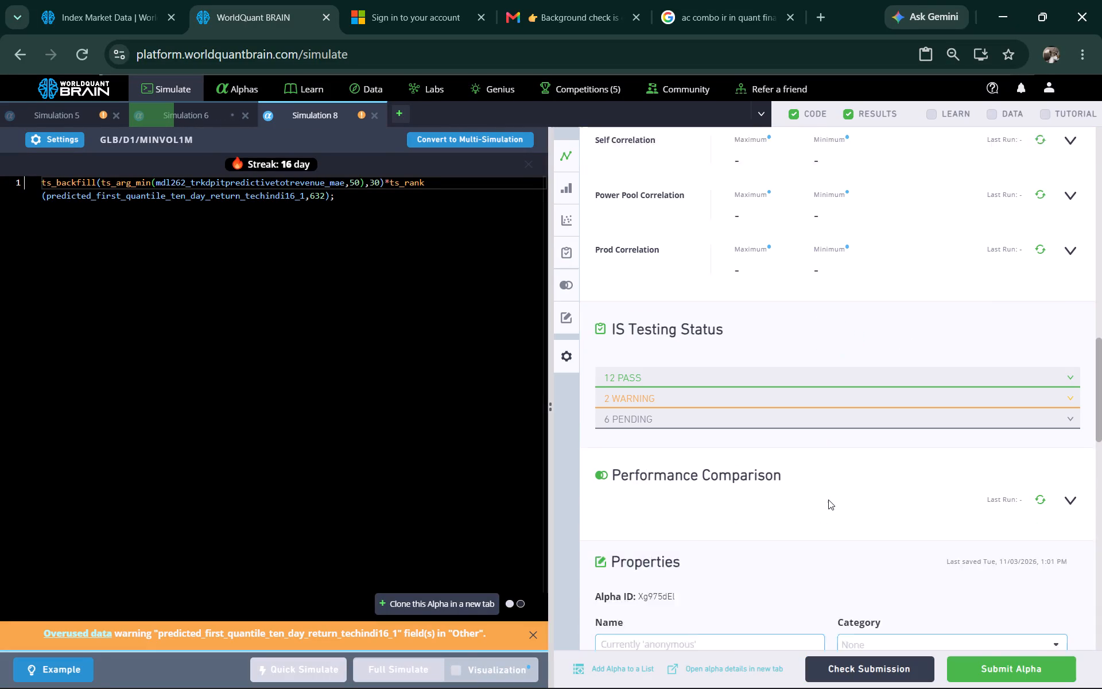
left_click(1039, 207)
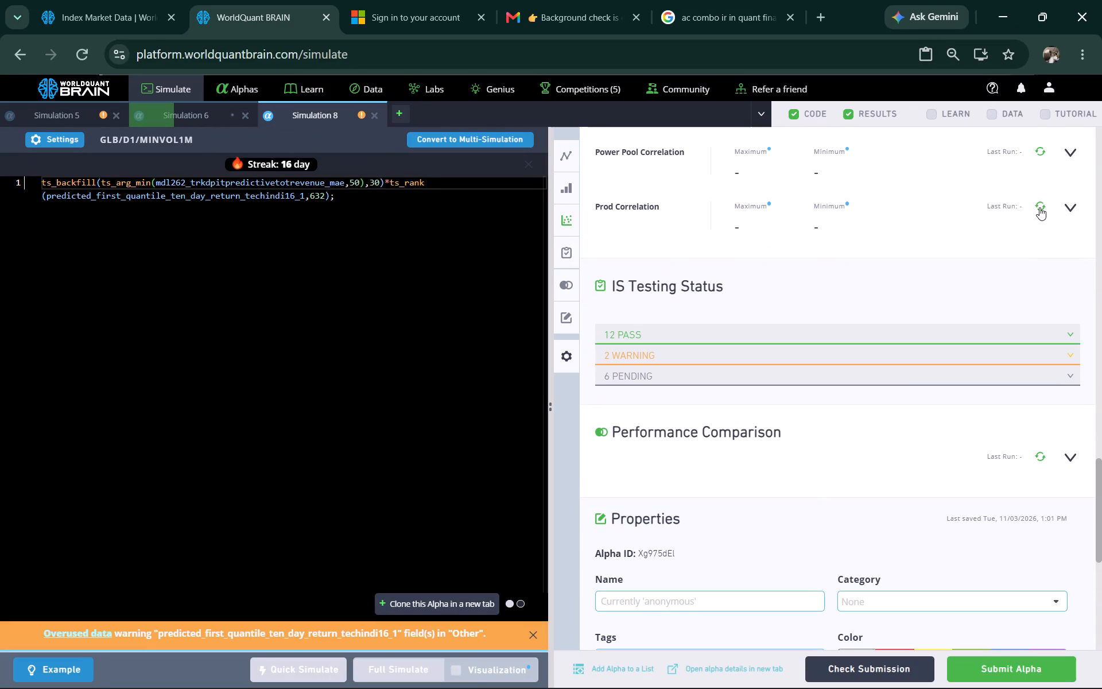
left_click(1037, 148)
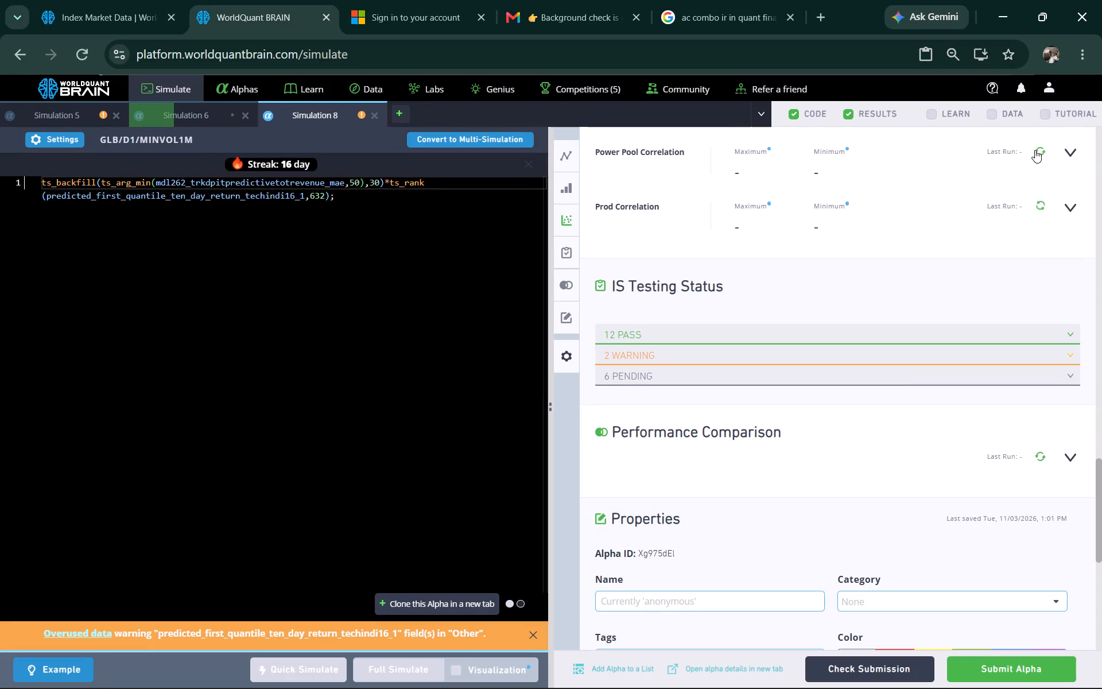
scroll(930, 289, "up", 2)
scroll(622, 547, "down", 1)
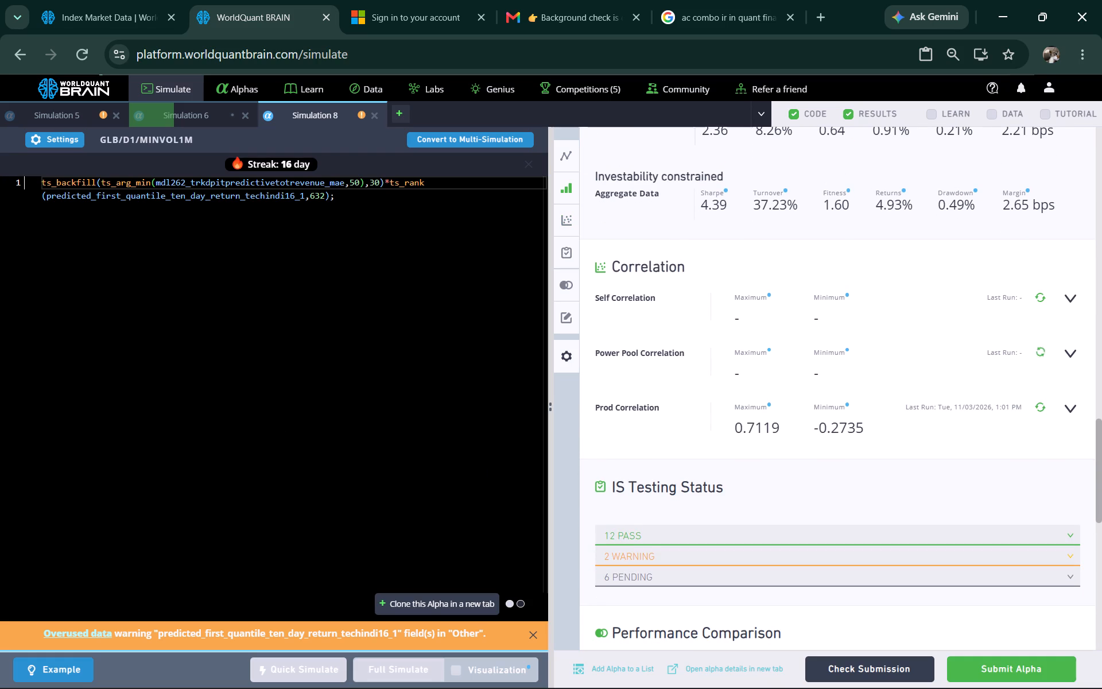
Close Simulation 8.
left_click(376, 114)
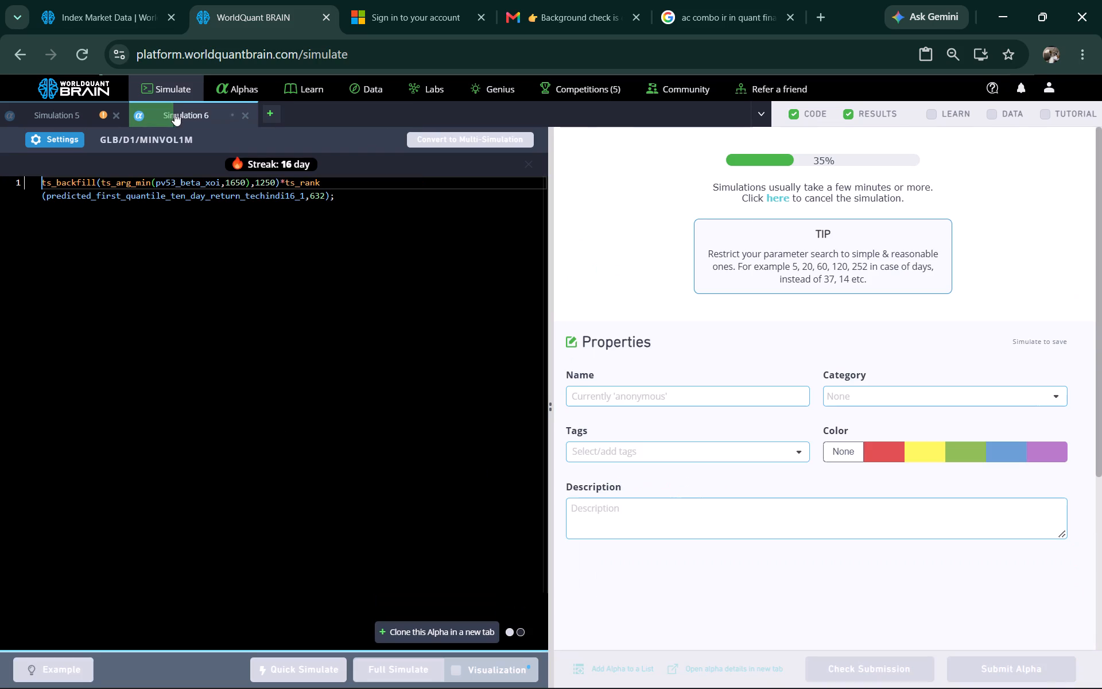
Open Simulation 5, show its test period and run the Prod Correlation check.
left_click(68, 110)
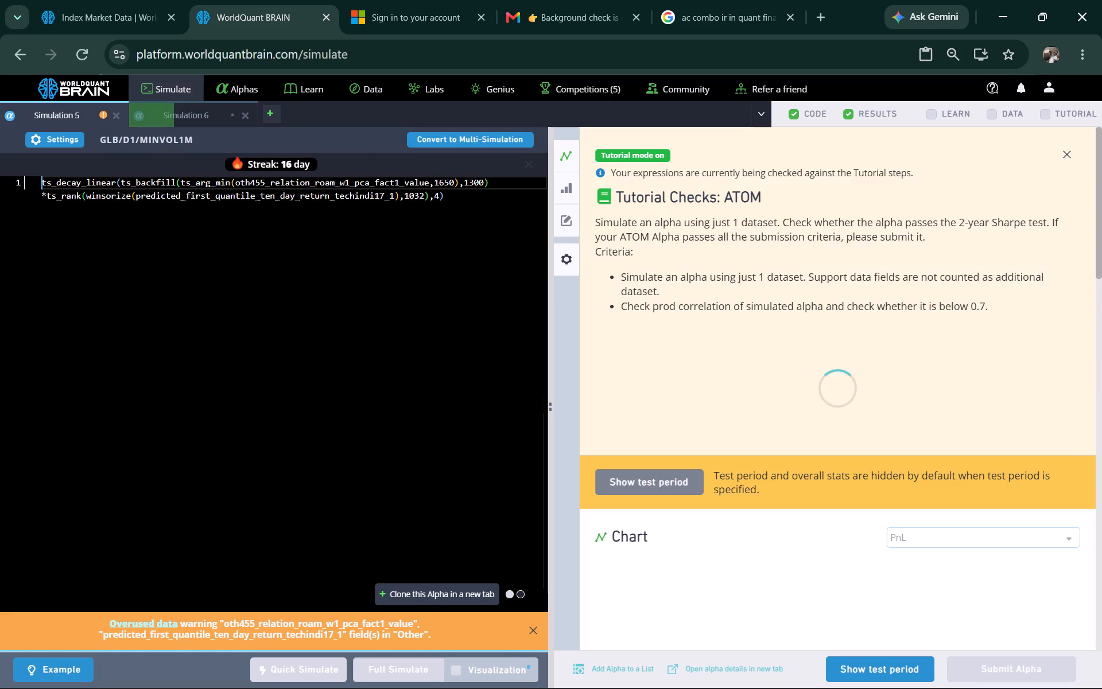
left_click(868, 671)
scroll(849, 522, "down", 4)
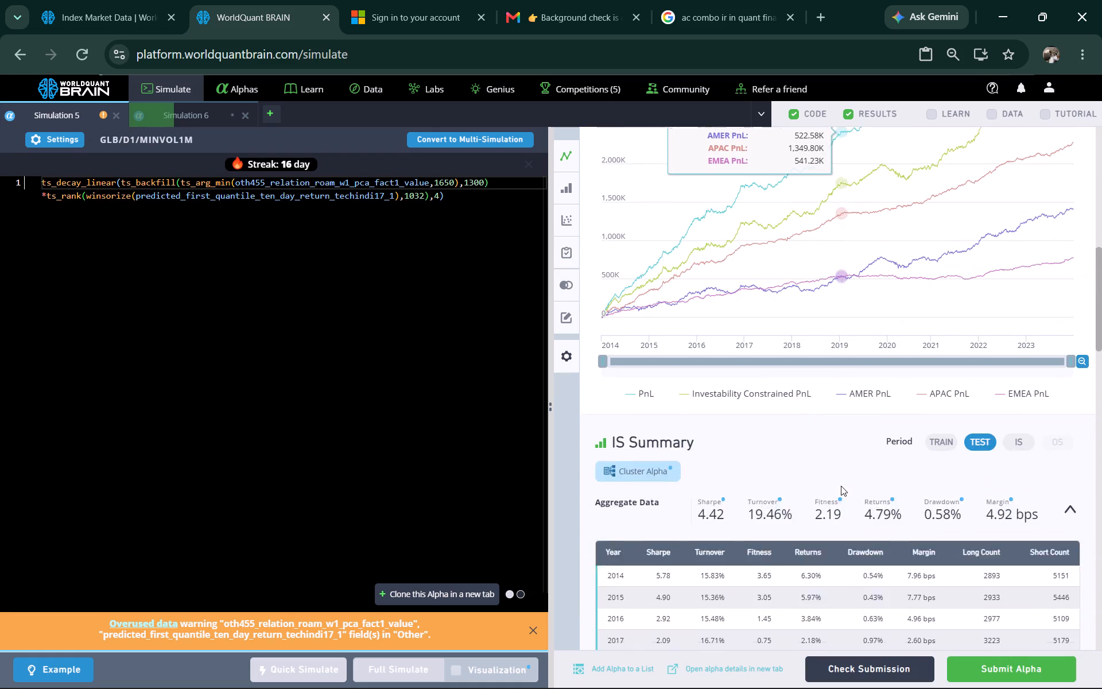
scroll(841, 486, "down", 4)
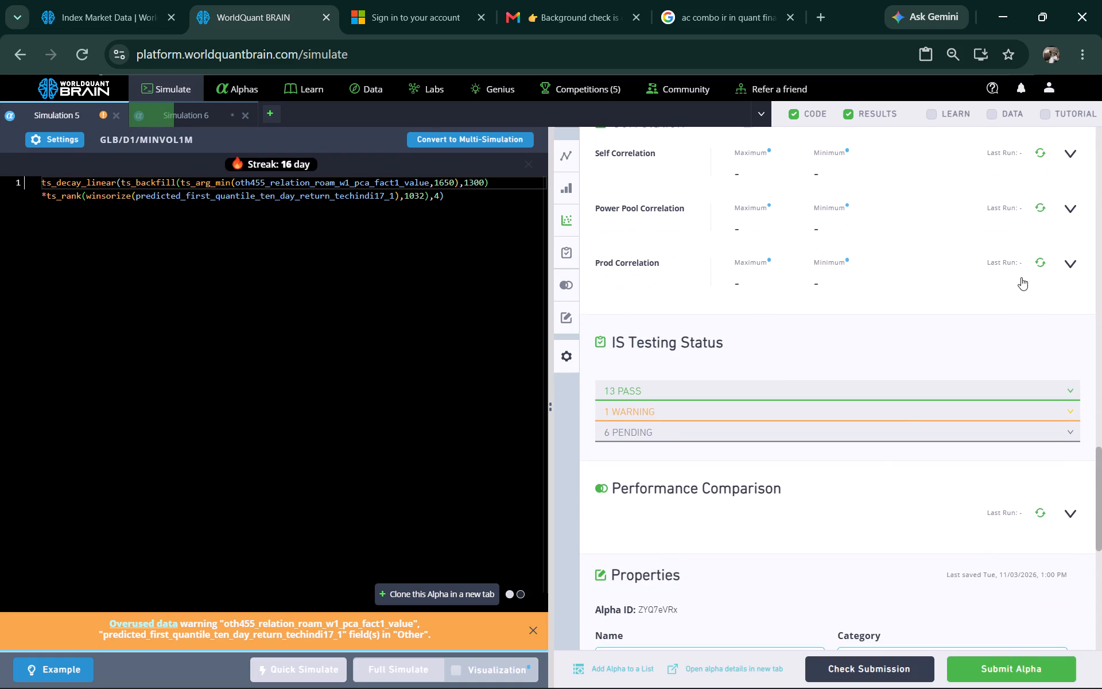
left_click(1039, 265)
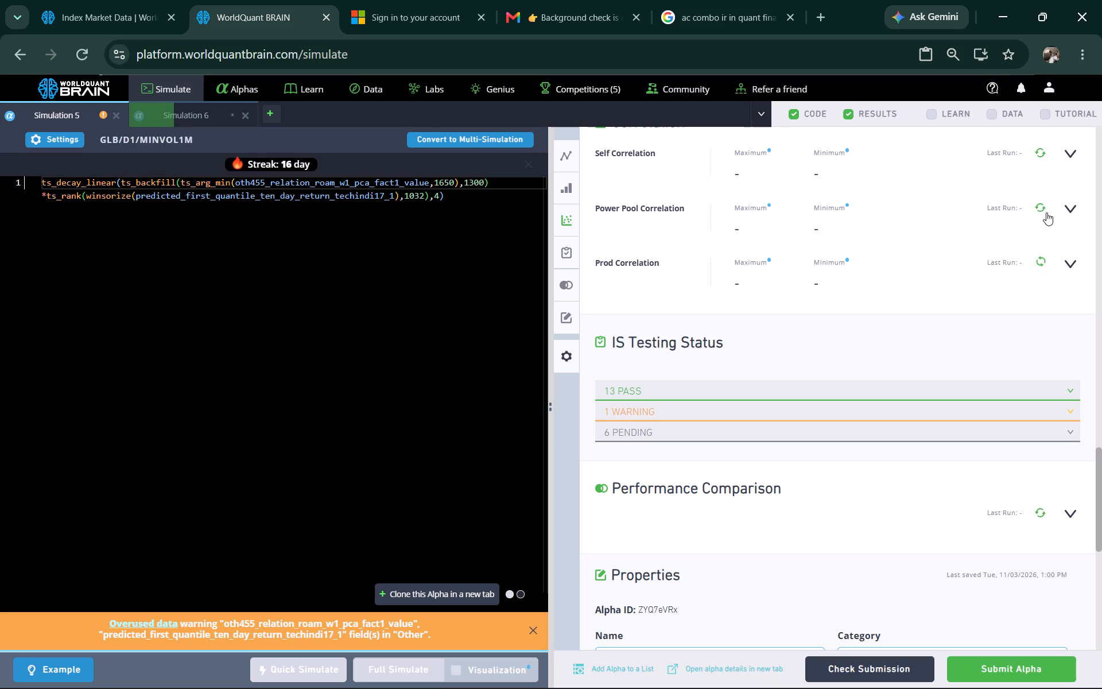
In Simulation 5, replace the field inside ts_arg_min with pv53_beta_vix copied from the Index Market Data dataset, and run a full simulation.
left_click(119, 20)
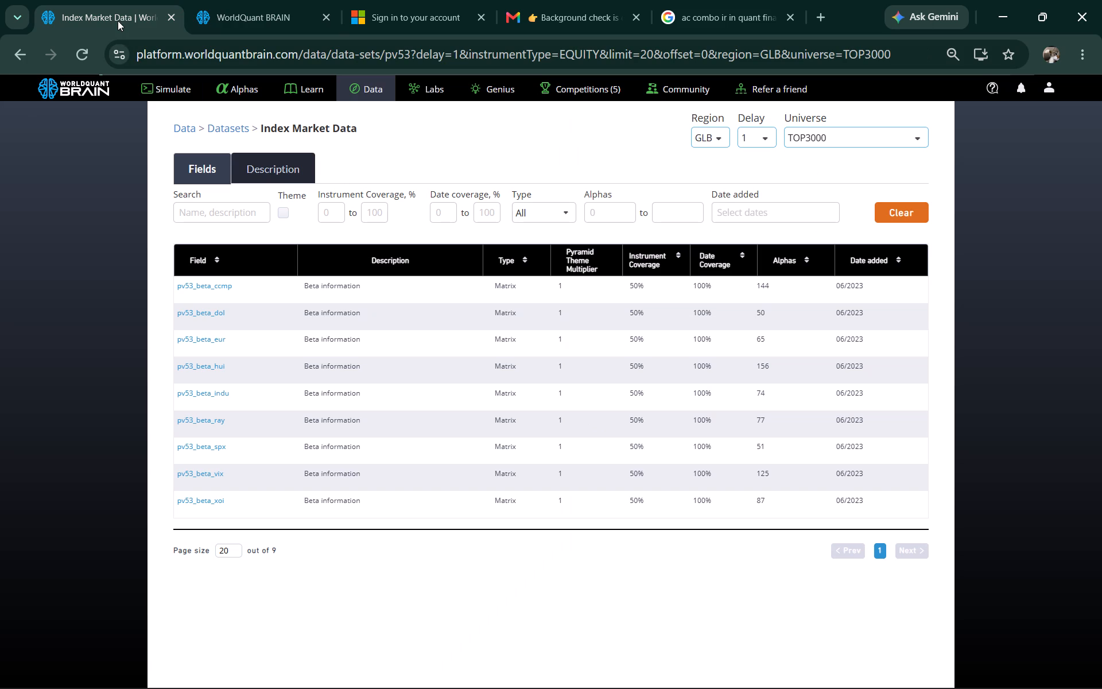
left_click(232, 473)
left_click(280, 12)
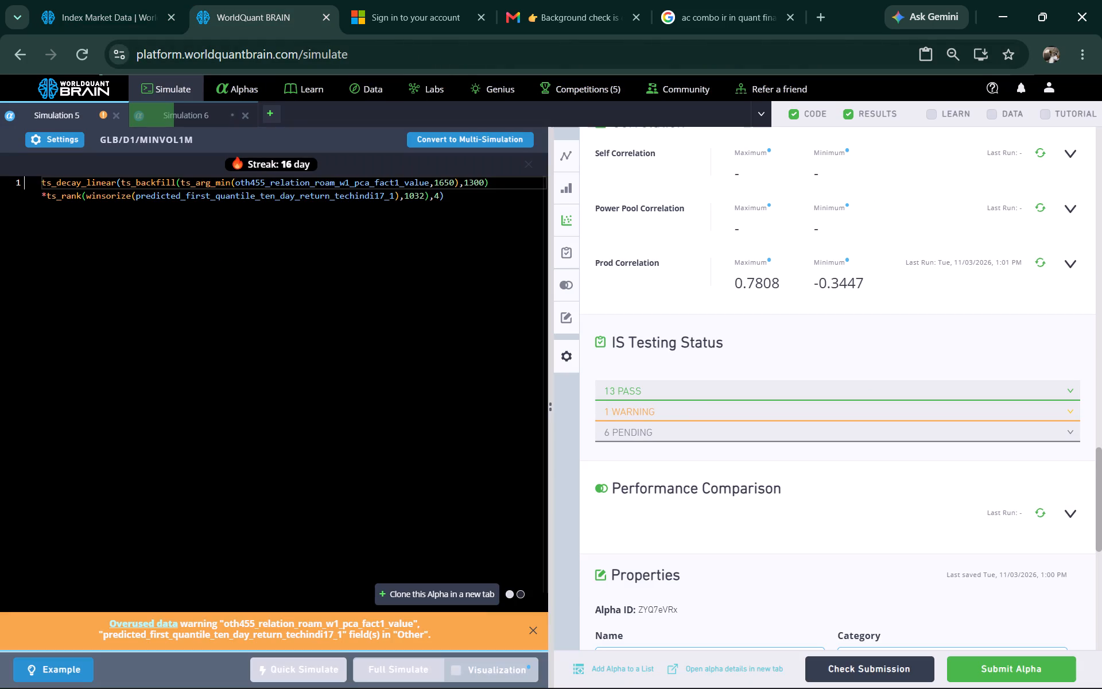
double_click(253, 183)
right_click(254, 183)
left_click(288, 249)
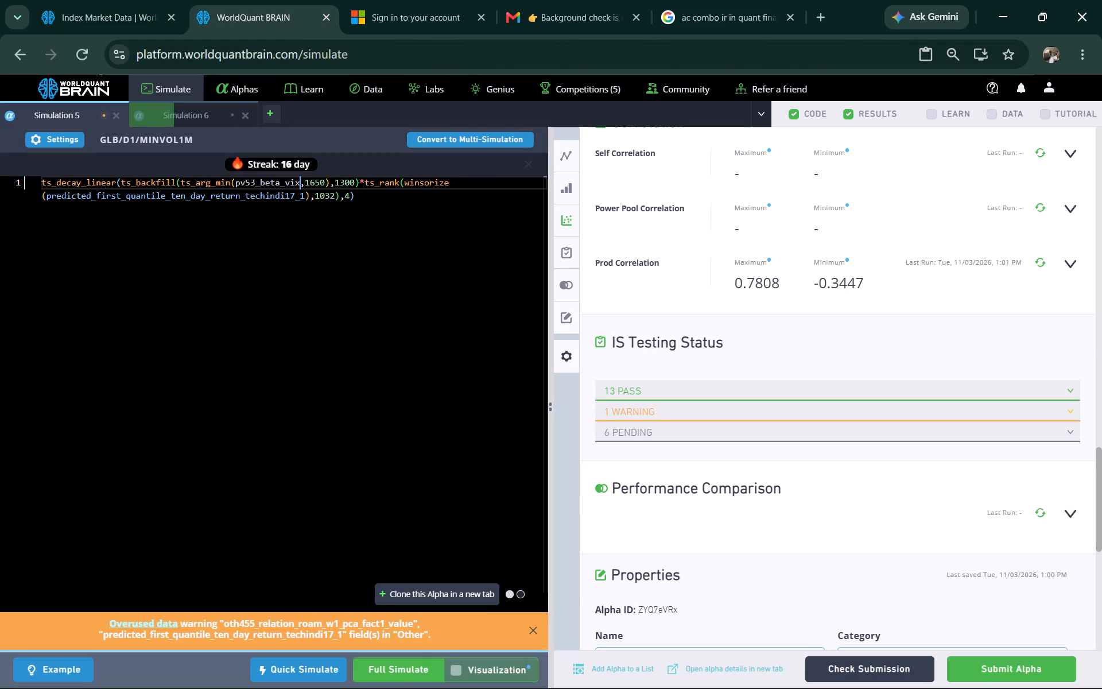
left_click(407, 669)
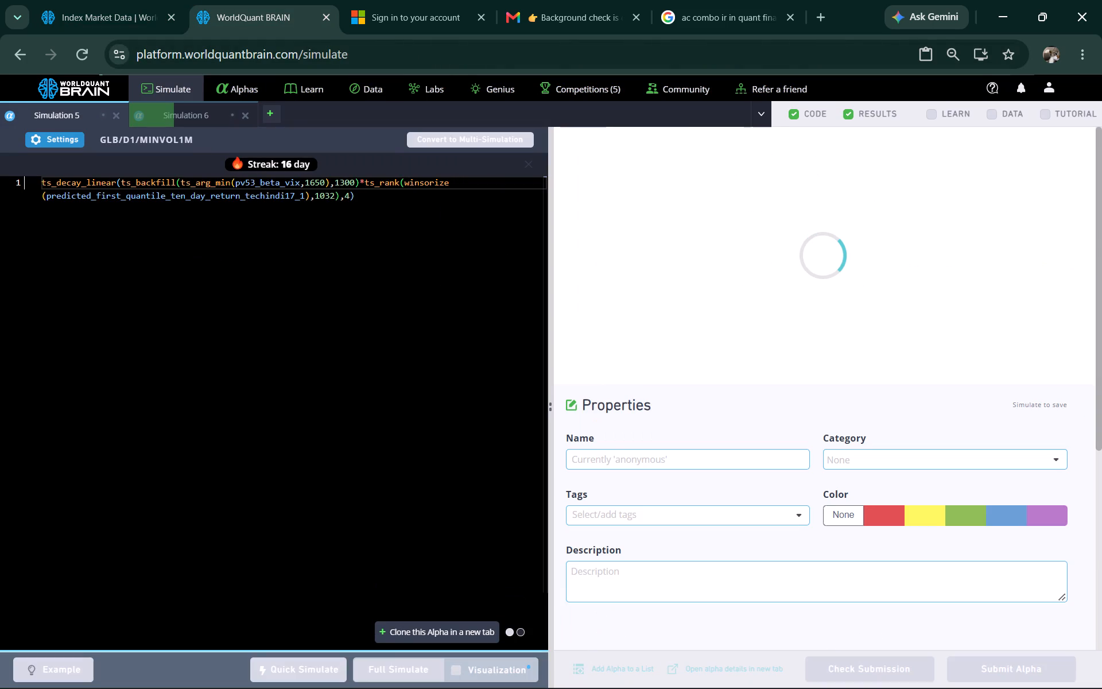
Clone the Simulation 5 alpha into a new simulation and replace pv53_beta_vix inside ts_arg_min with pv53_beta_ccmp copied from the Index Market Data dataset.
left_click(414, 633)
left_click(119, 21)
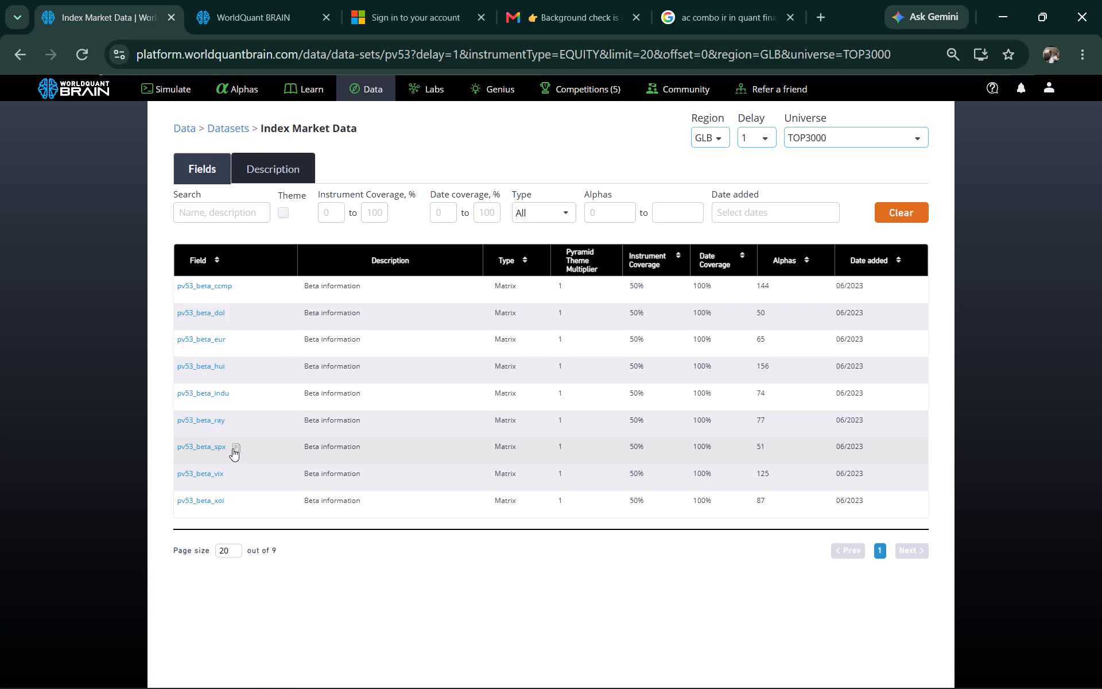
left_click(242, 288)
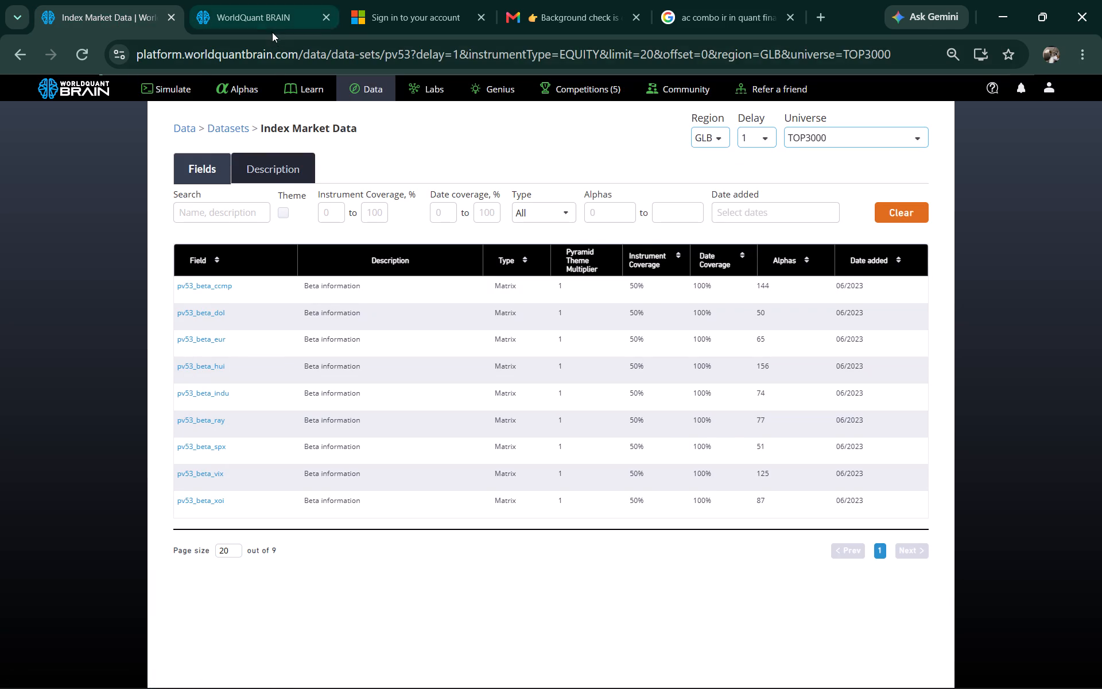
left_click(271, 31)
double_click(270, 180)
right_click(270, 180)
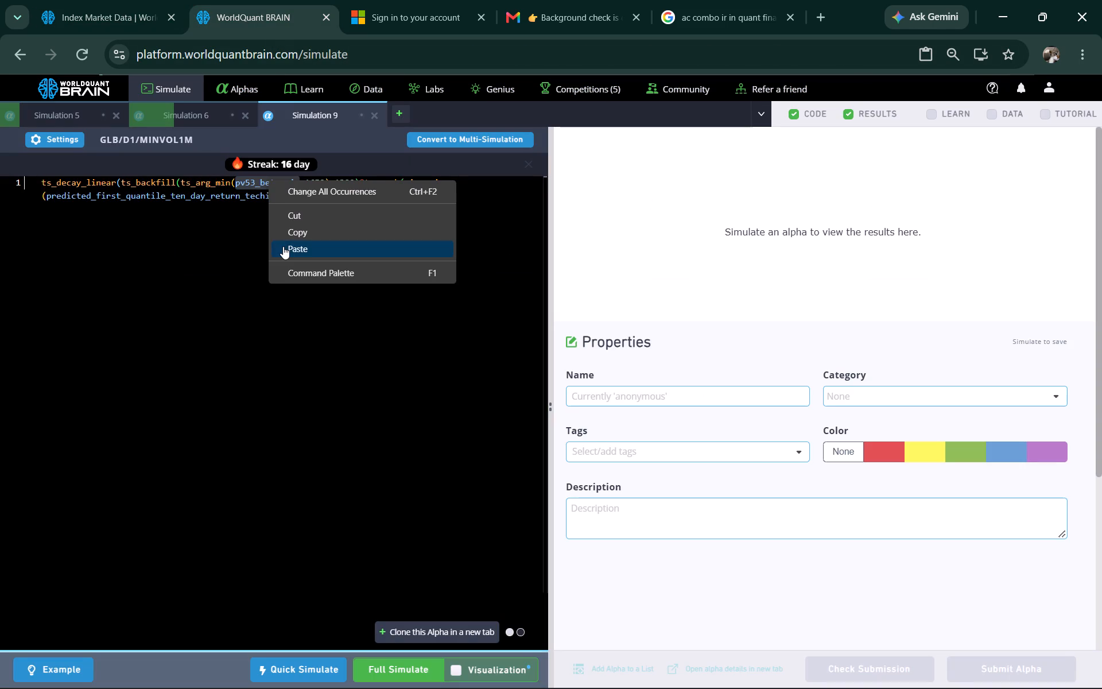
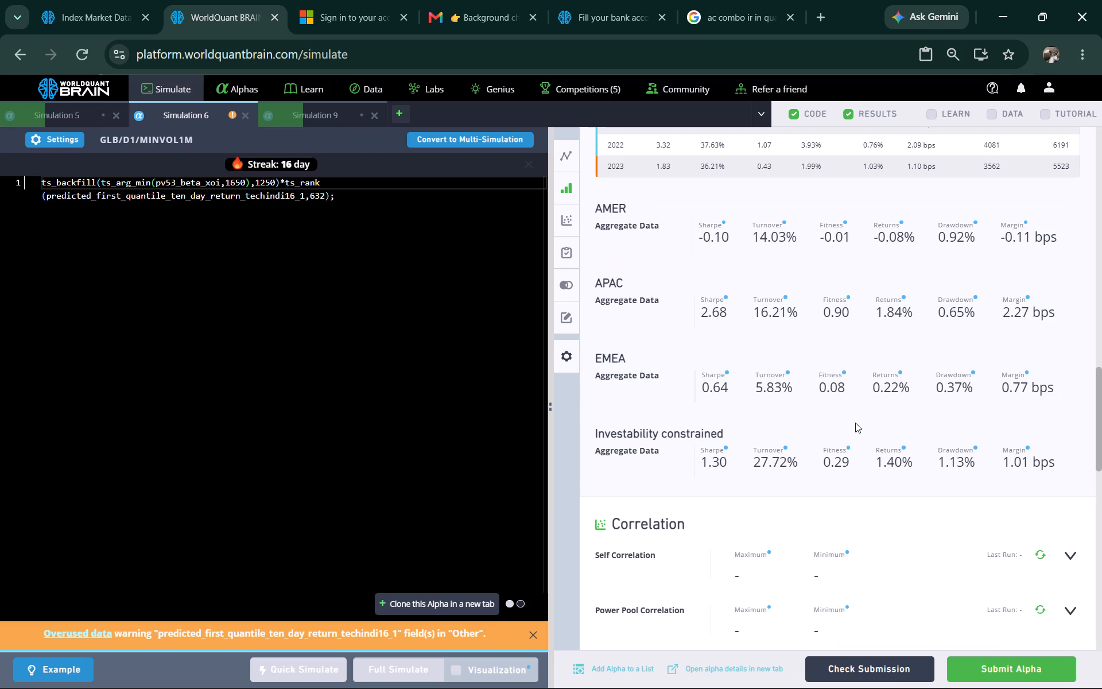
In Simulation 6, expand the IS testing warnings, run the Prod Correlation and Power Pool Correlation checks, and review the yearly and regional results.
scroll(855, 431, "down", 2)
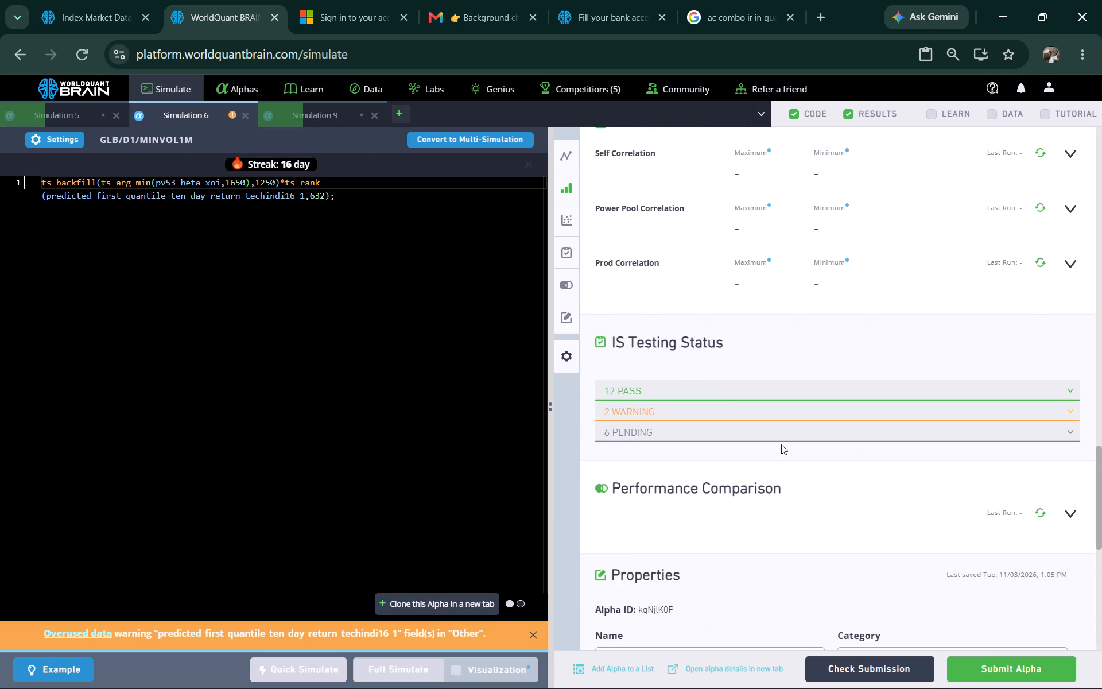
left_click(724, 403)
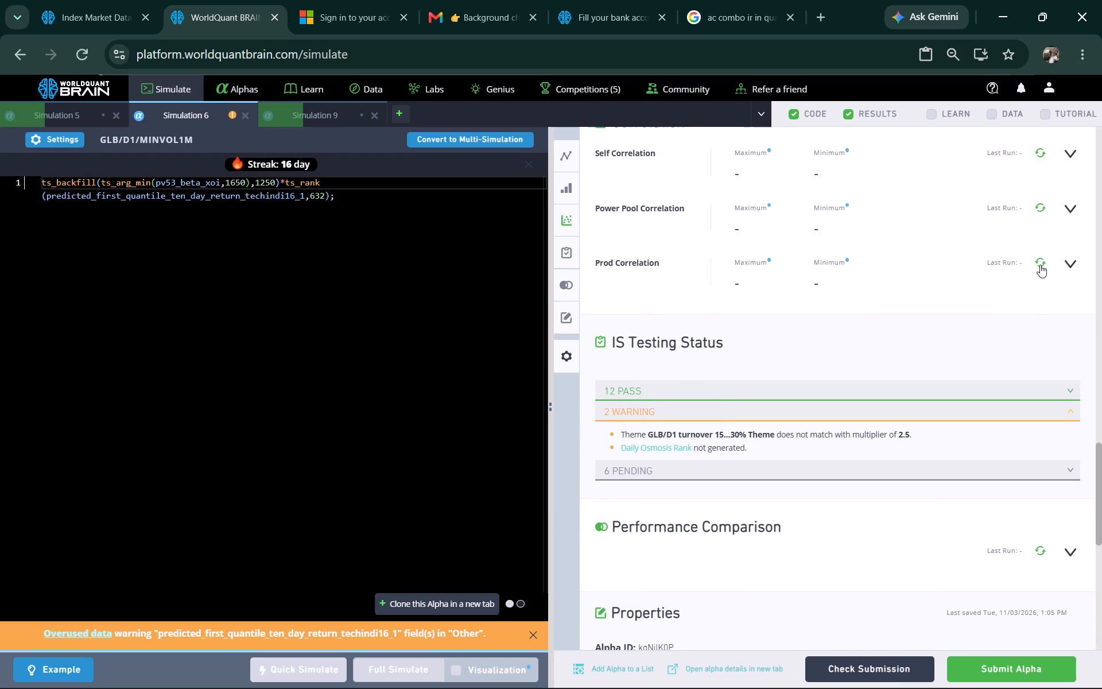
left_click(1040, 265)
left_click(1035, 209)
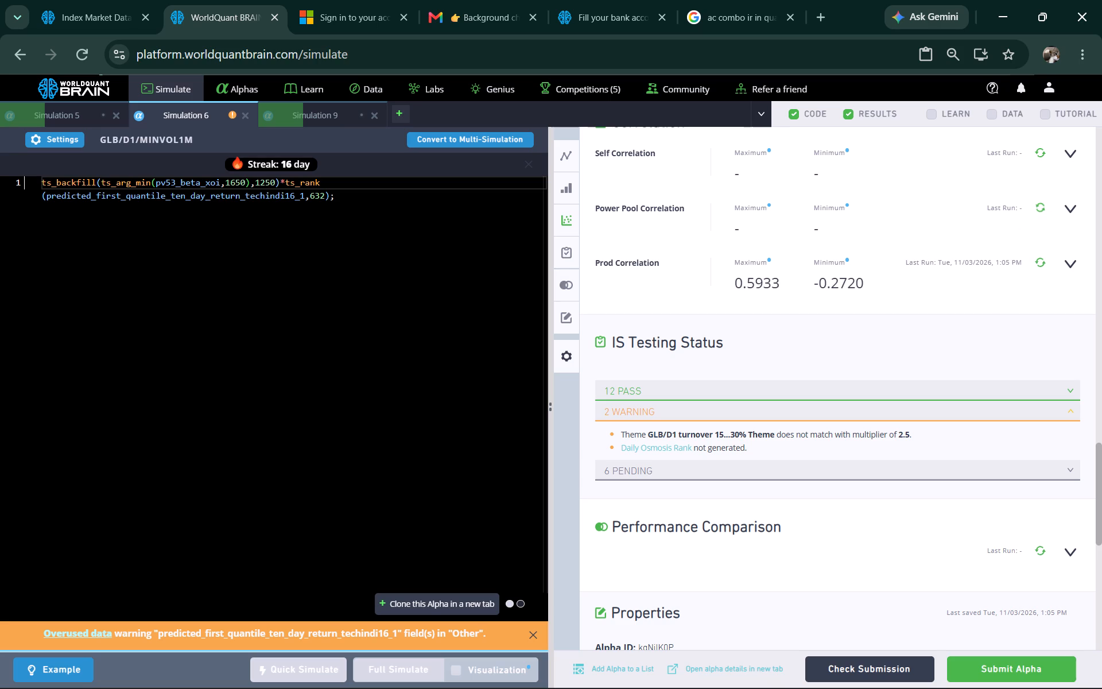
scroll(826, 323, "up", 3)
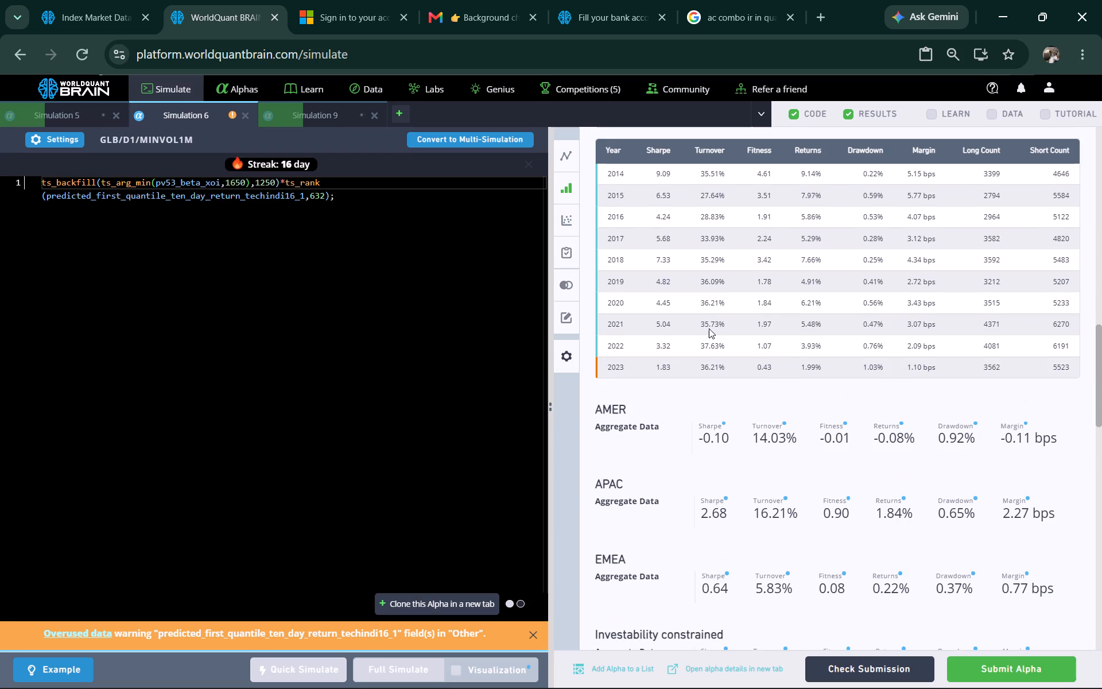
scroll(719, 332, "down", 1)
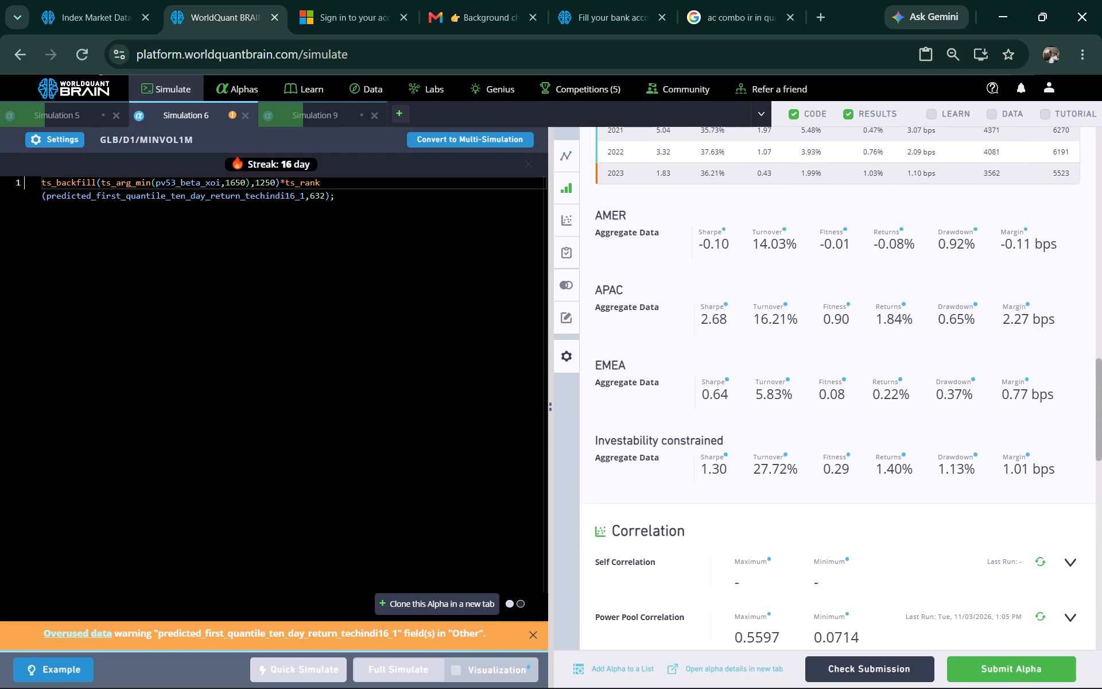
Close Simulation 6, keeping Simulations 5 and 9 open.
left_click(244, 115)
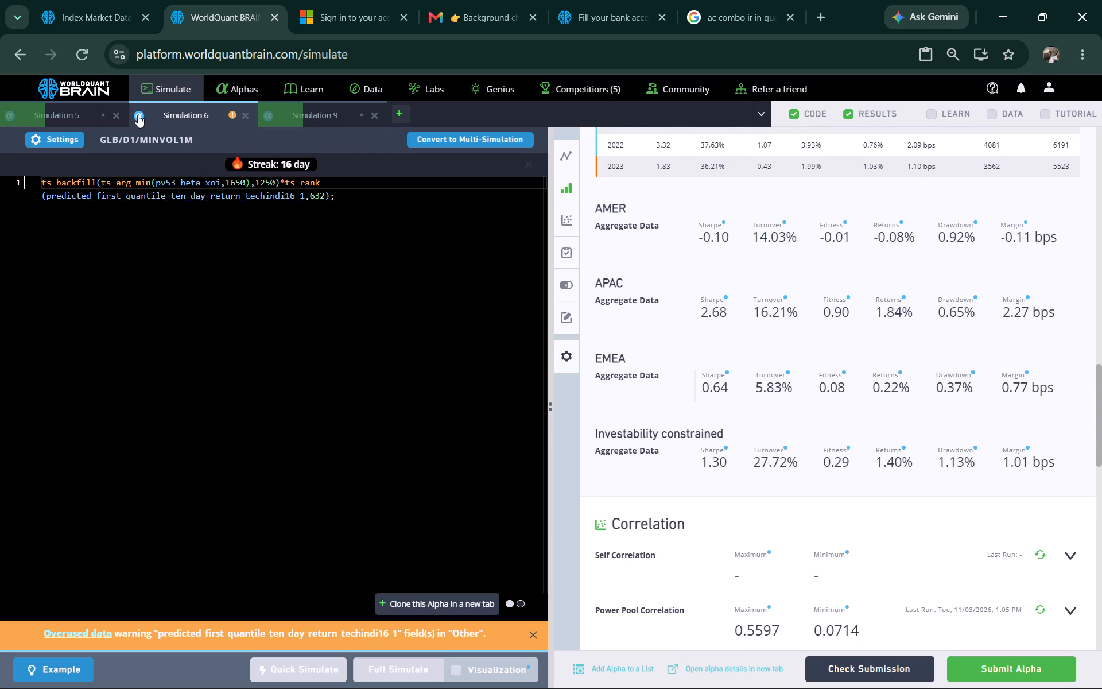
left_click(247, 112)
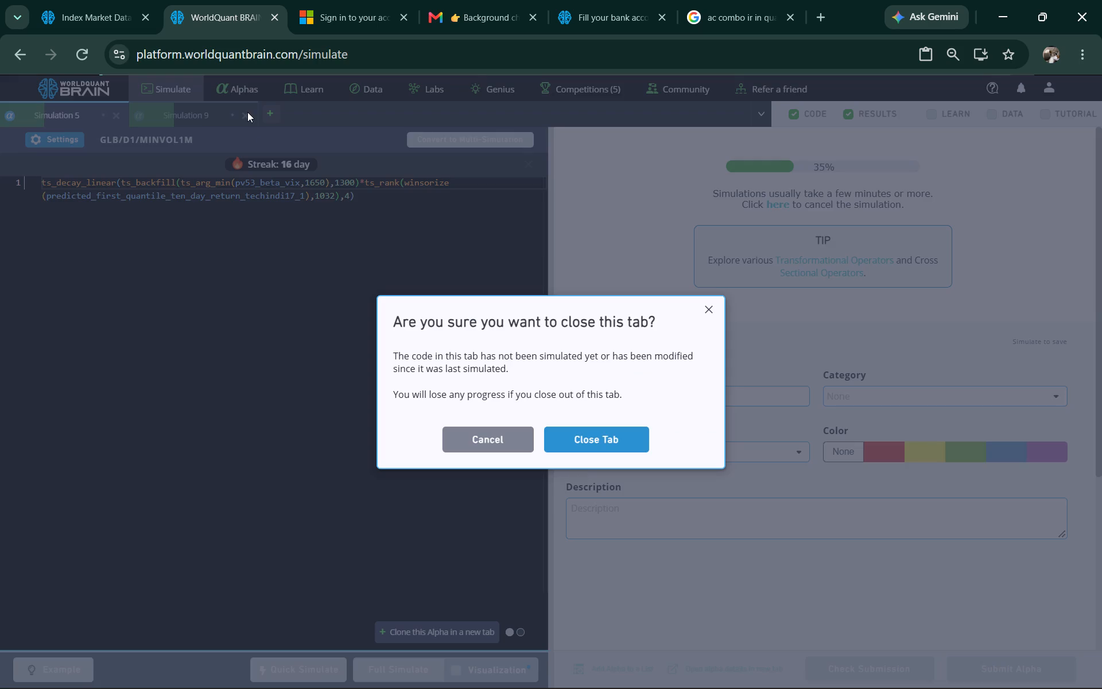
left_click(503, 436)
Open the submitted alphas list and the details of a PowerPoolSelected alpha submitted on 10/27/2026.
left_click(238, 85)
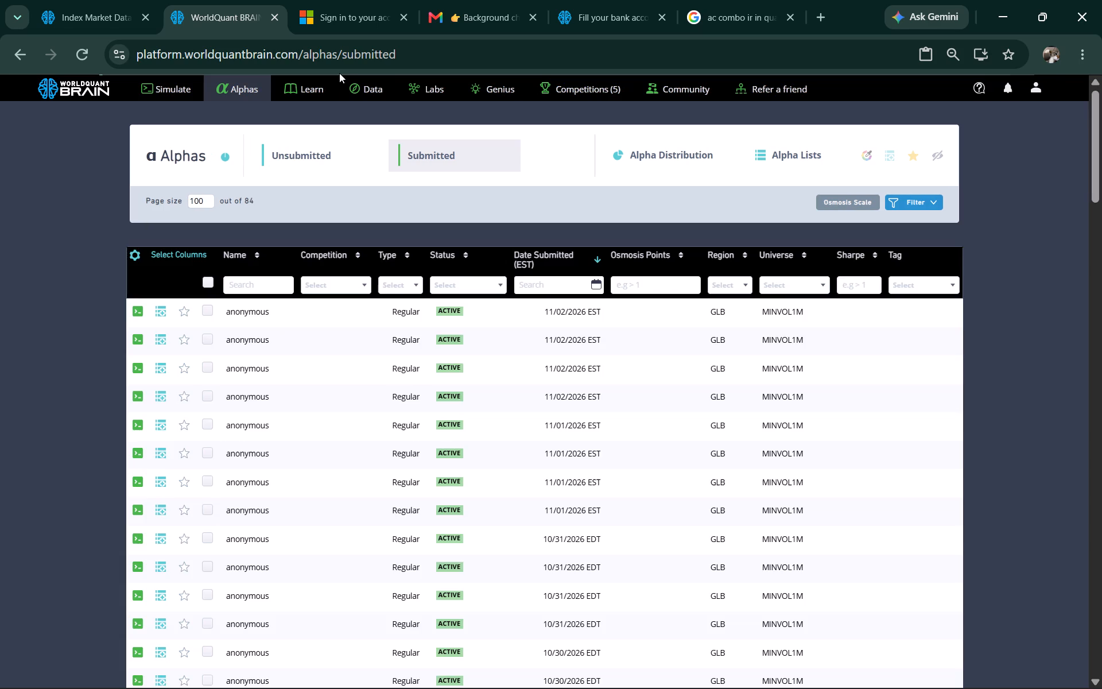
scroll(372, 114, "down", 5)
scroll(421, 235, "up", 1)
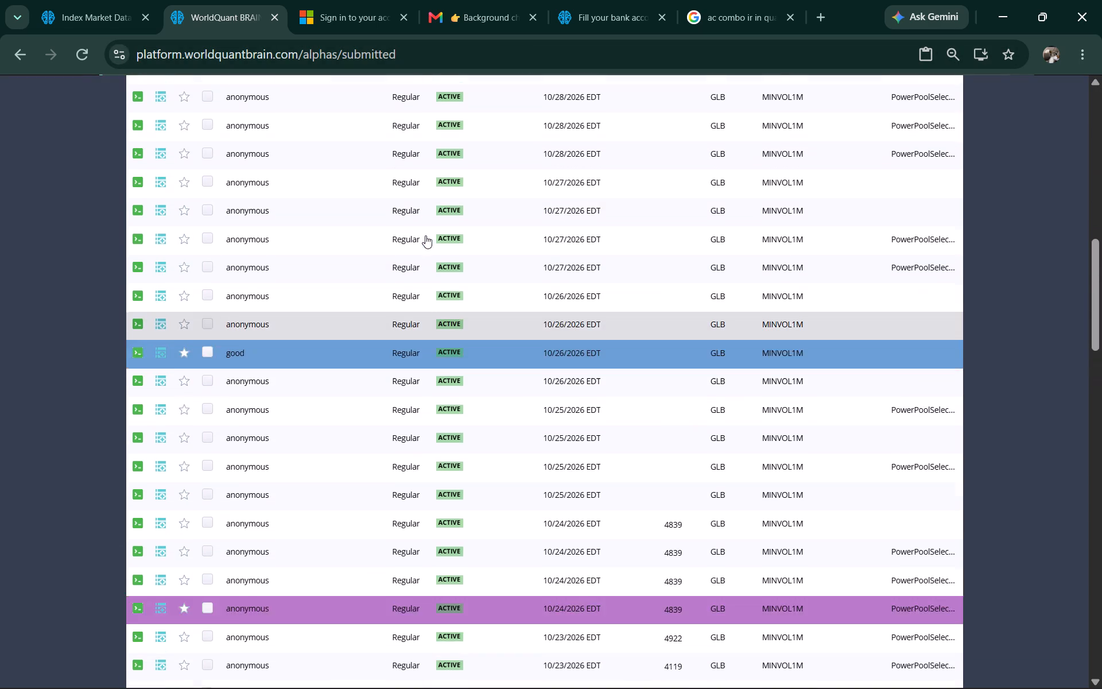
scroll(425, 235, "up", 1)
left_click(574, 474)
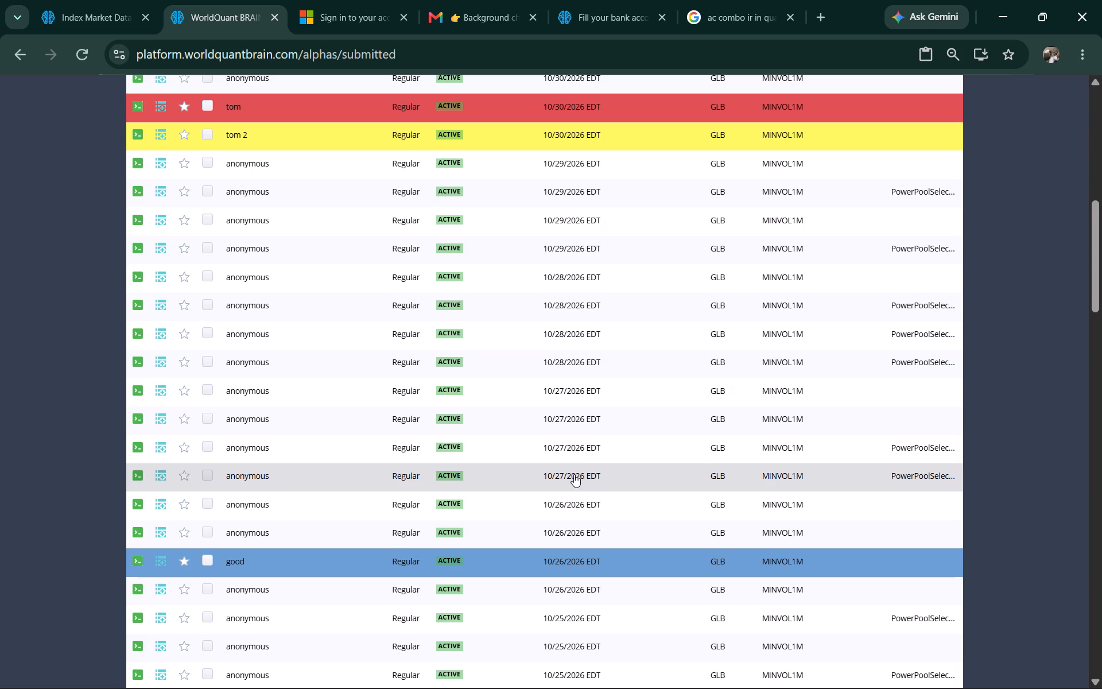
Switch the alpha's summary to the IS period and examine its yearly, AMER, APAC, EMEA and investability-constrained figures.
scroll(699, 406, "down", 6)
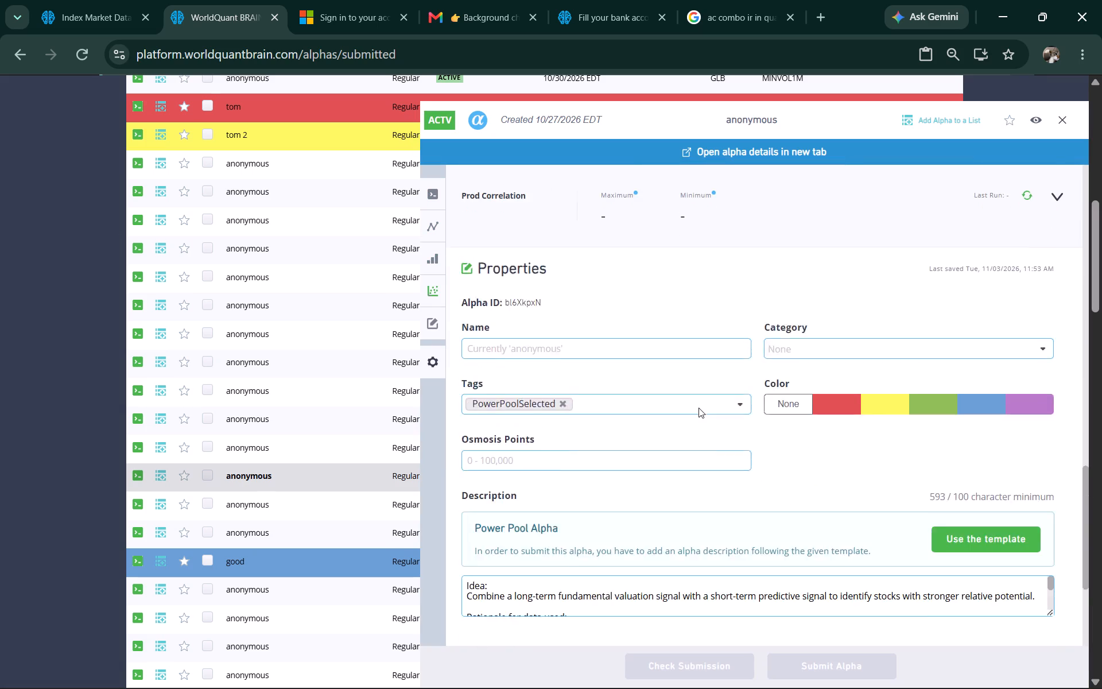
scroll(699, 408, "down", 4)
scroll(699, 408, "up", 6)
scroll(699, 411, "down", 2)
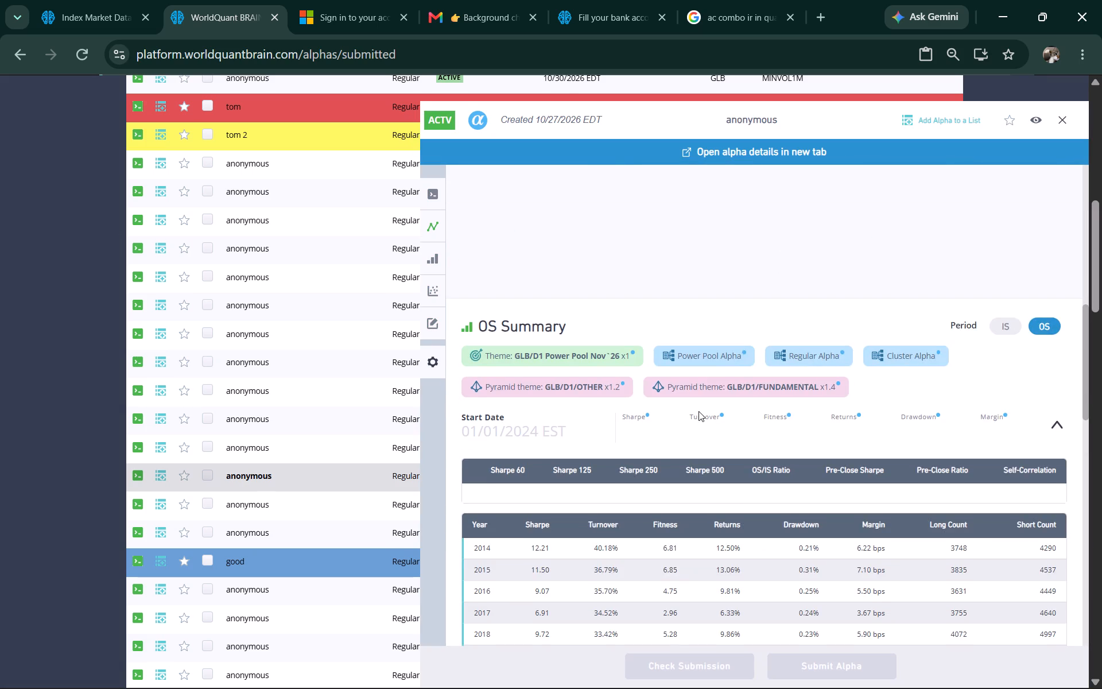
scroll(700, 415, "down", 1)
scroll(915, 401, "down", 2)
scroll(851, 404, "up", 3)
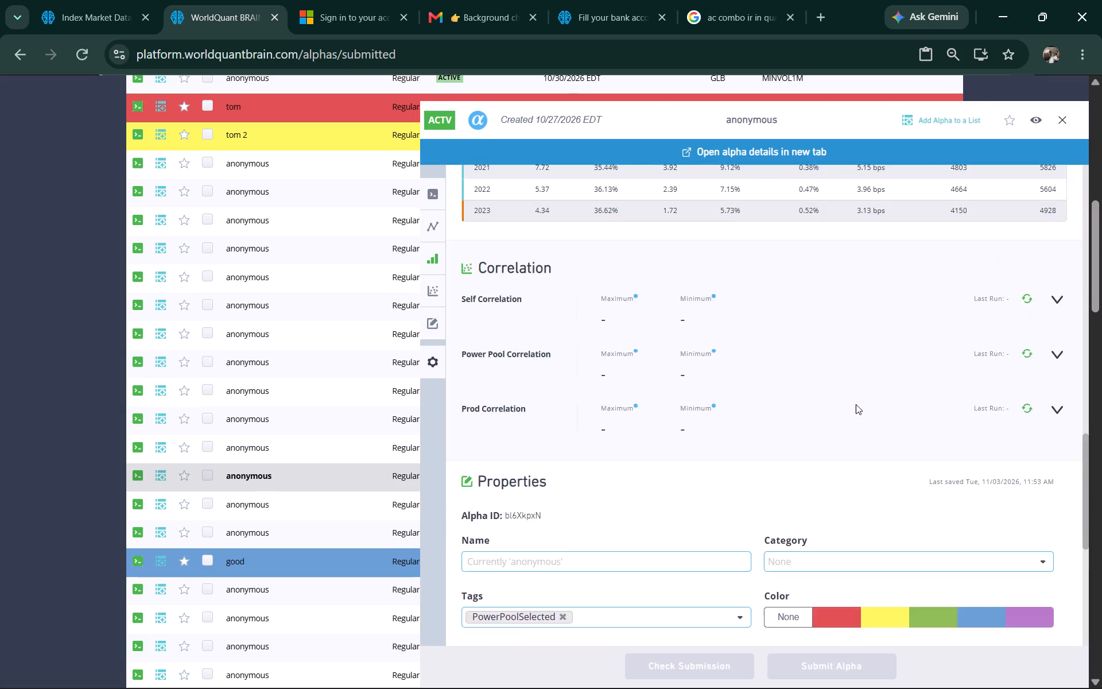
scroll(856, 404, "up", 1)
left_click(1008, 200)
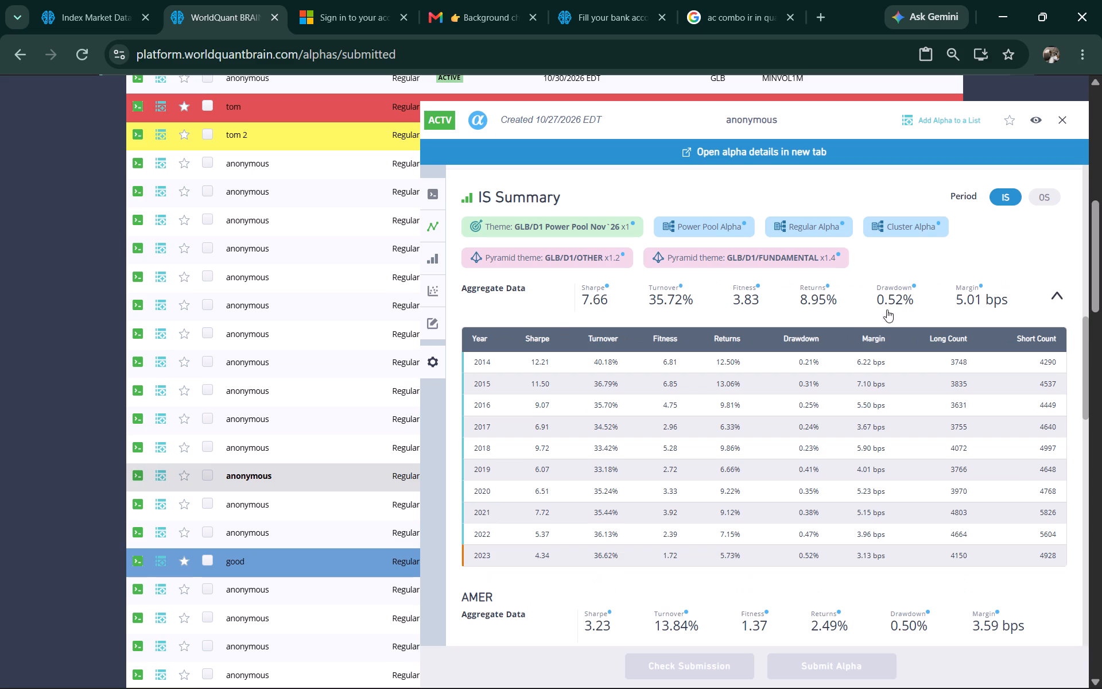
scroll(676, 440, "down", 1)
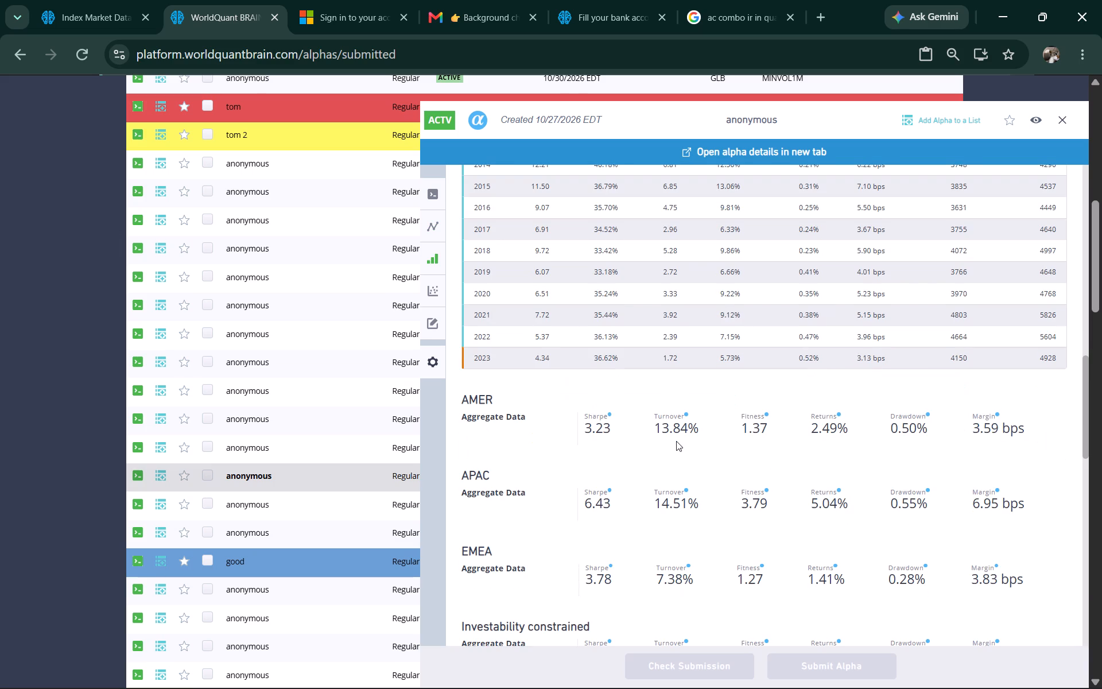
scroll(677, 442, "down", 1)
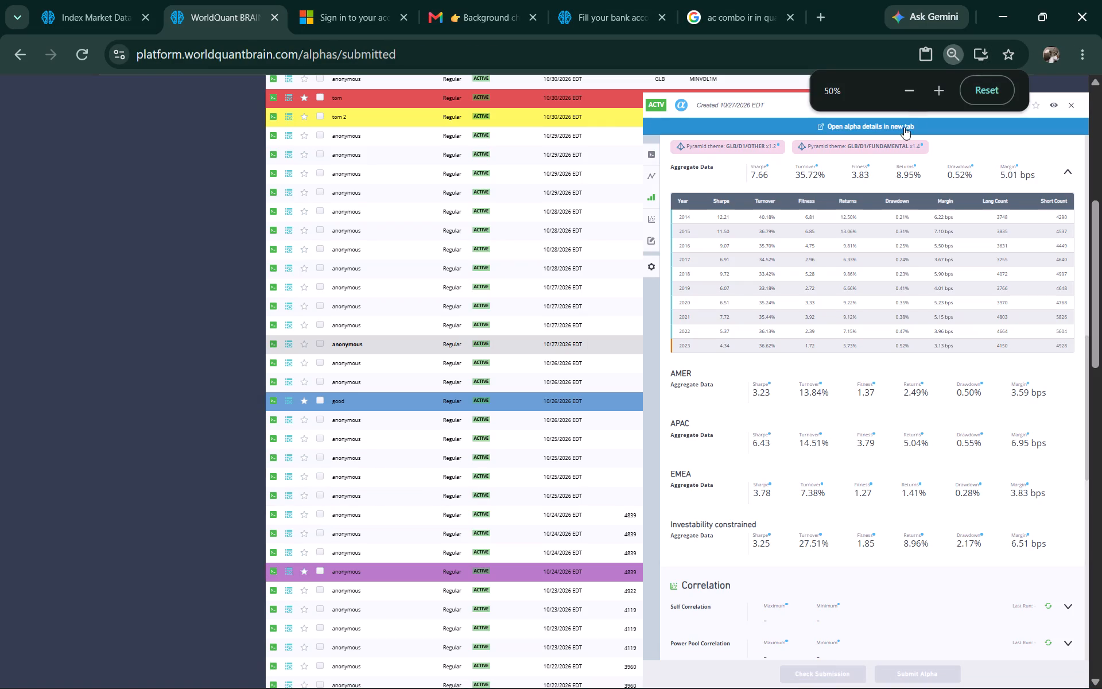
triple_click(938, 90)
left_click(938, 89)
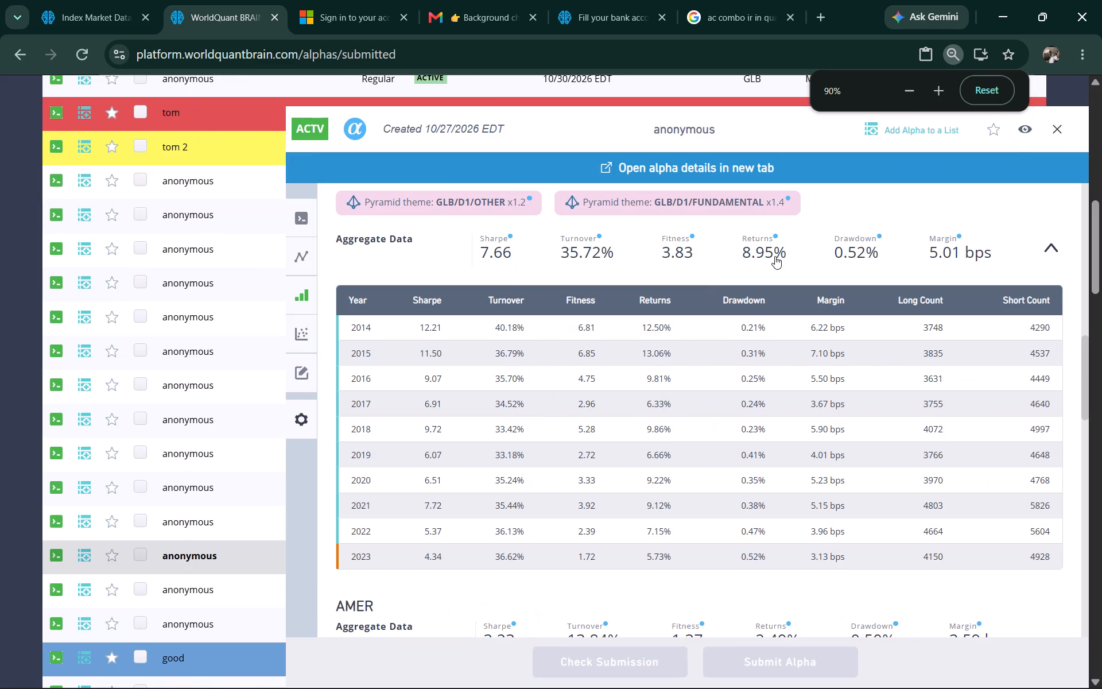
double_click(903, 91)
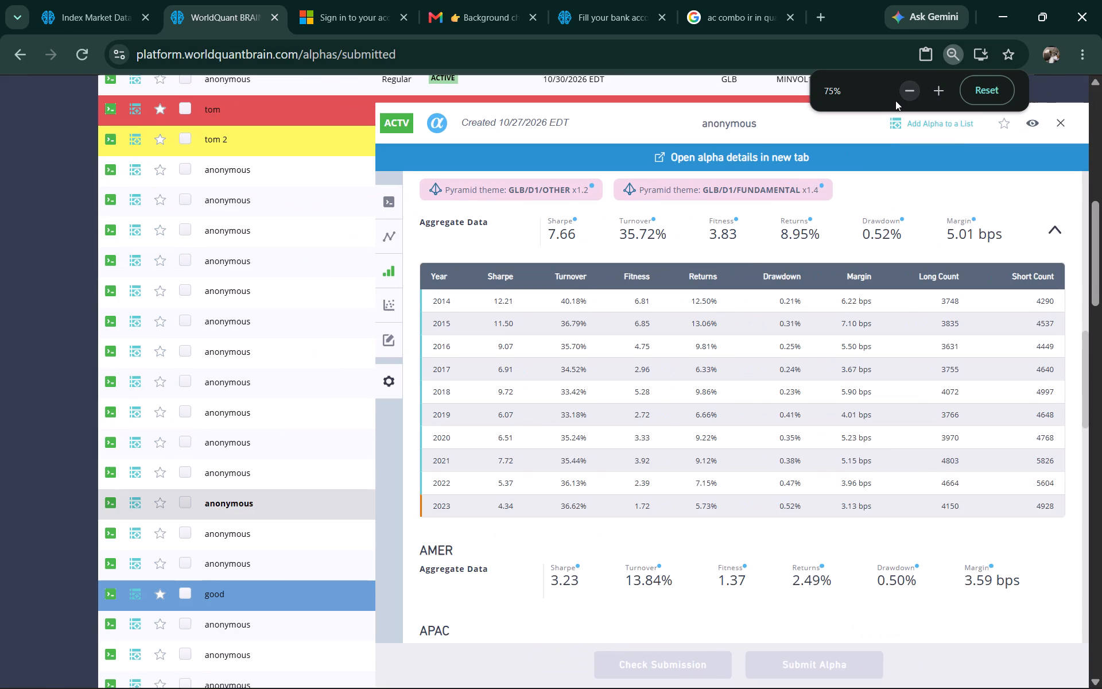
left_click(1048, 87)
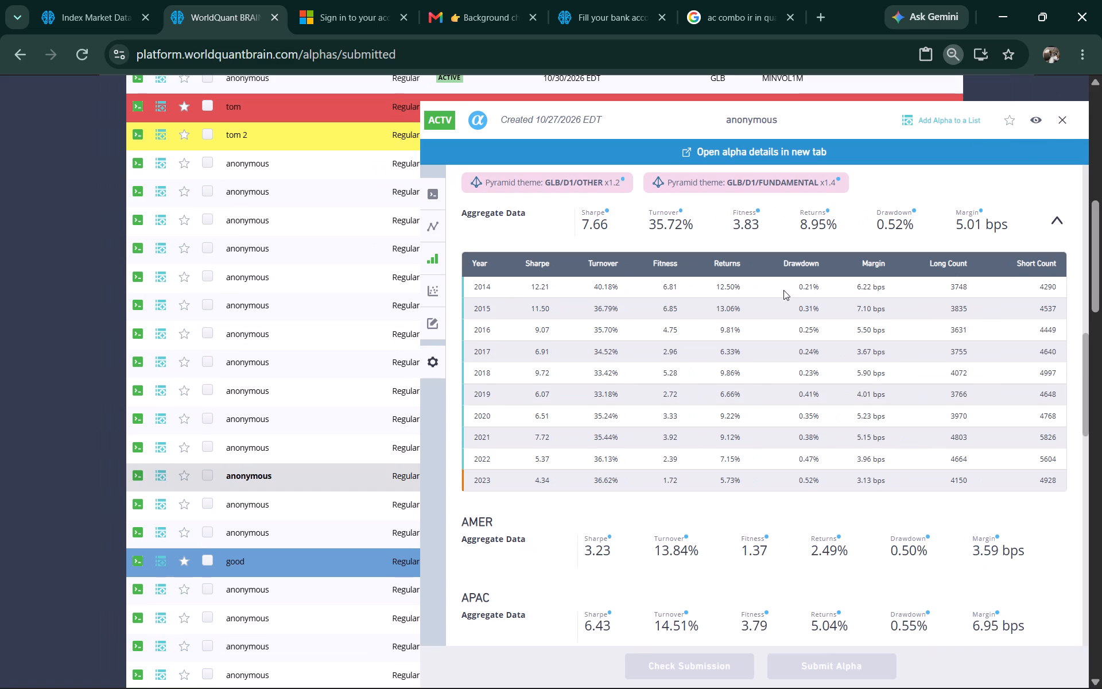
scroll(771, 289, "up", 4)
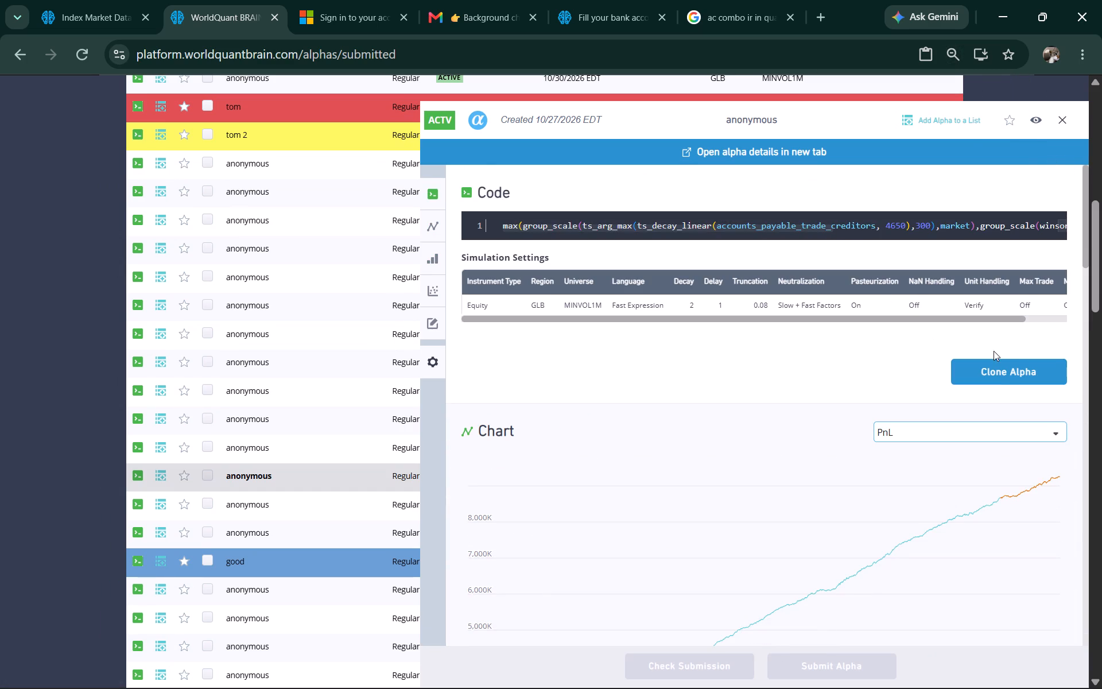
left_click(1006, 367)
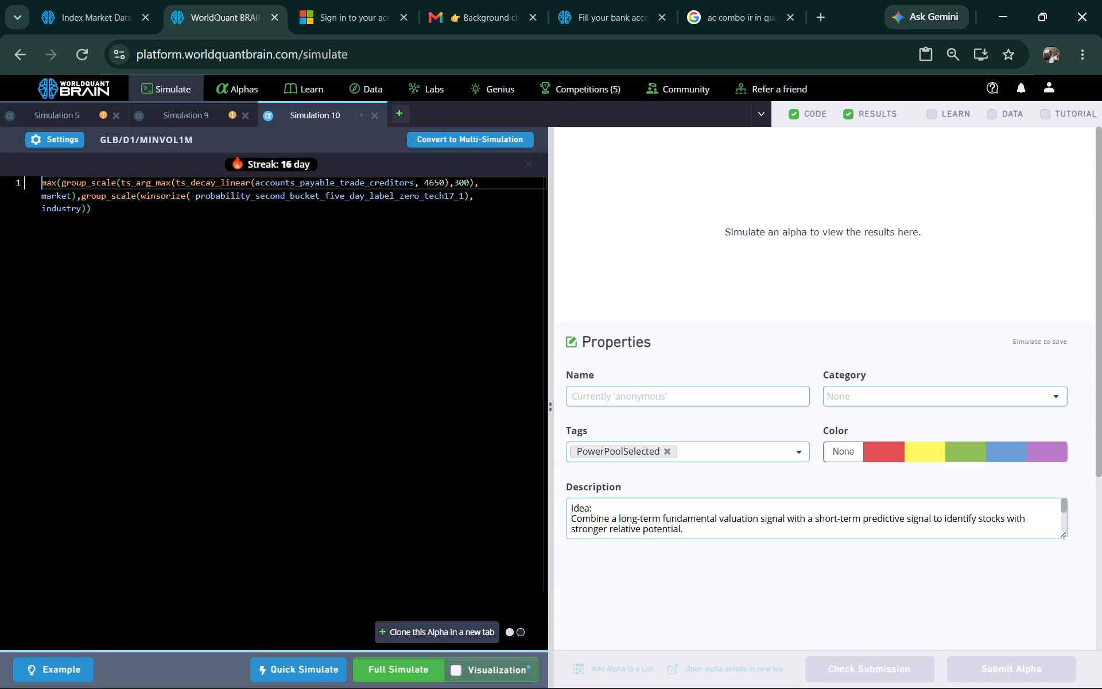
Replace accounts_payable_trade_creditors in the cloned expression with pv53_beta_ccmp from the Index Market Data fields, and run a full simulation.
double_click(280, 184)
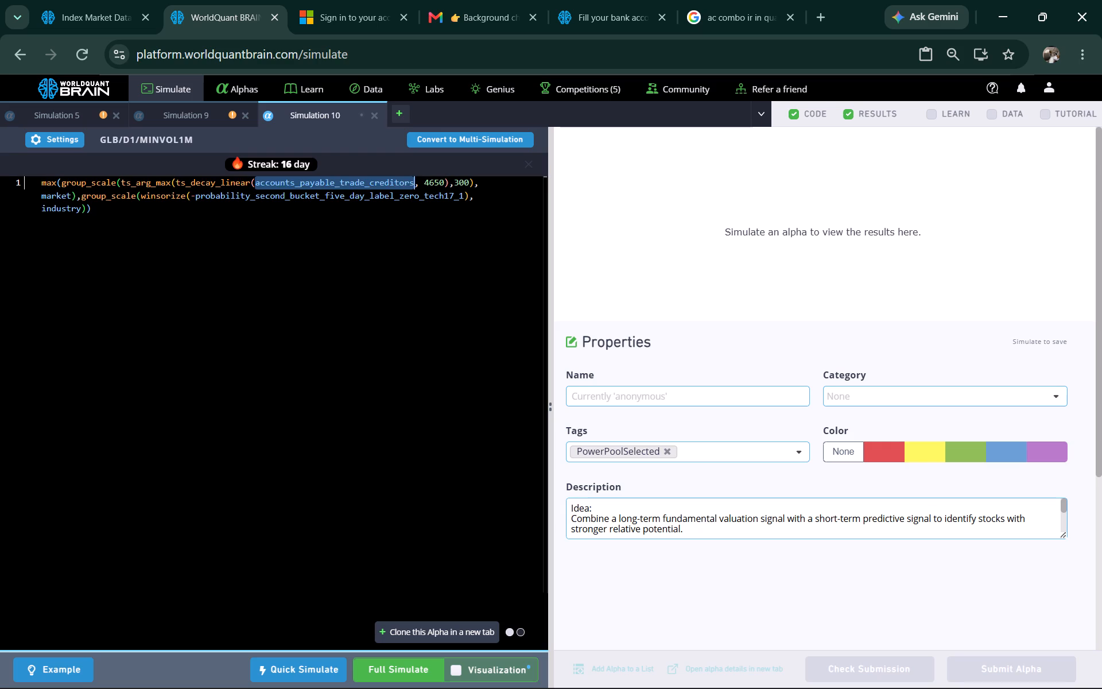
right_click(280, 183)
left_click(309, 238)
left_click(98, 25)
scroll(414, 306, "up", 2)
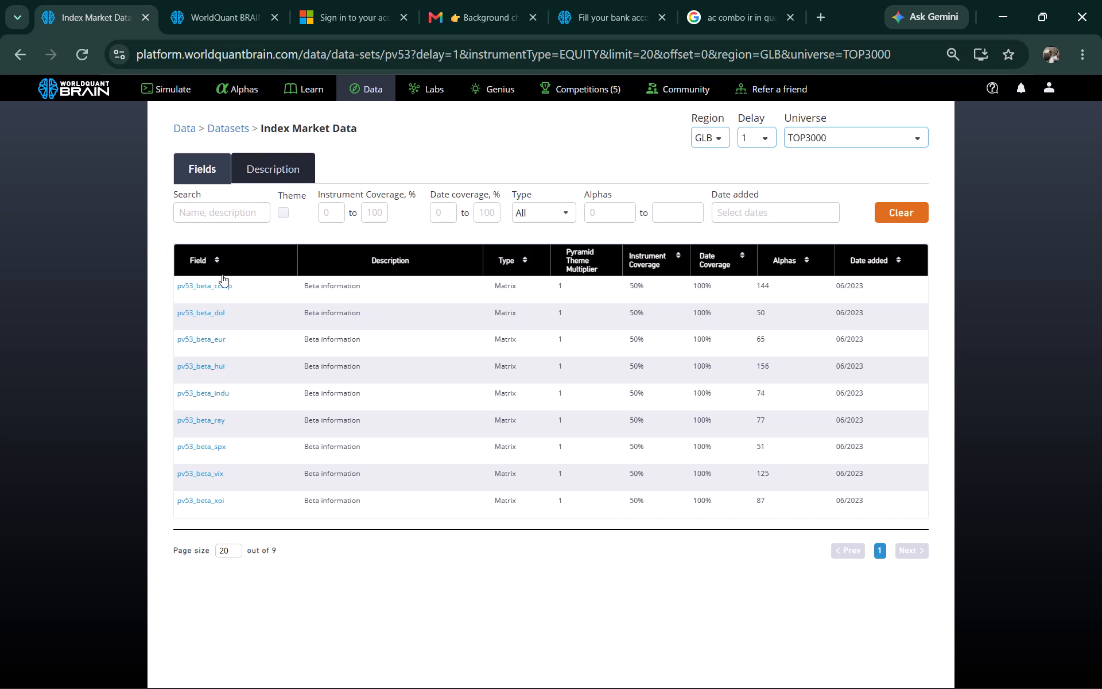
left_click(246, 285)
left_click(238, 24)
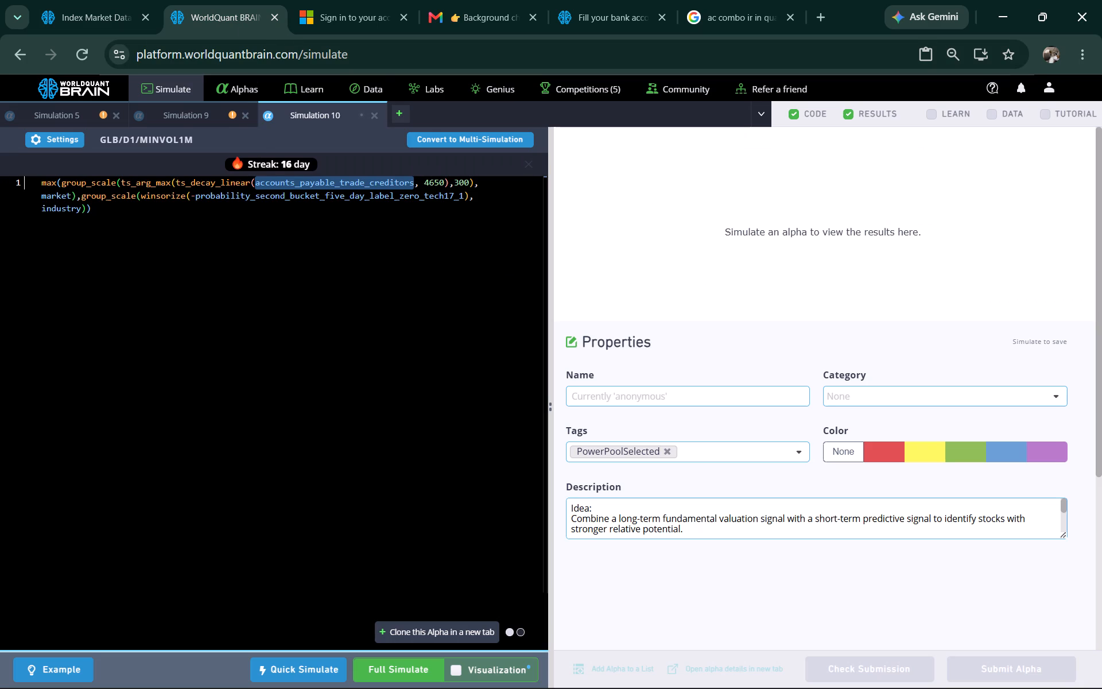
right_click(289, 184)
left_click(320, 256)
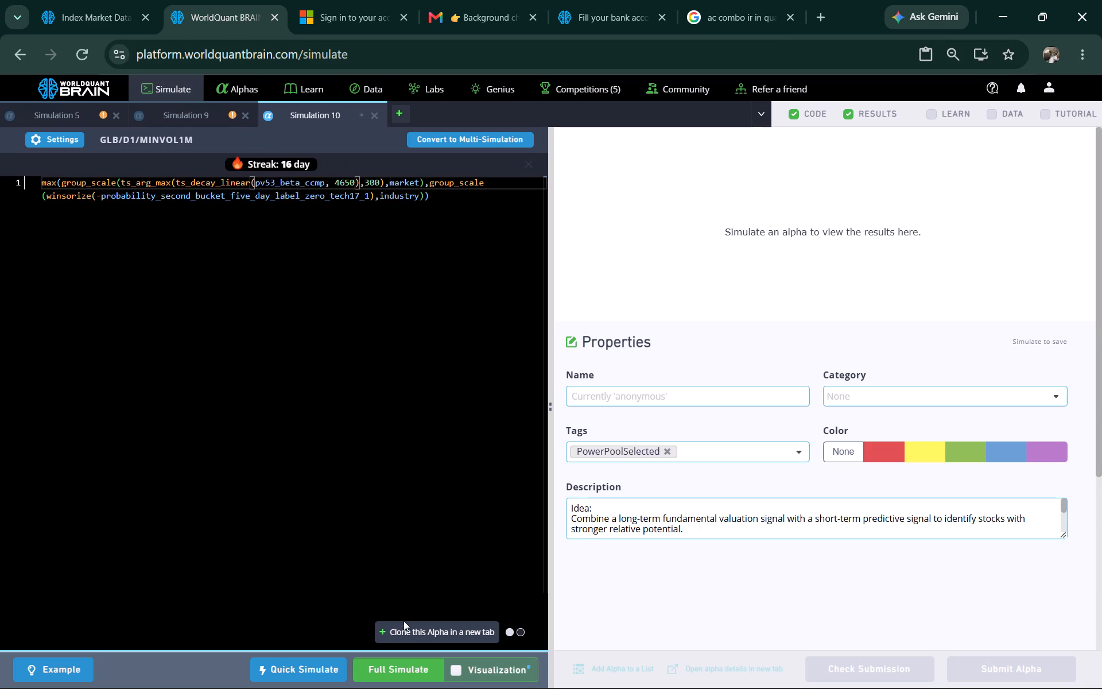
left_click(403, 660)
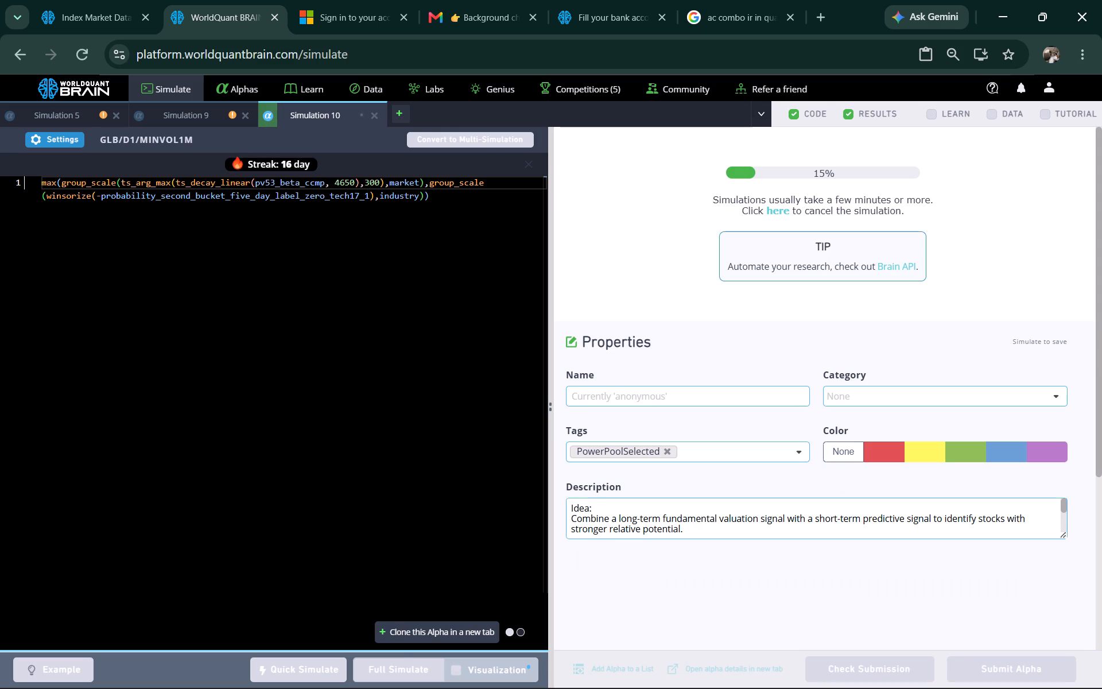
Show the test period for the Simulation 9 alpha and run its Prod Correlation and Power Pool Correlation checks.
left_click(201, 119)
scroll(1022, 591, "down", 1)
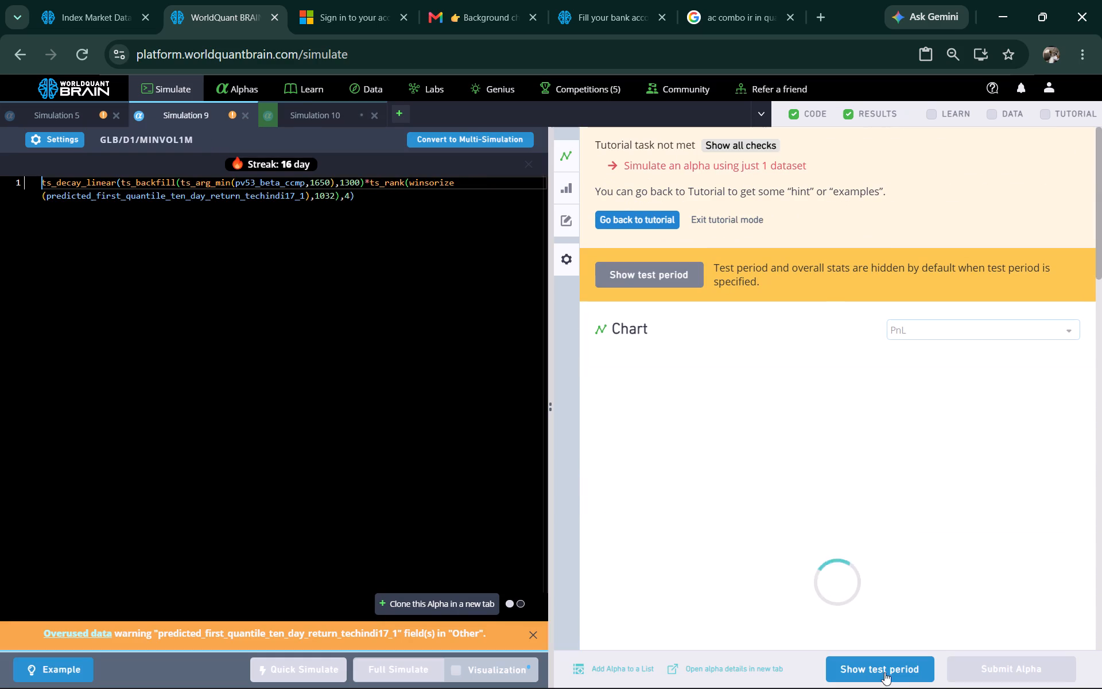
left_click(867, 664)
scroll(774, 339, "down", 7)
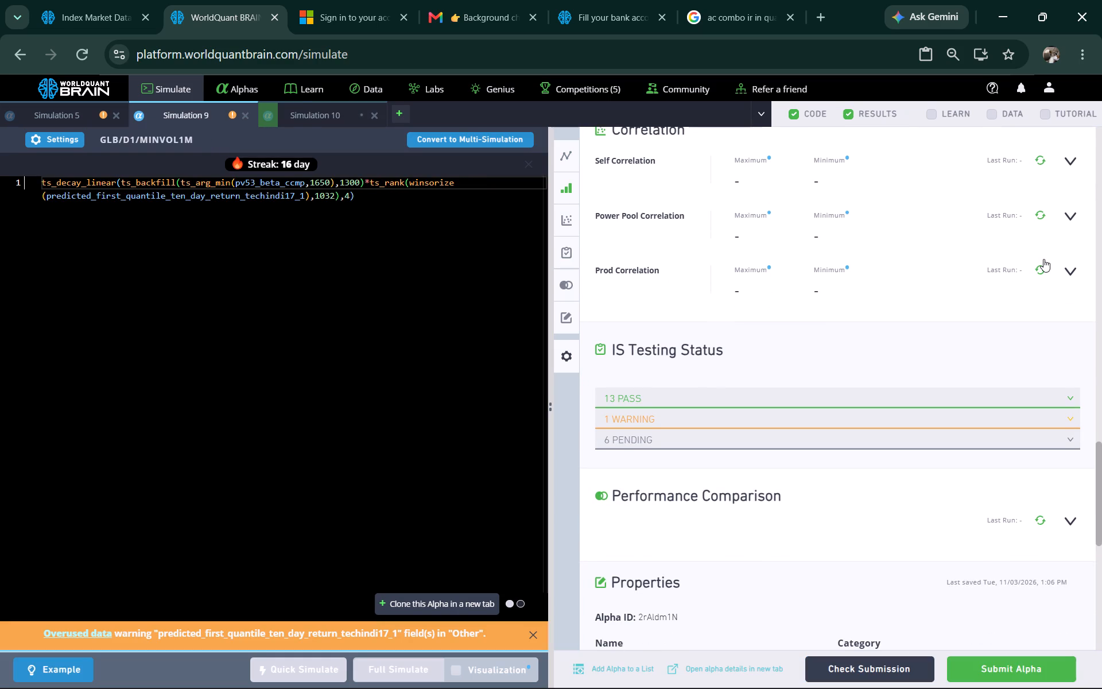
left_click(1043, 259)
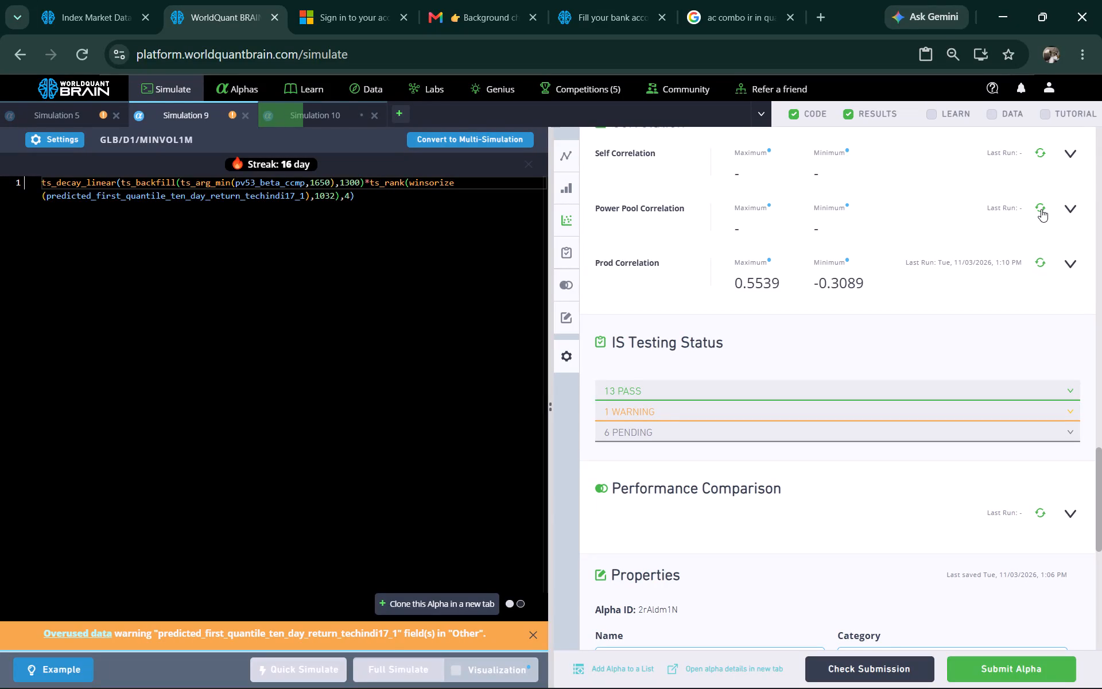
left_click(1041, 209)
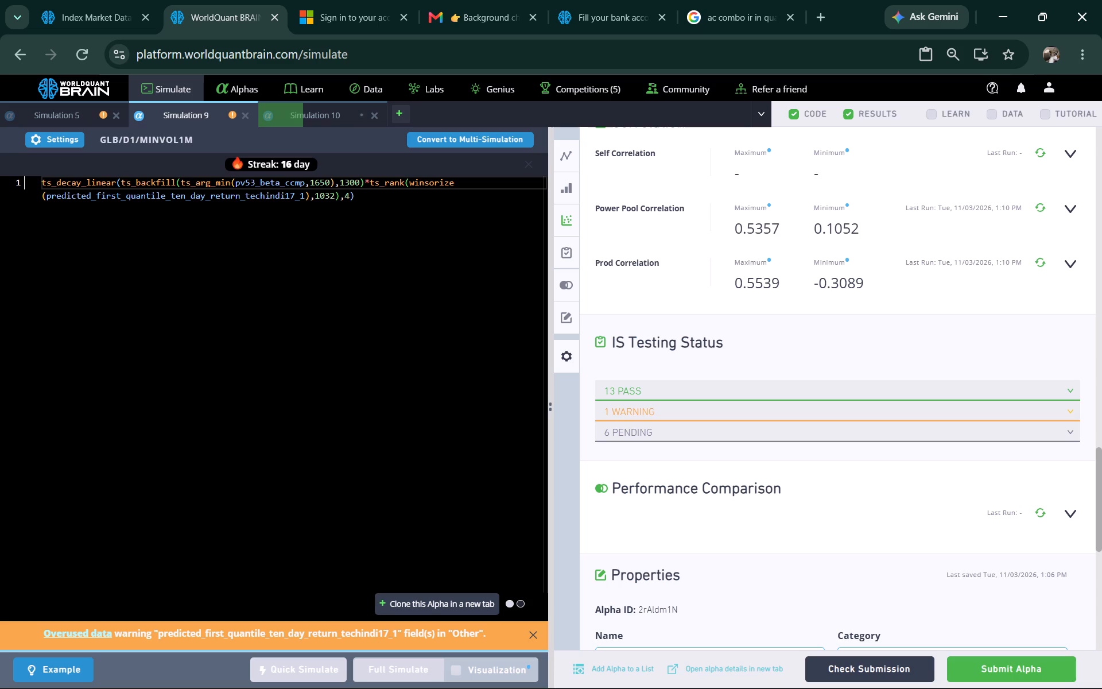
scroll(823, 323, "down", 2)
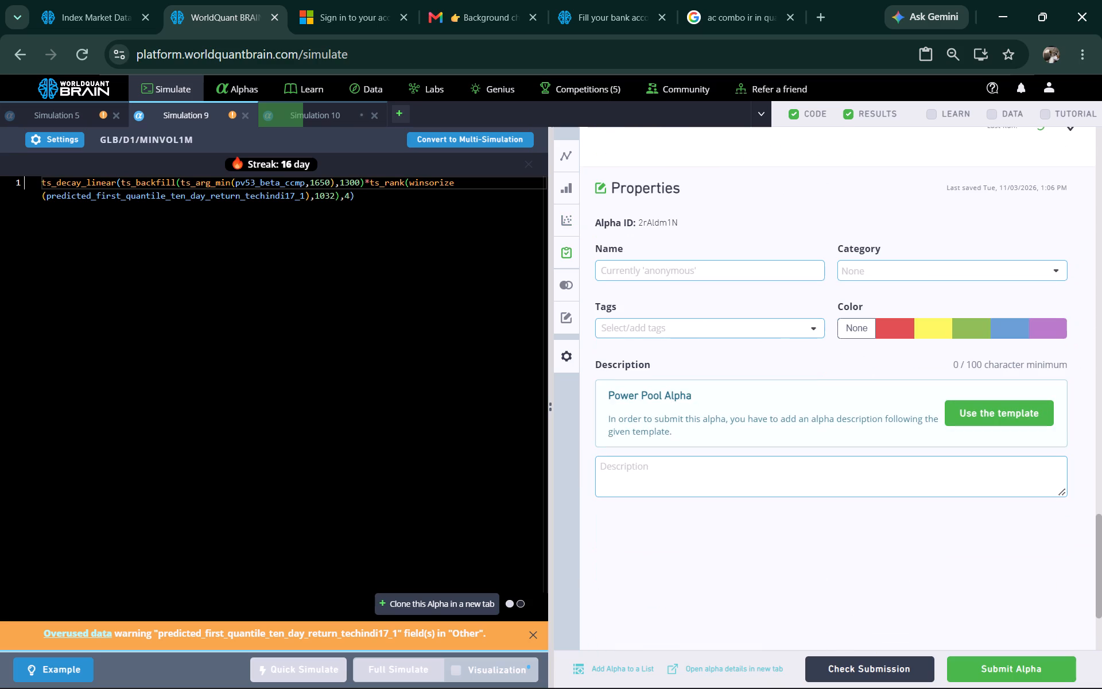
left_click(663, 19)
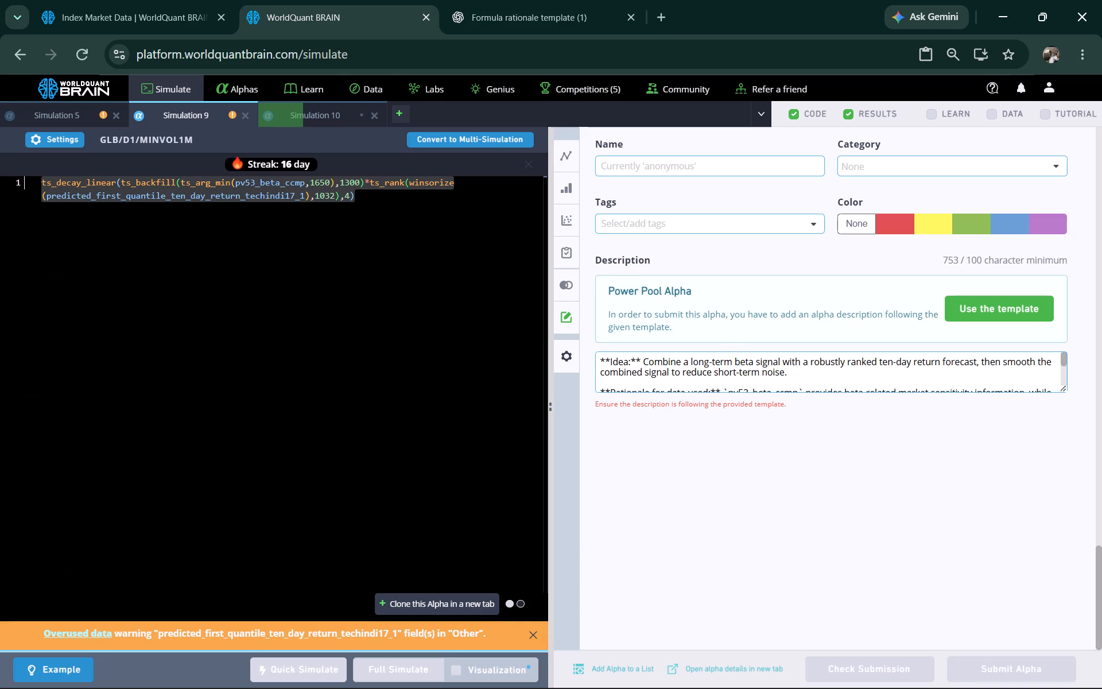
scroll(760, 355, "down", 5)
left_click_drag(984, 386, 612, 385)
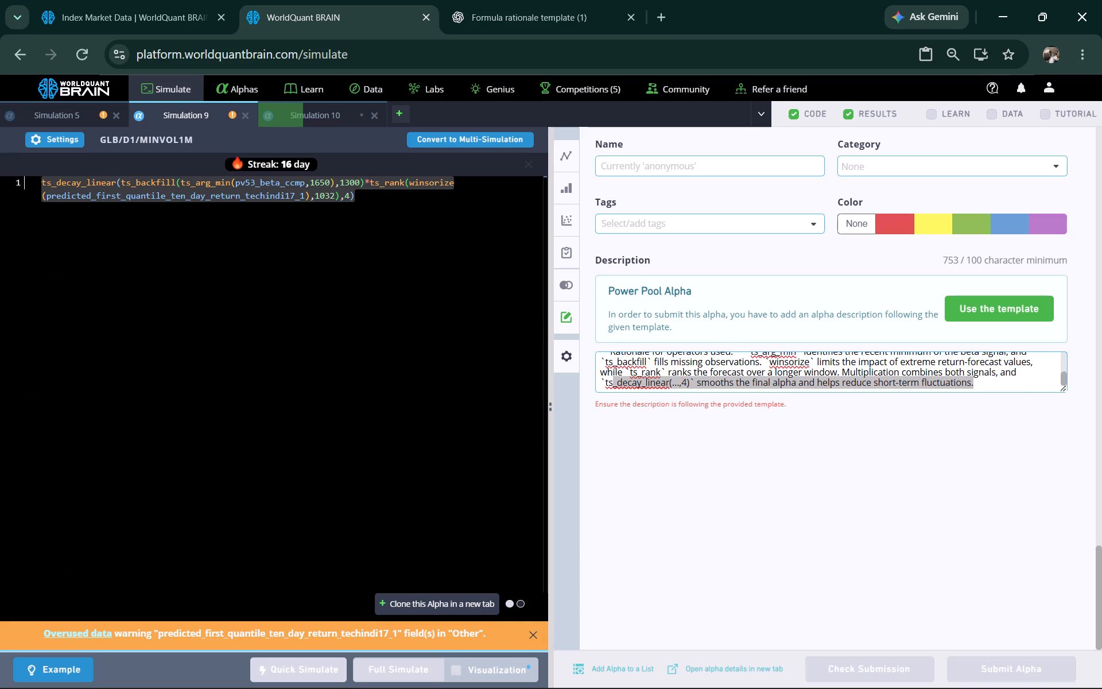
left_click_drag(612, 385, 598, 339)
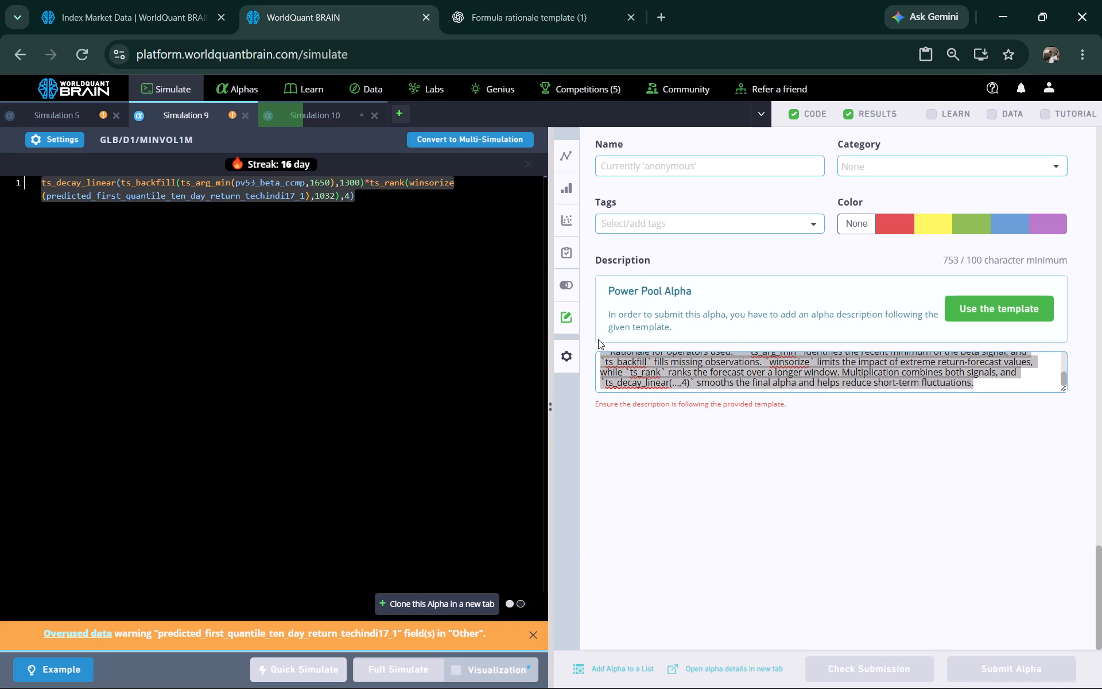
left_click_drag(598, 339, 601, 350)
scroll(618, 354, "up", 1)
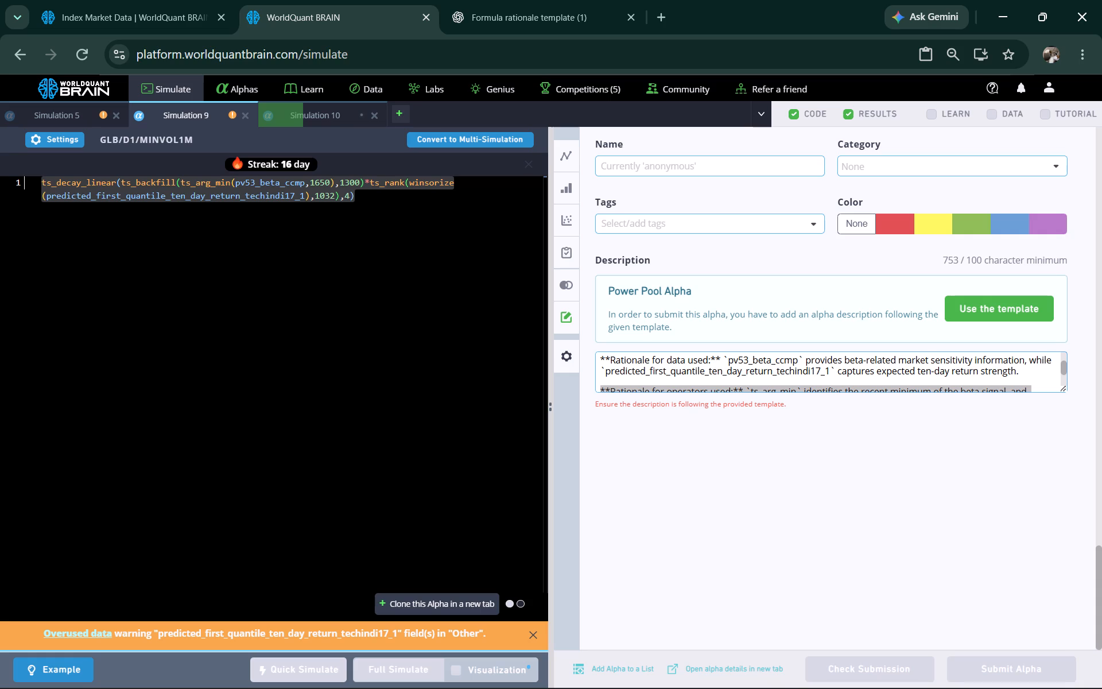
key("BackSpace")
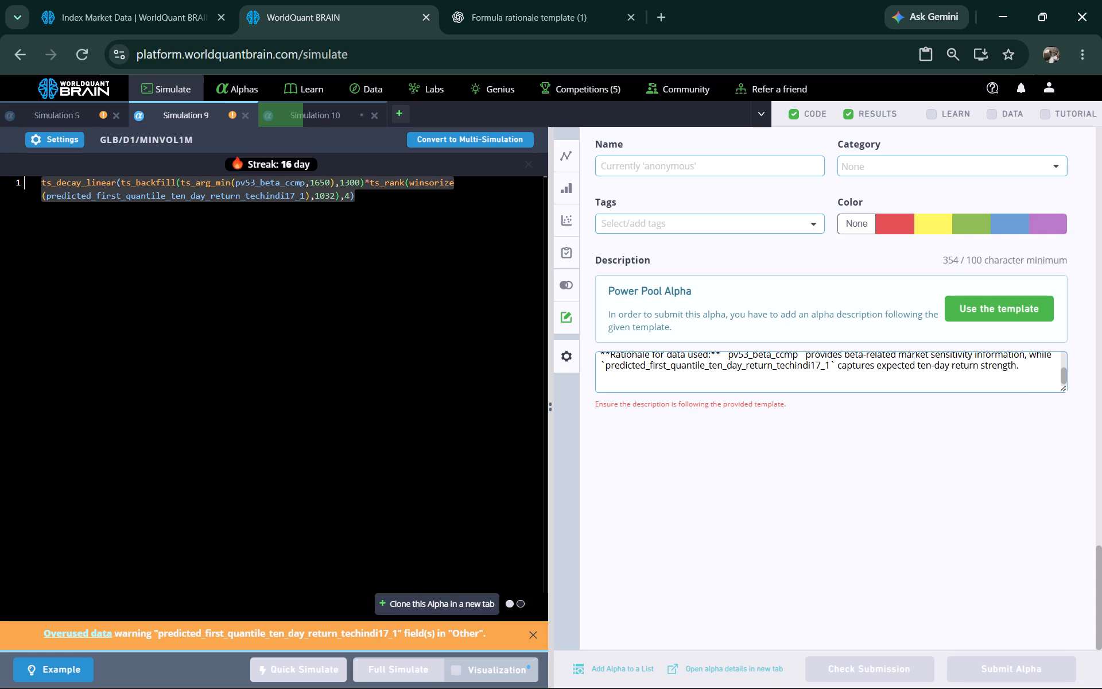
left_click_drag(1024, 368, 856, 371)
left_click_drag(856, 371, 593, 360)
right_click(612, 364)
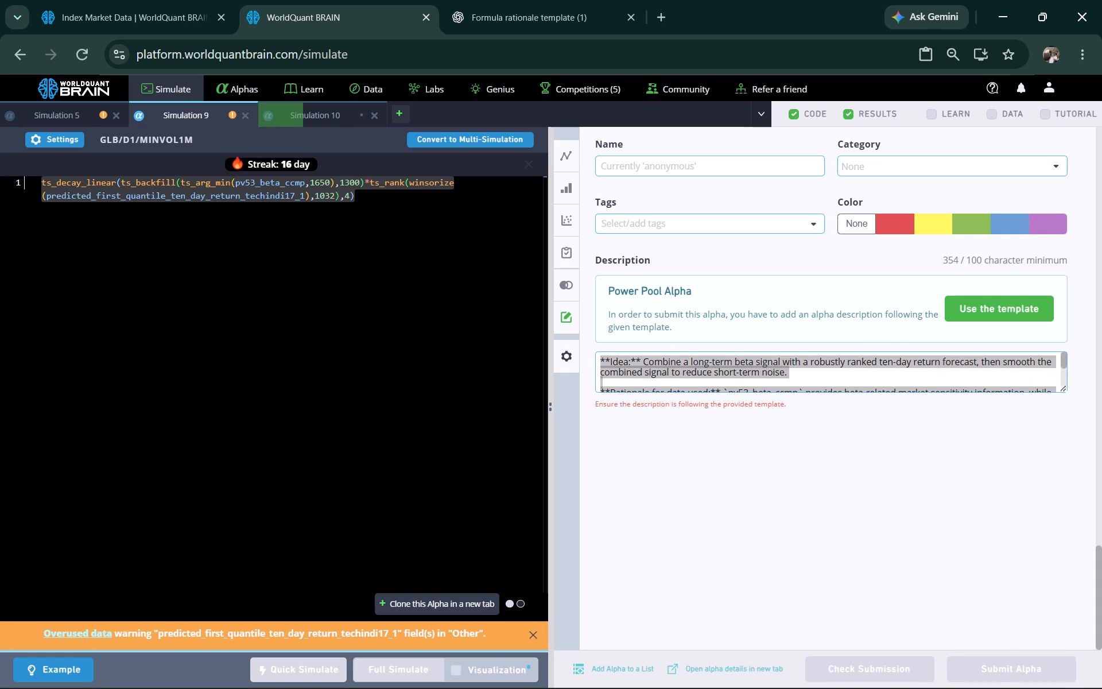
left_click(672, 384)
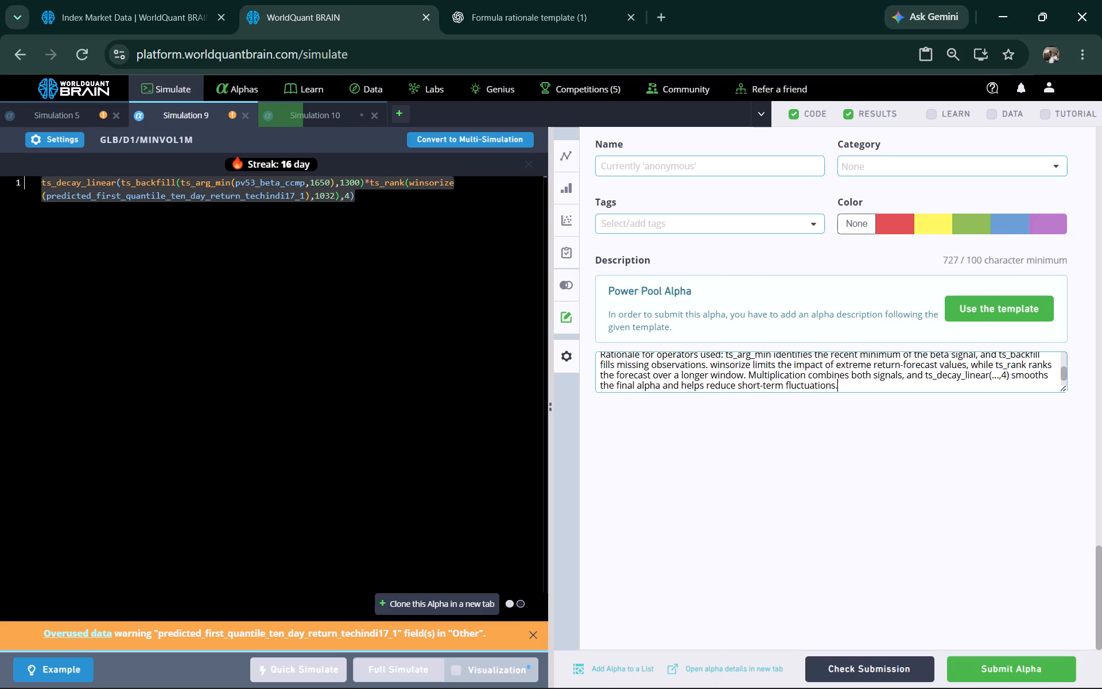
Rerun the submission check on the Simulation 9 alpha with the new description and try to submit the alpha.
left_click(862, 659)
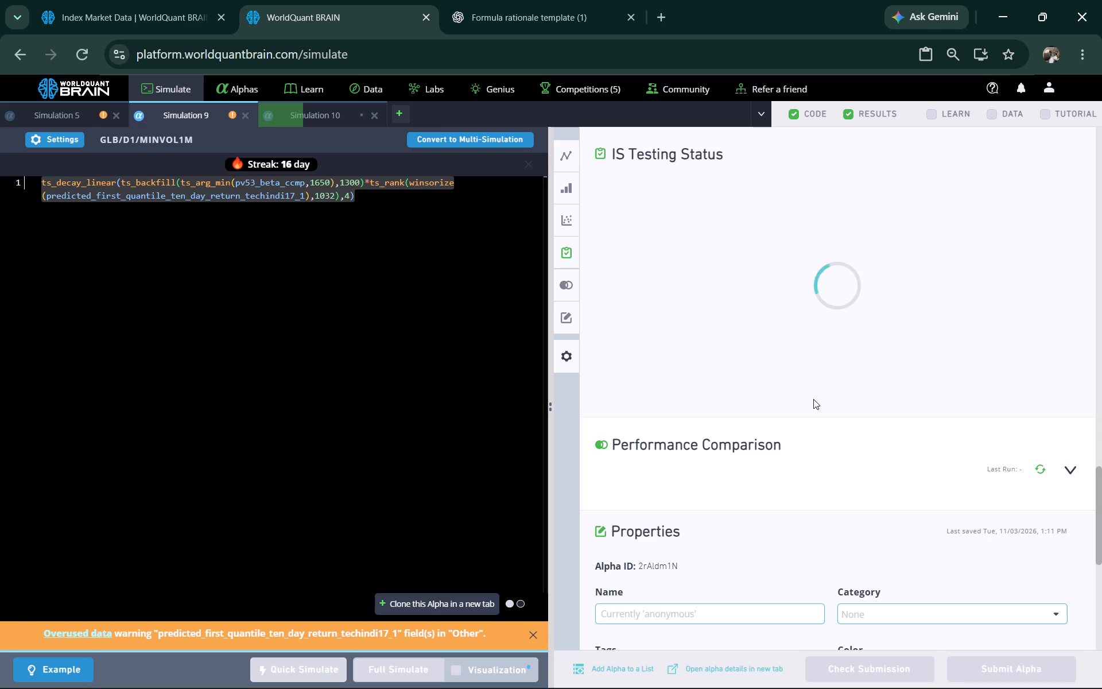
left_click(807, 227)
left_click(983, 672)
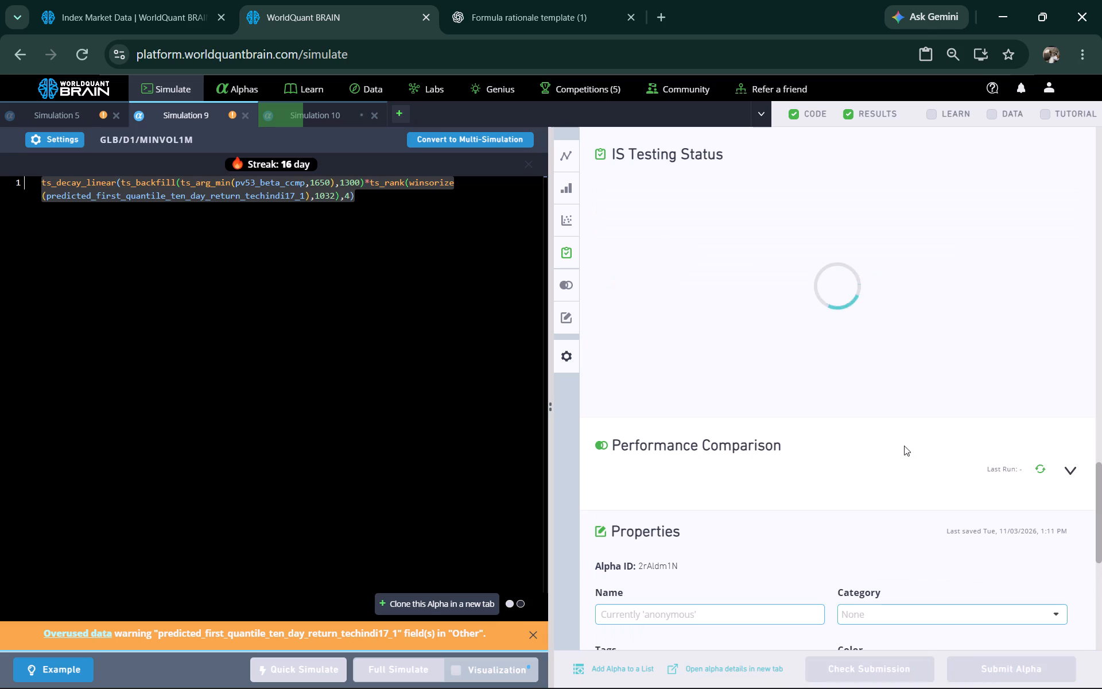
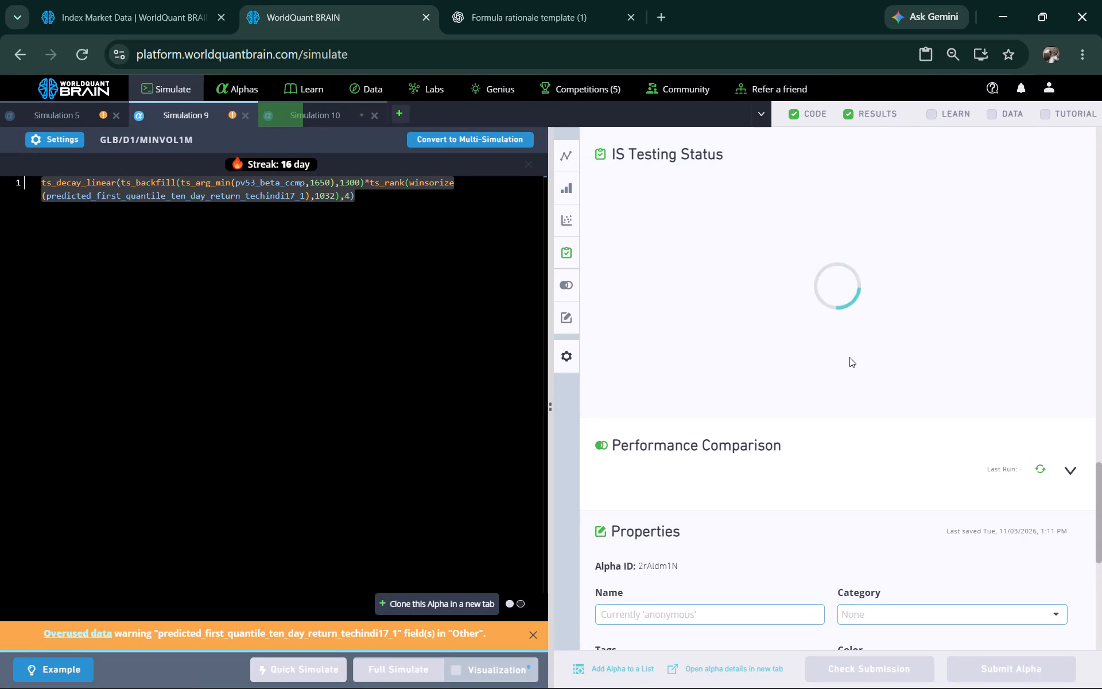
Run the Prod Correlation check on the Simulation 9 alpha while its submission is processing.
scroll(851, 350, "down", 2)
scroll(851, 349, "up", 4)
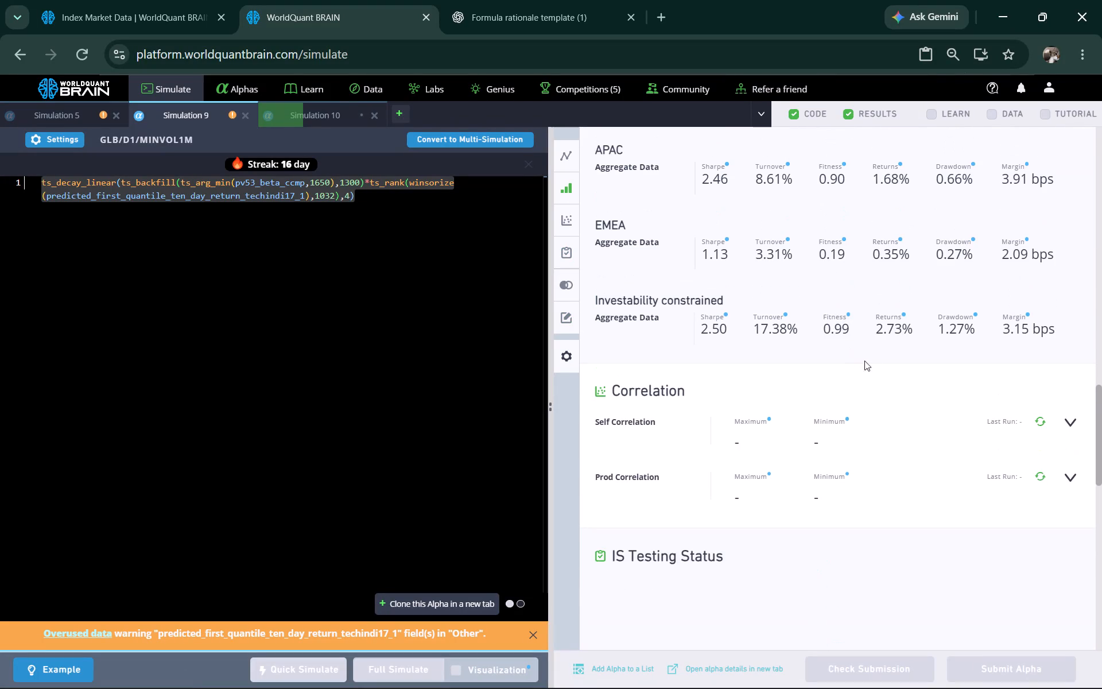
left_click(1047, 478)
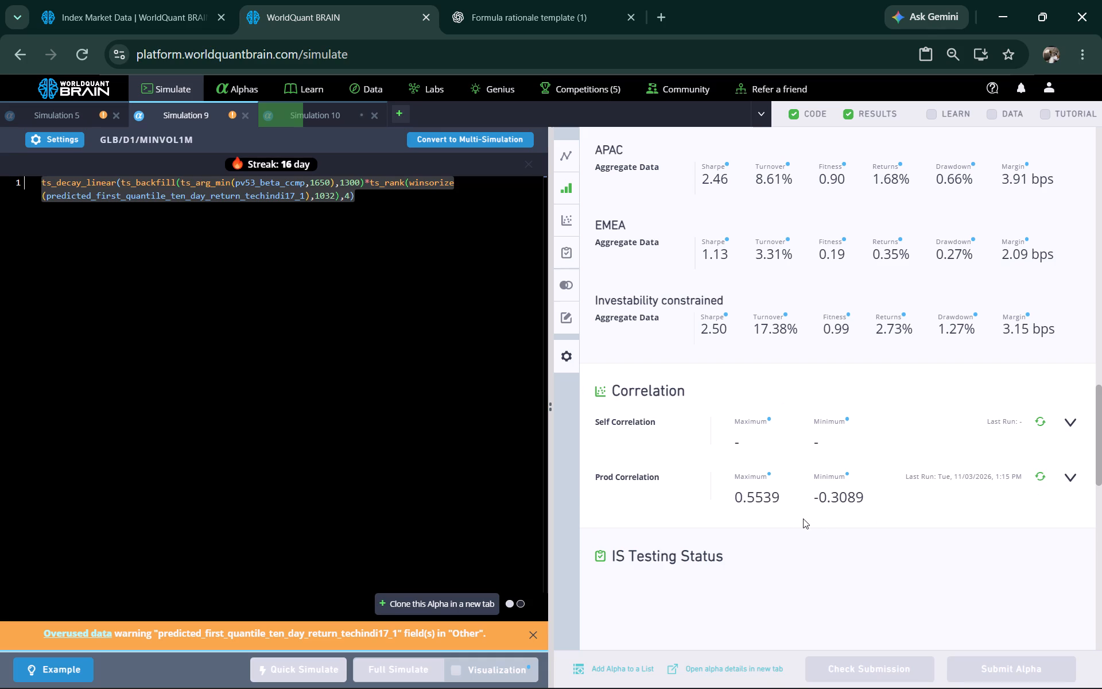
scroll(802, 514, "down", 2)
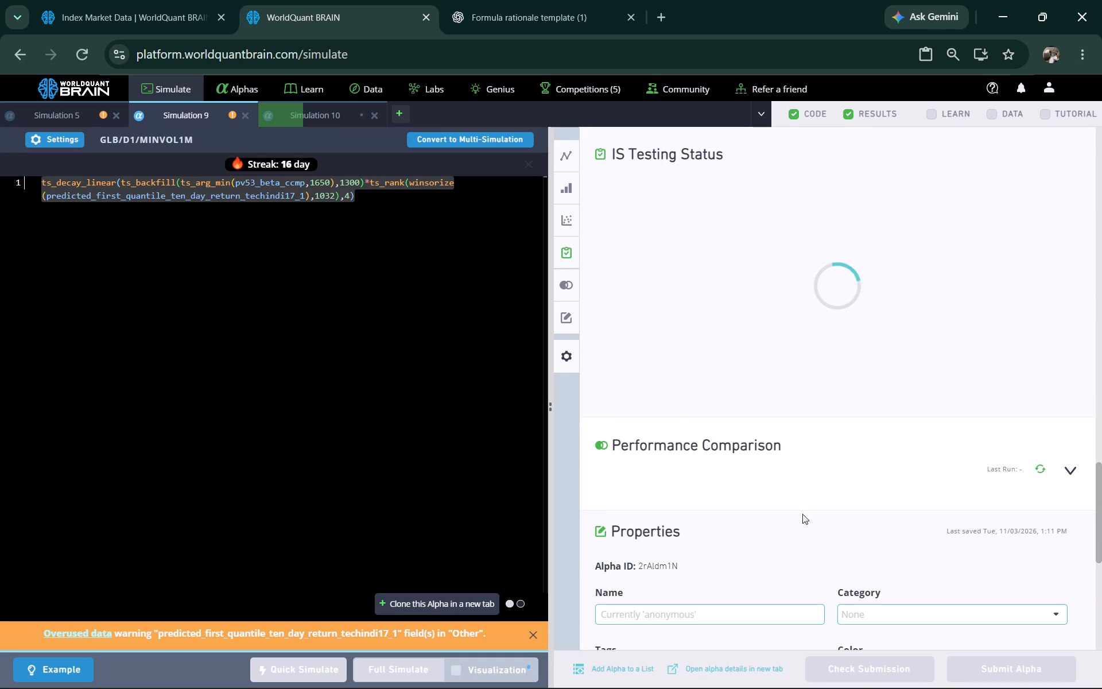
Show the test period of the Simulation 5 alpha, run its Prod and Power Pool Correlation checks, and review its IS Summary.
left_click(82, 120)
scroll(687, 371, "up", 1)
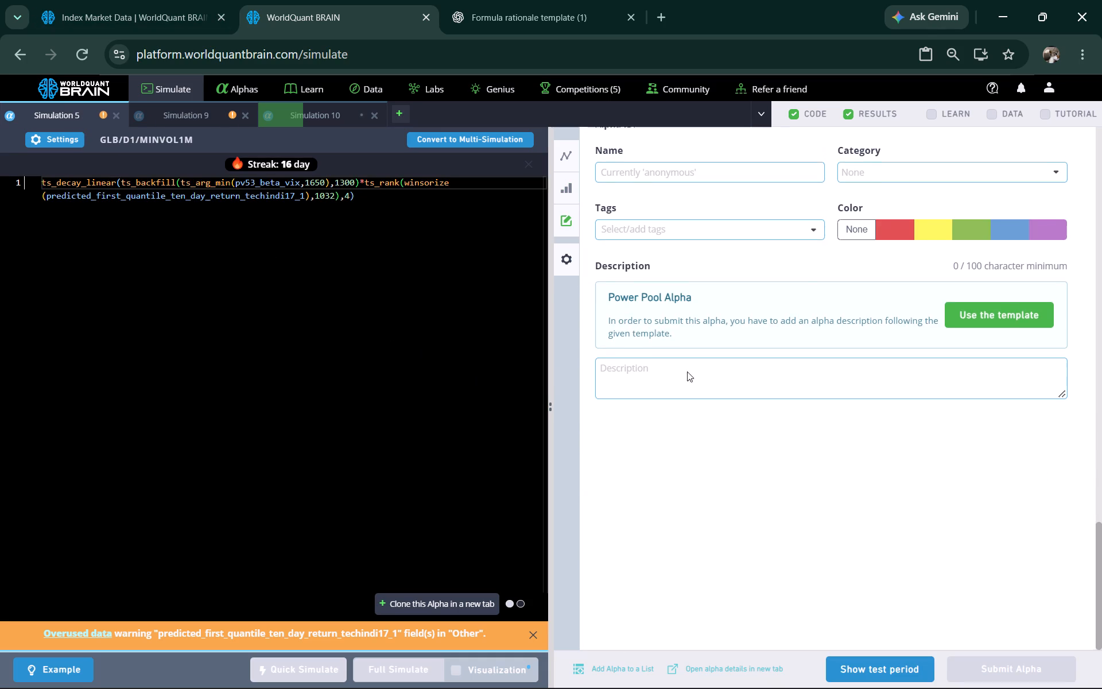
left_click(898, 669)
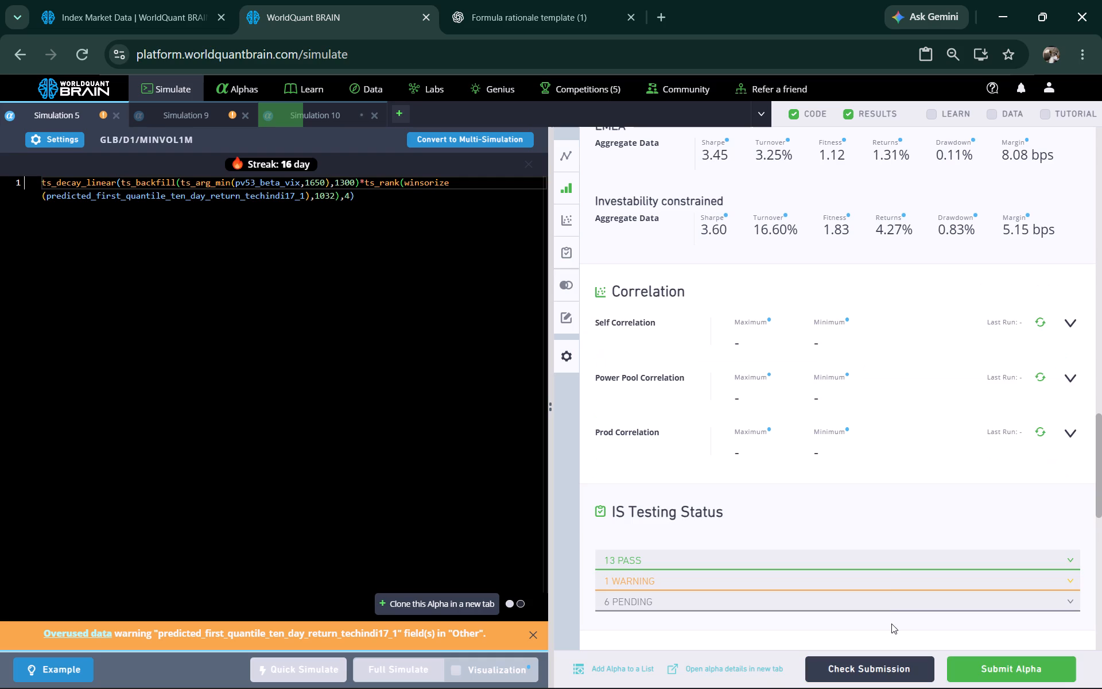
left_click(1037, 433)
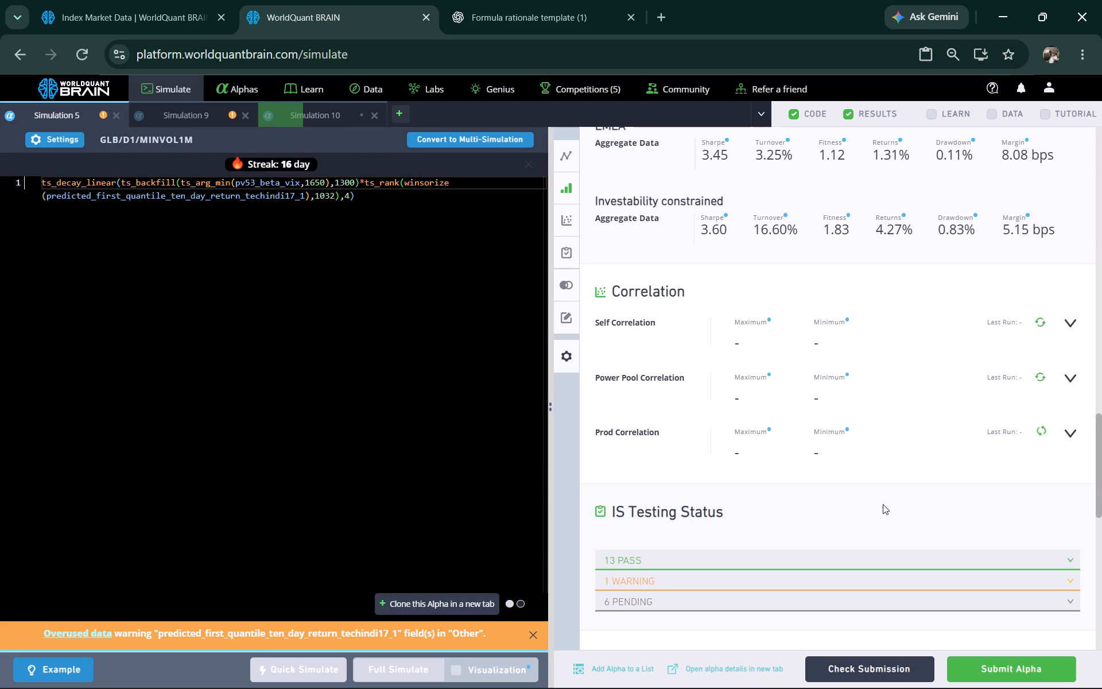
scroll(883, 504, "up", 3)
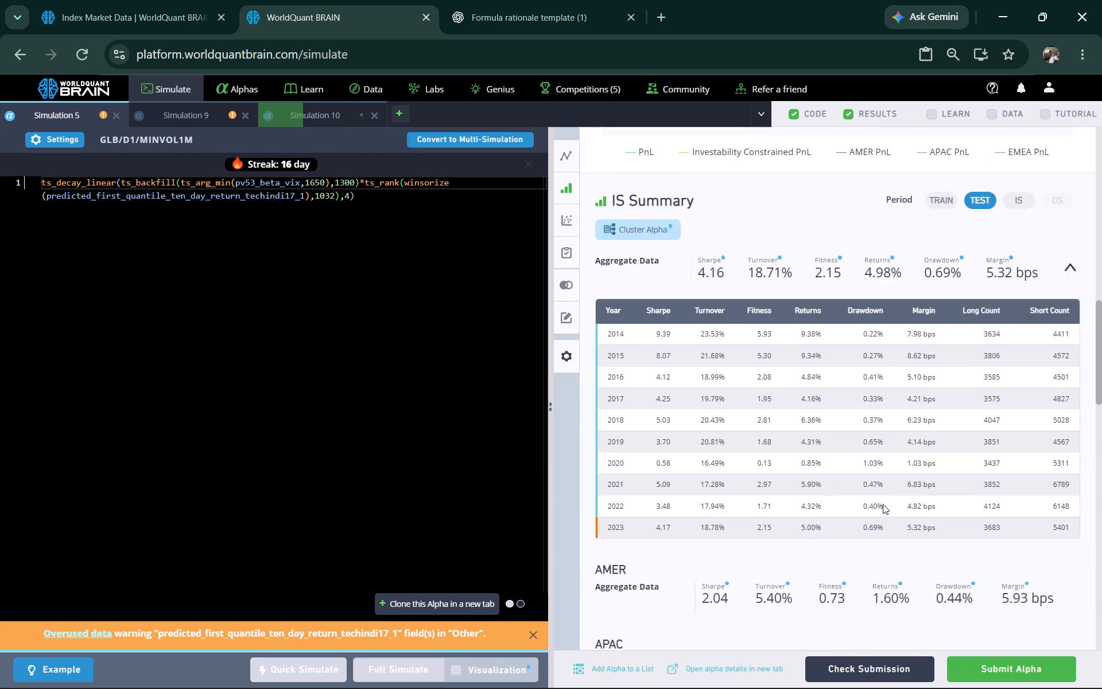
scroll(883, 504, "up", 1)
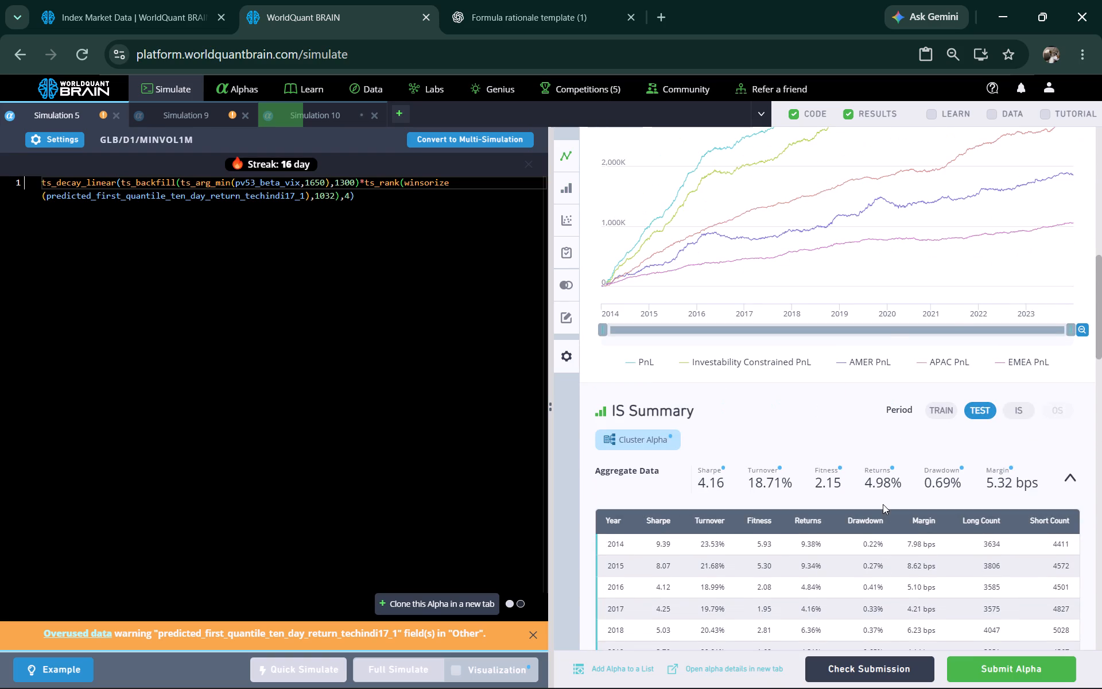
scroll(883, 504, "down", 5)
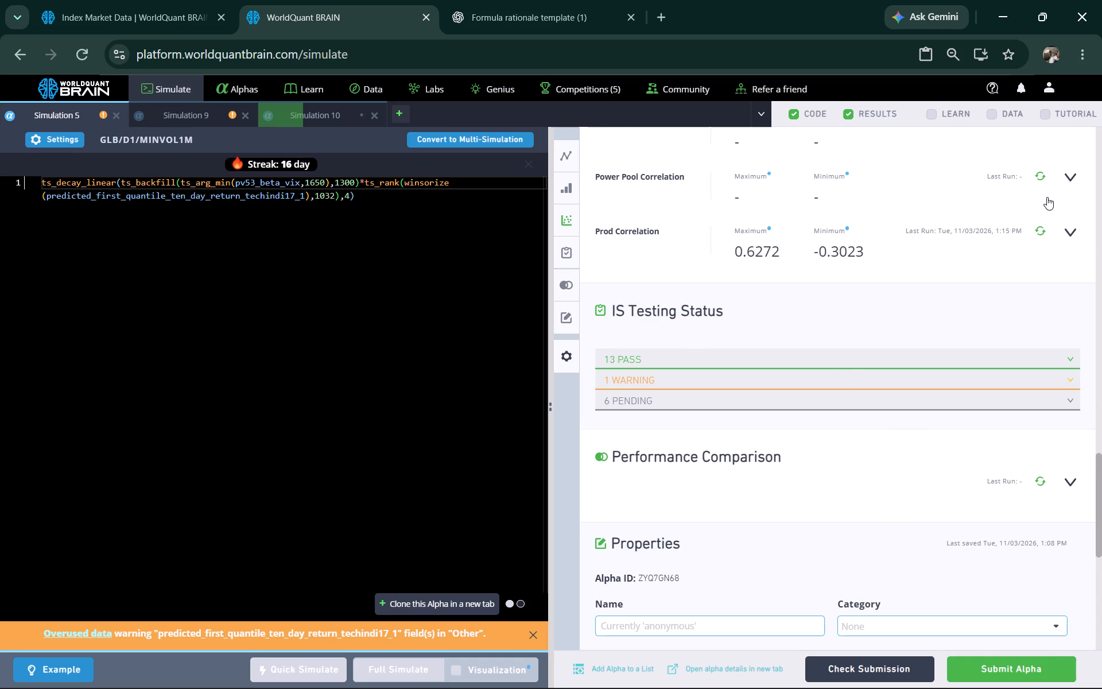
left_click(1041, 177)
scroll(963, 336, "up", 1)
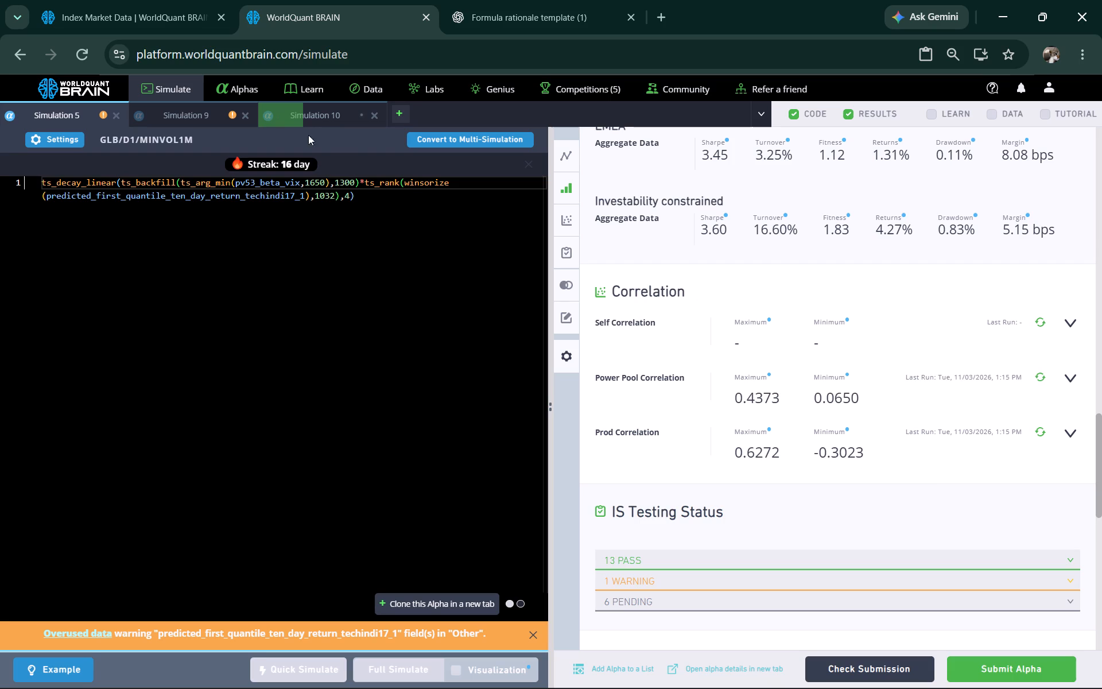
left_click_drag(370, 195, 35, 182)
right_click(52, 185)
left_click(90, 238)
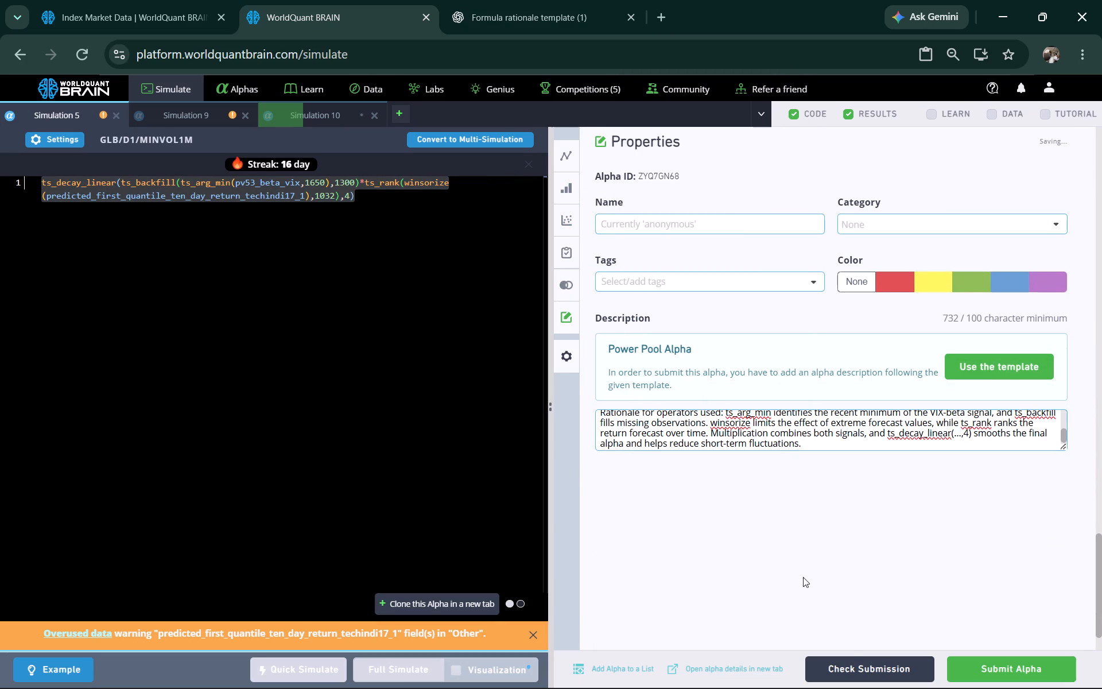
Run the submission check on the Simulation 5 alpha, review its IS testing warnings, and submit the alpha.
left_click(857, 668)
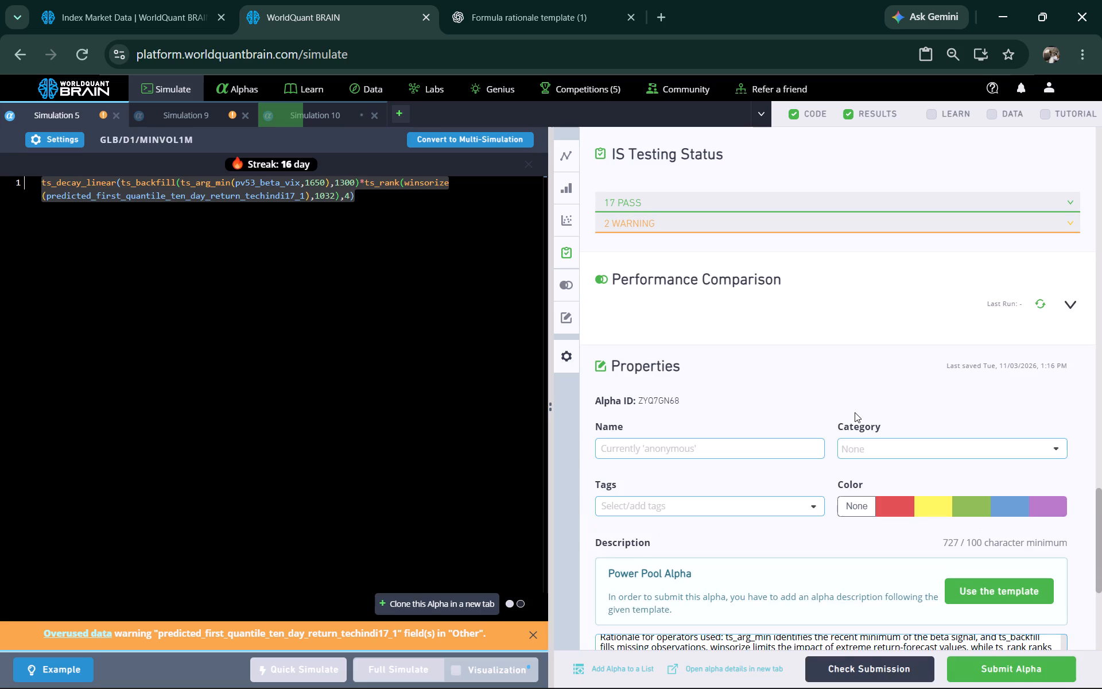
left_click(638, 214)
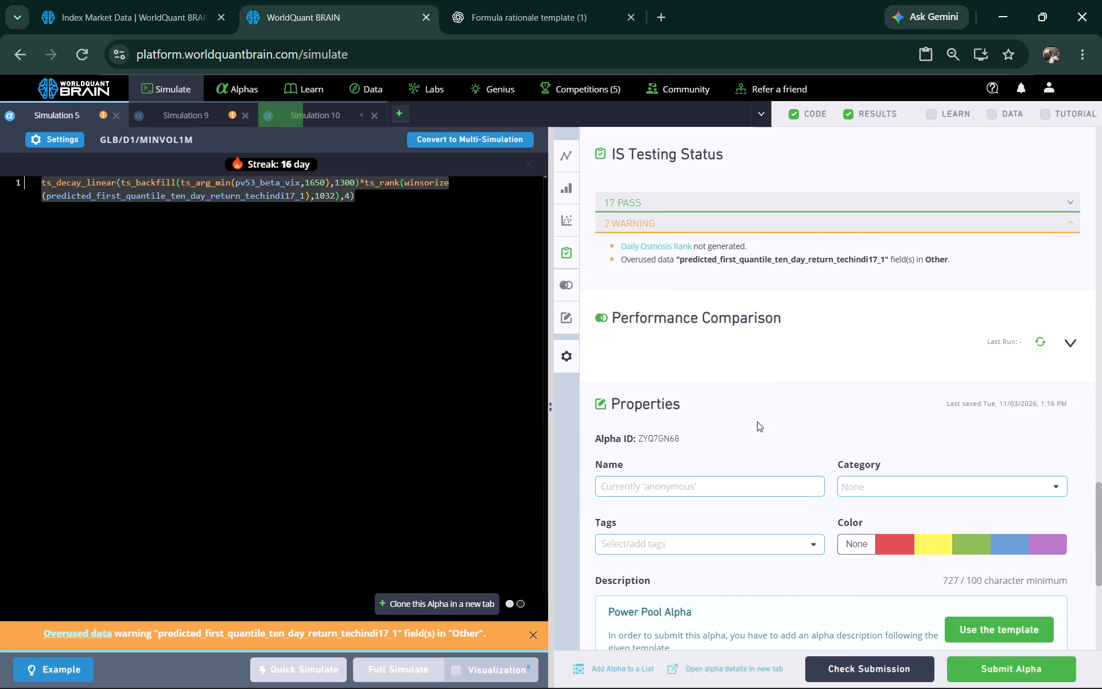
left_click(1023, 664)
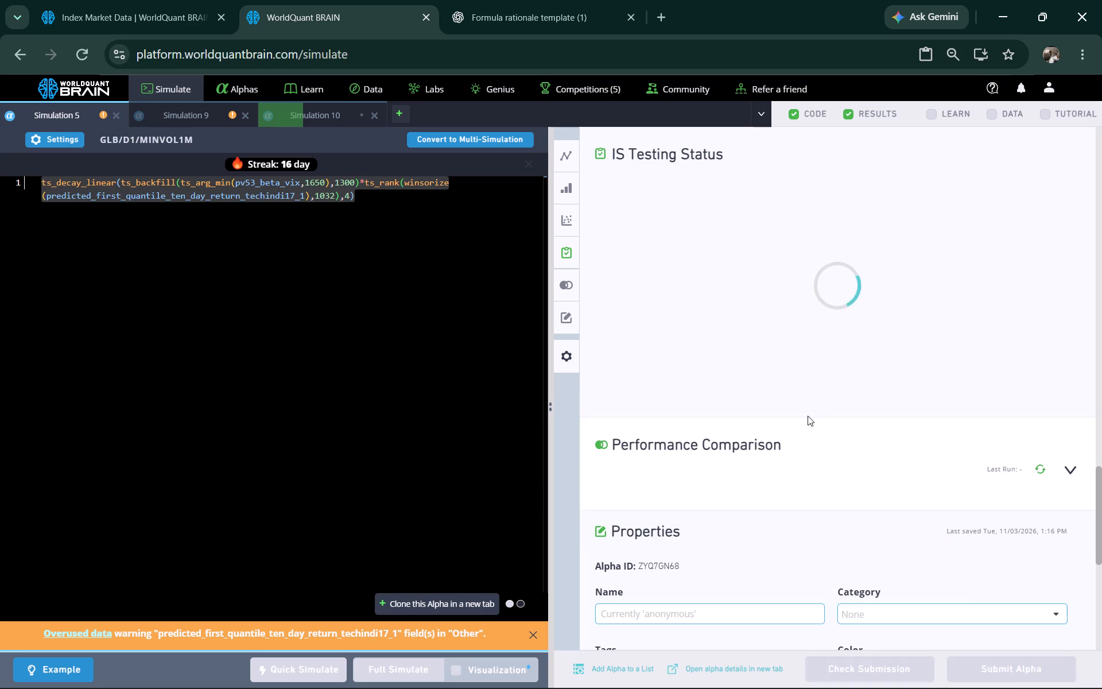
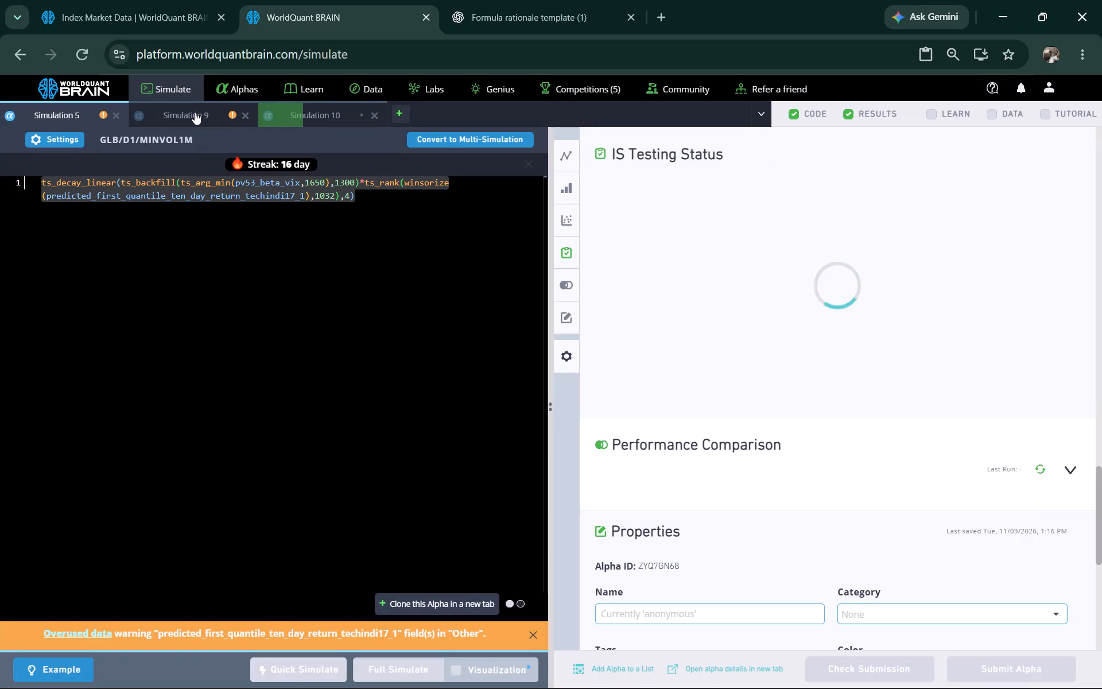
Clone the Simulation 9 alpha into a new simulation, replace pv53_beta_ccmp with pv53_beta_dol copied from the Index Market Data fields, and run a full simulation.
left_click(195, 112)
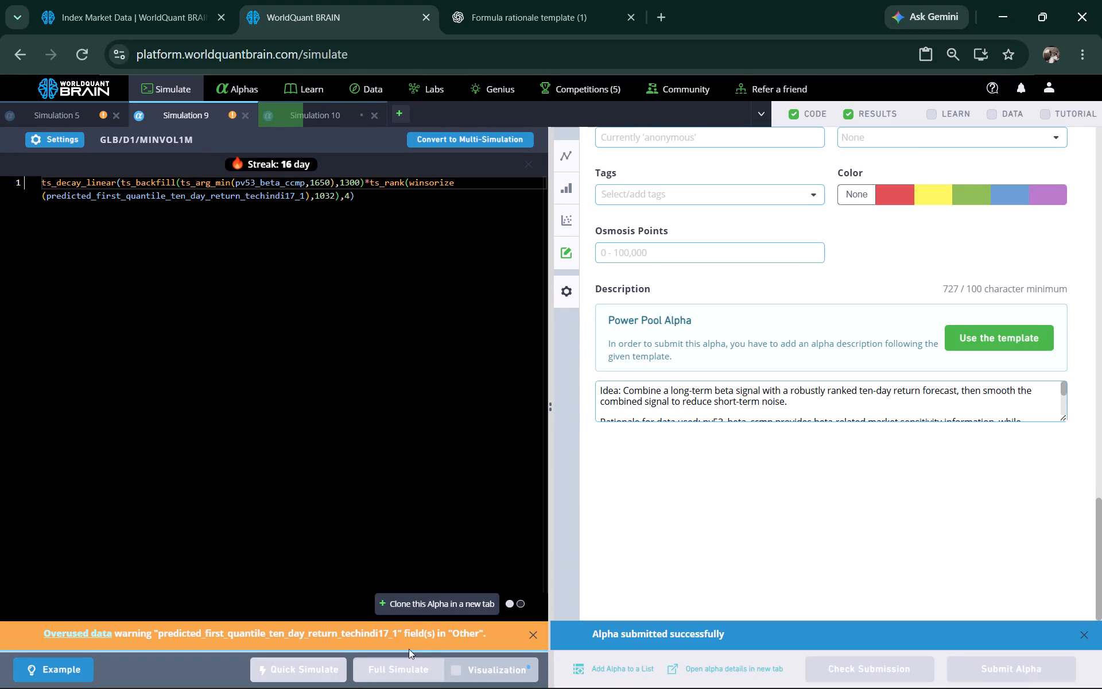
left_click(423, 604)
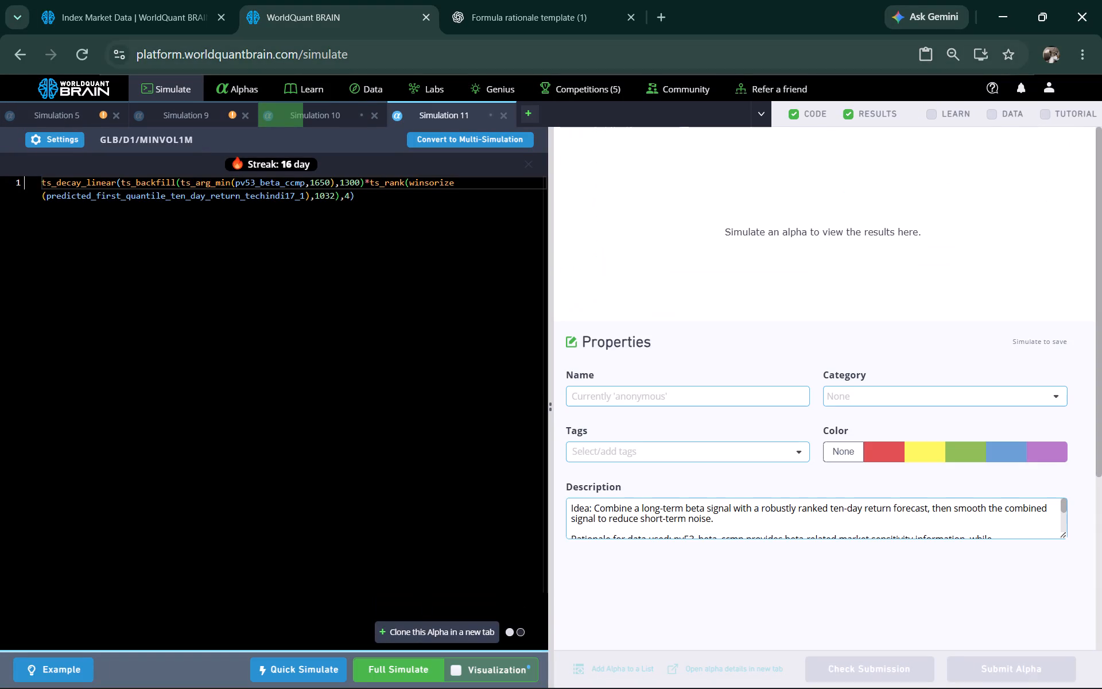
left_click(168, 18)
left_click(235, 318)
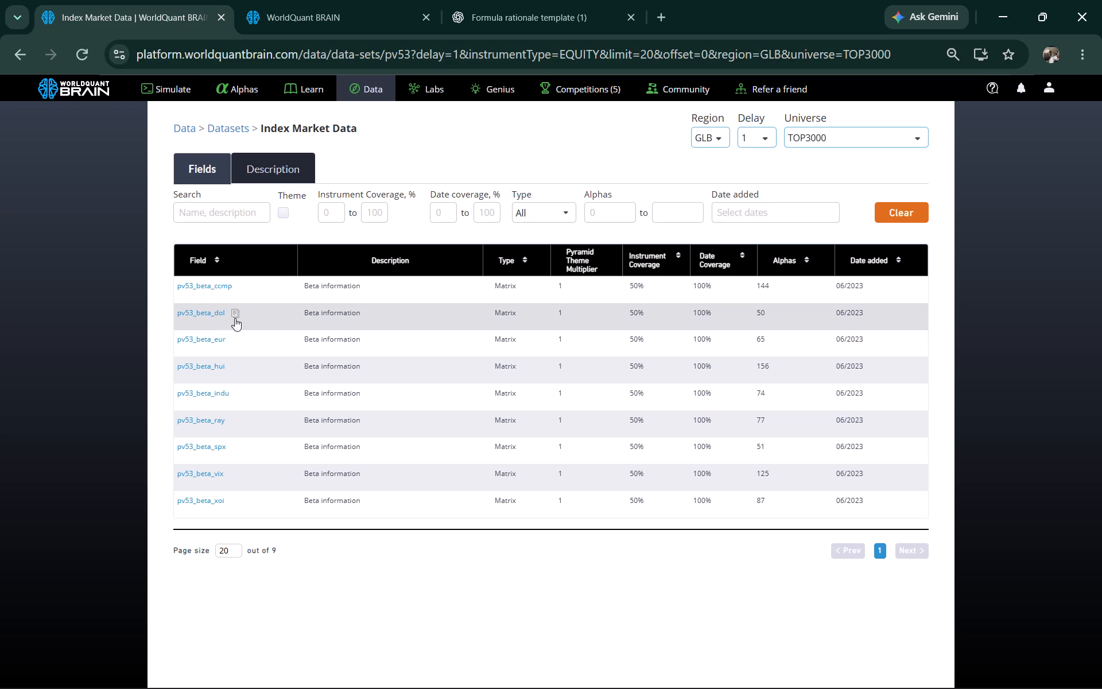
left_click(306, 13)
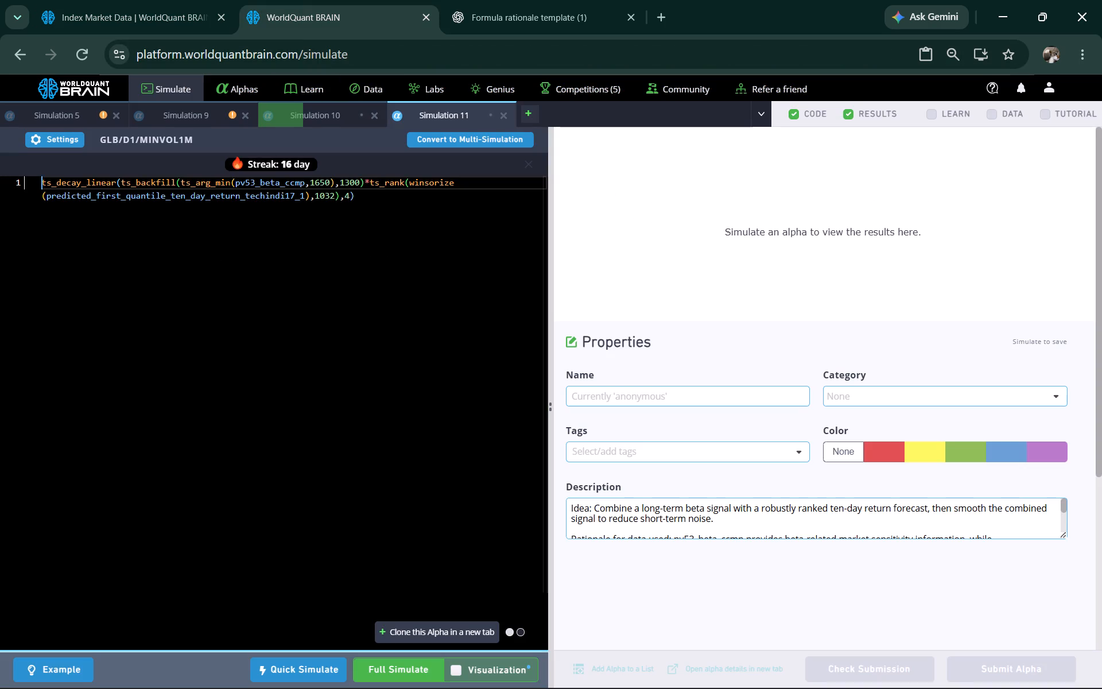
double_click(275, 187)
right_click(275, 187)
left_click(308, 251)
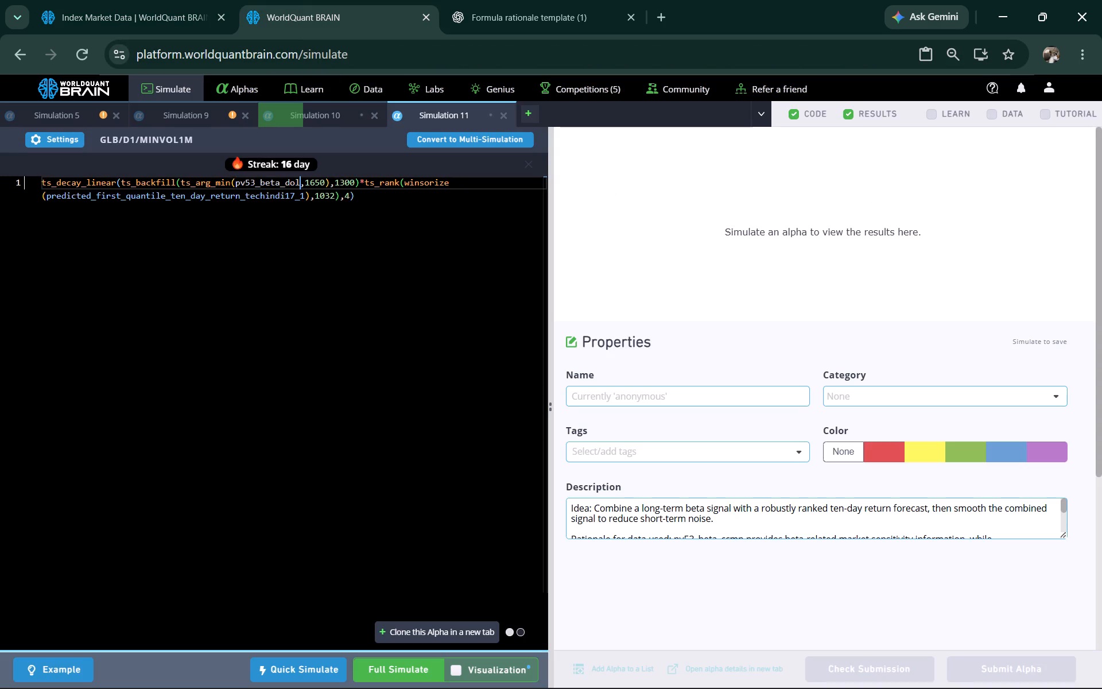
left_click(397, 659)
Examine the submitted Simulation 9 alpha's results, switching the summary to the IS period and reviewing the yearly, regional, investability and correlation sections.
left_click(207, 123)
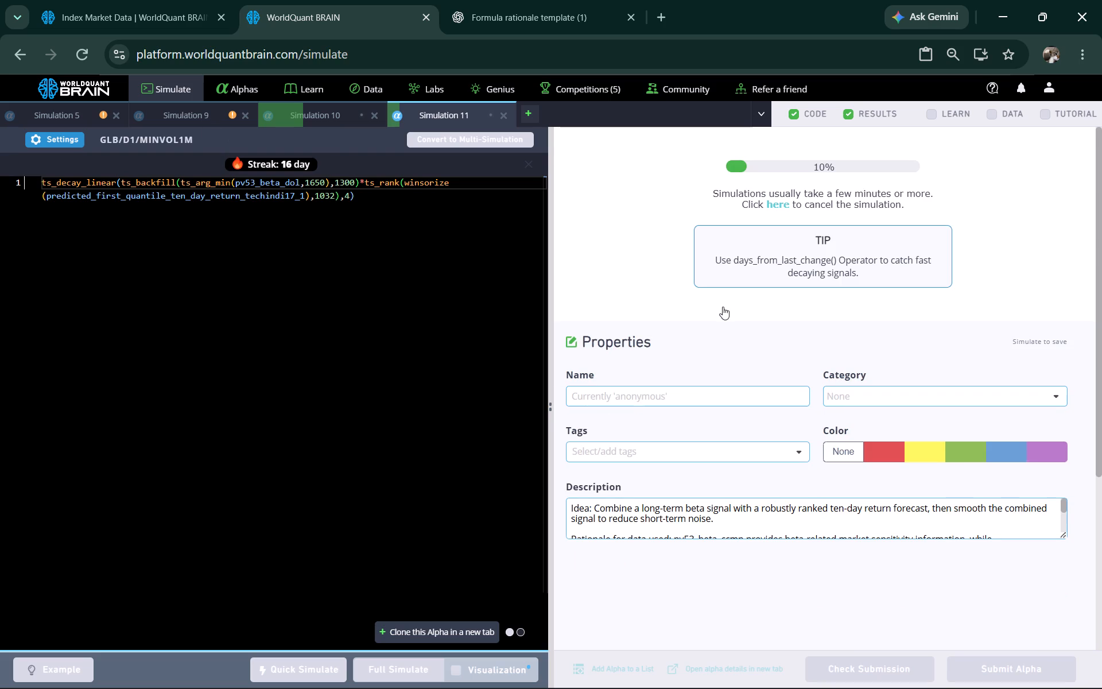
scroll(893, 412, "down", 4)
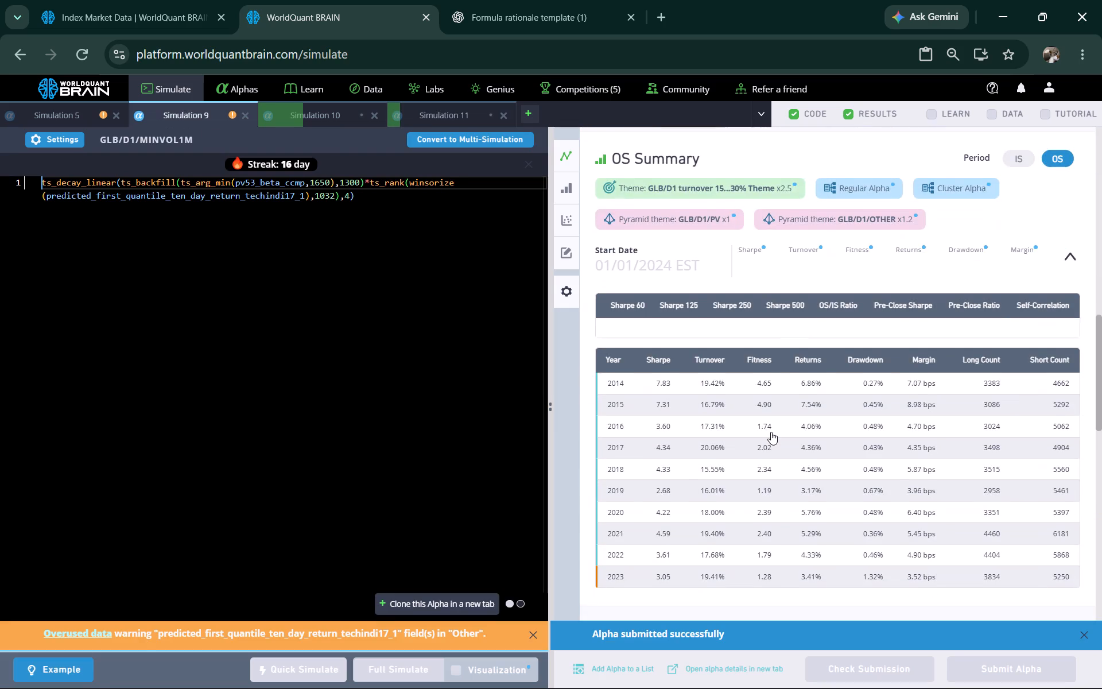
scroll(843, 414, "down", 2)
scroll(844, 416, "up", 1)
scroll(913, 357, "up", 1)
left_click(1008, 162)
scroll(855, 392, "down", 1)
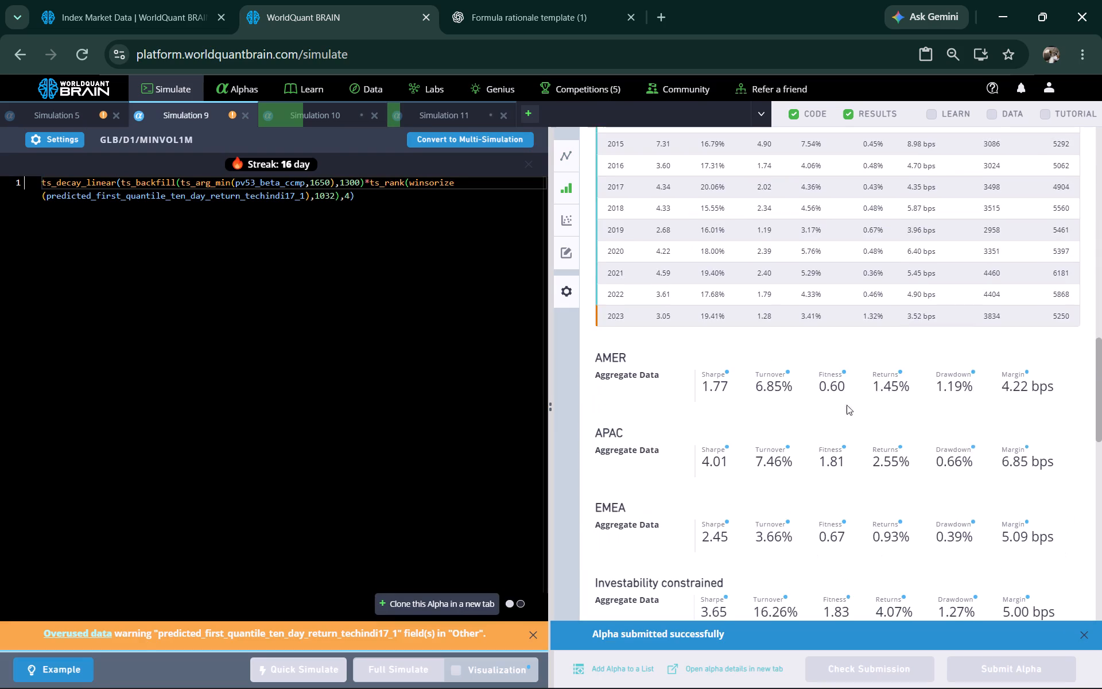
scroll(818, 455, "down", 1)
scroll(841, 396, "up", 1)
scroll(842, 407, "down", 1)
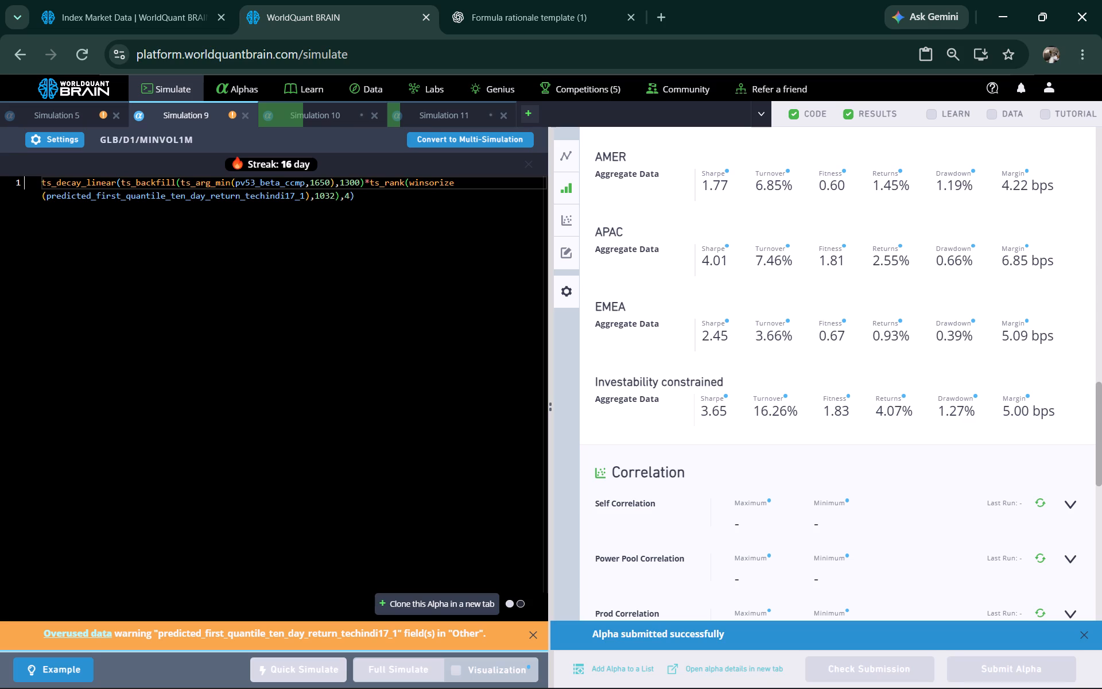
scroll(783, 390, "up", 1)
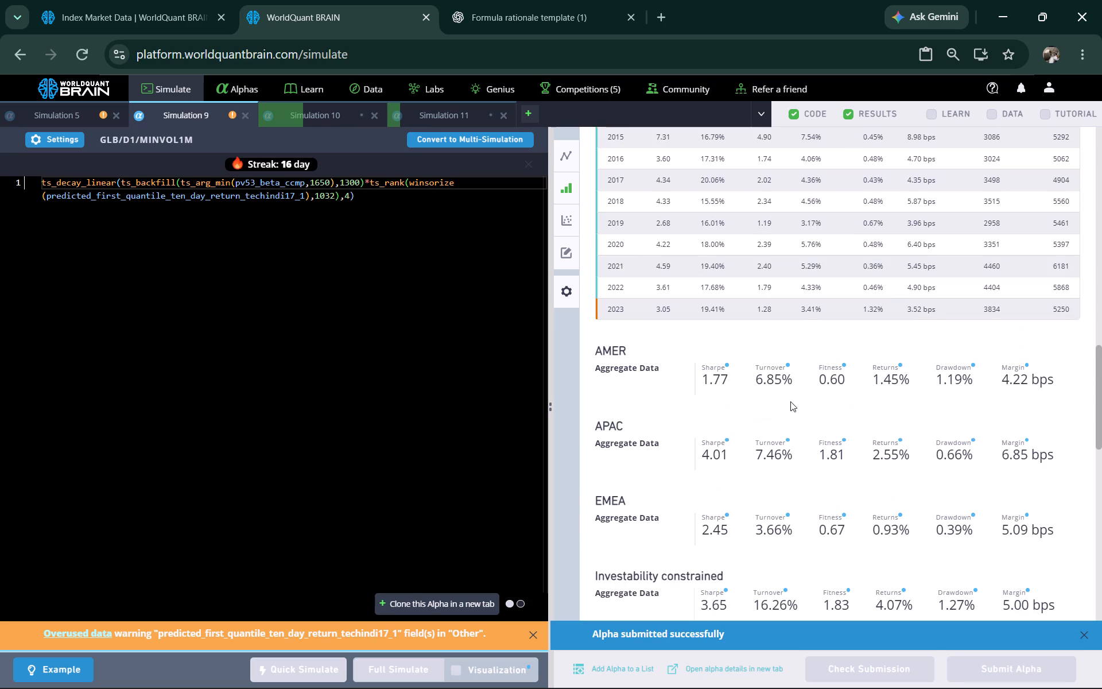
scroll(798, 402, "down", 1)
scroll(798, 404, "up", 1)
scroll(800, 402, "down", 1)
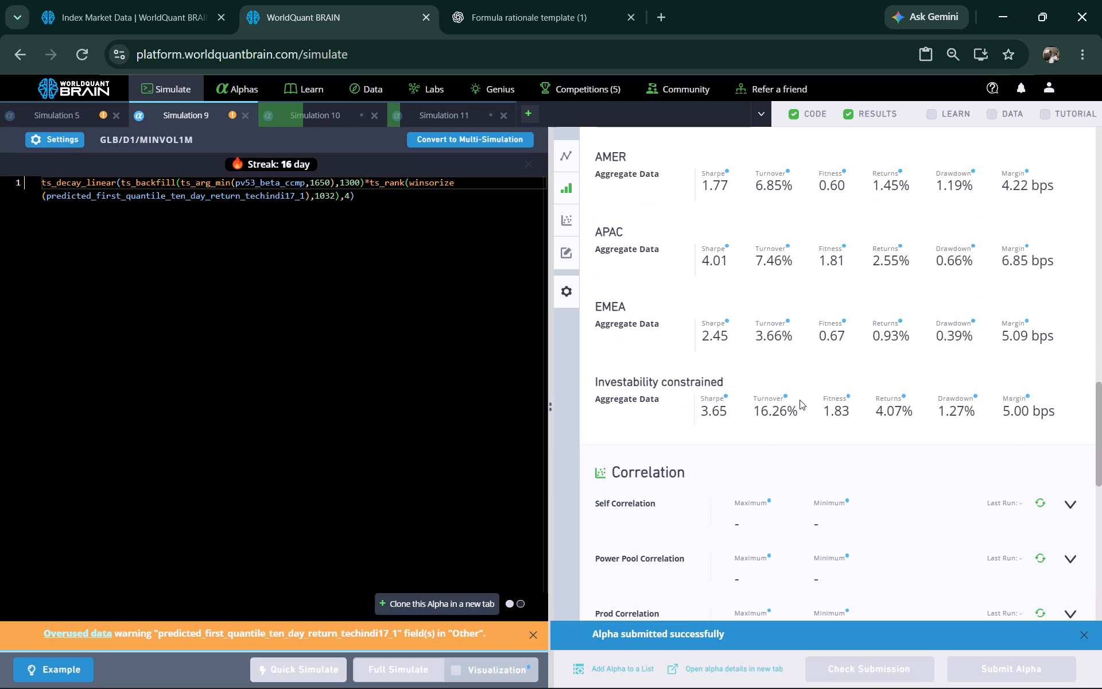
scroll(774, 375, "down", 2)
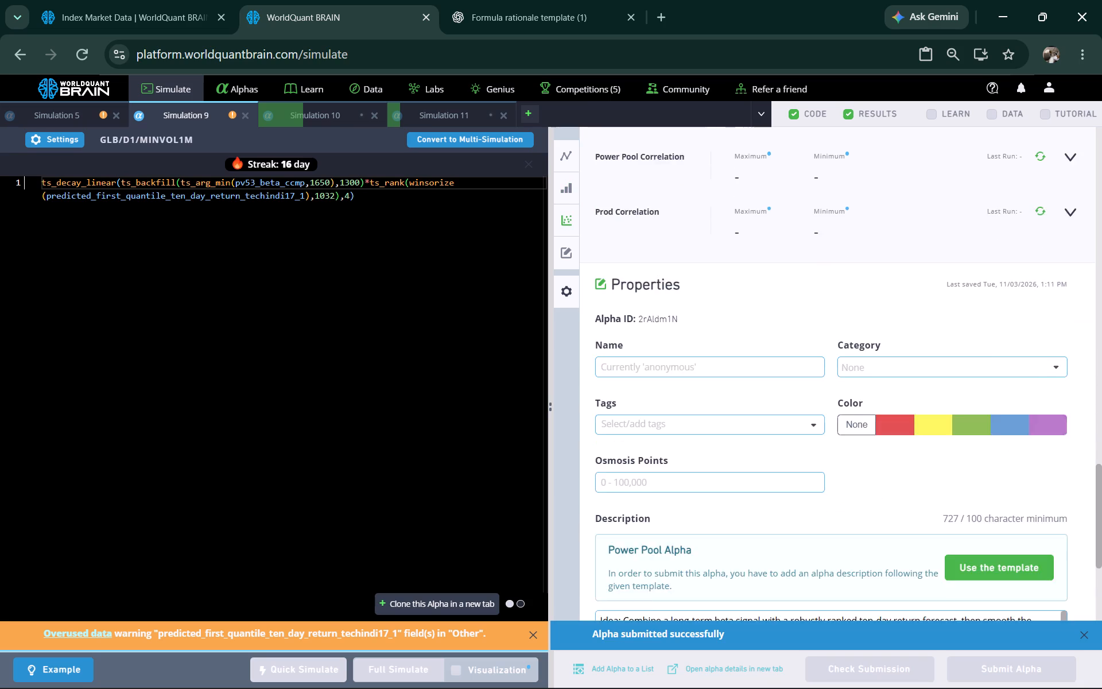
scroll(769, 374, "up", 2)
scroll(769, 370, "down", 2)
scroll(769, 371, "up", 4)
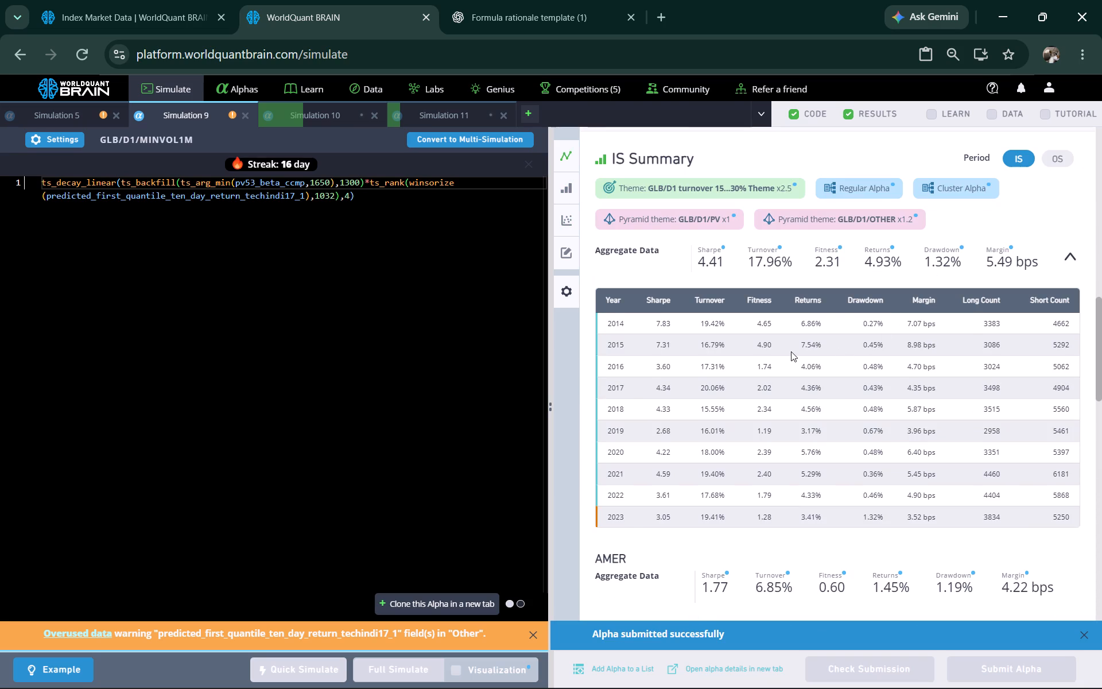
scroll(747, 299, "down", 1)
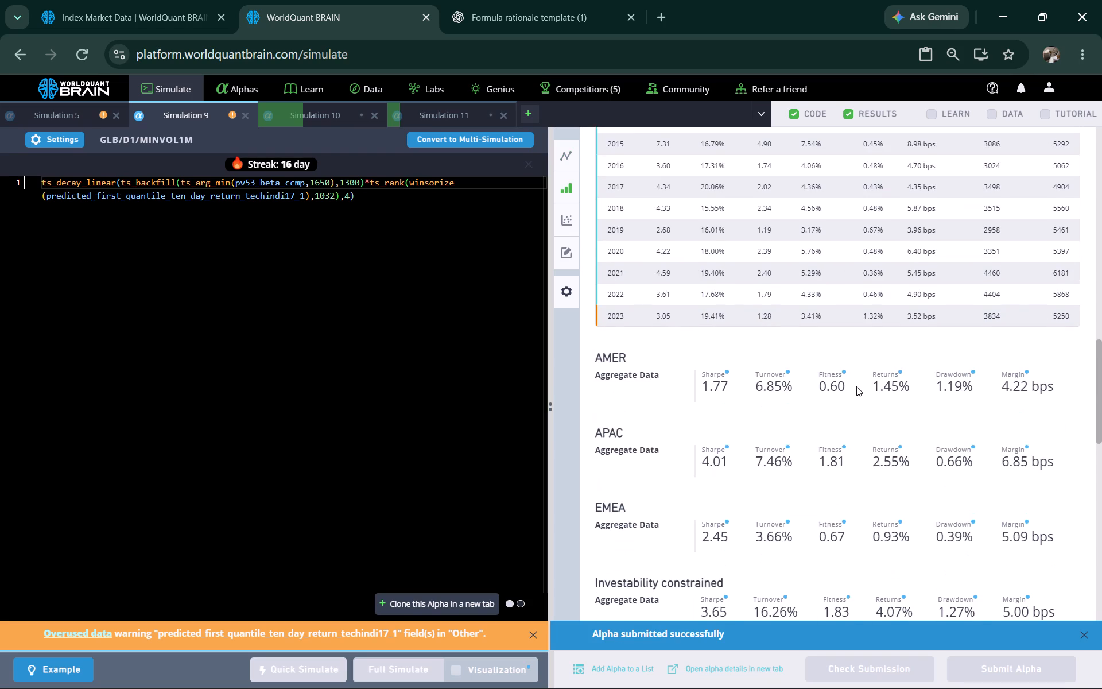
scroll(860, 391, "down", 1)
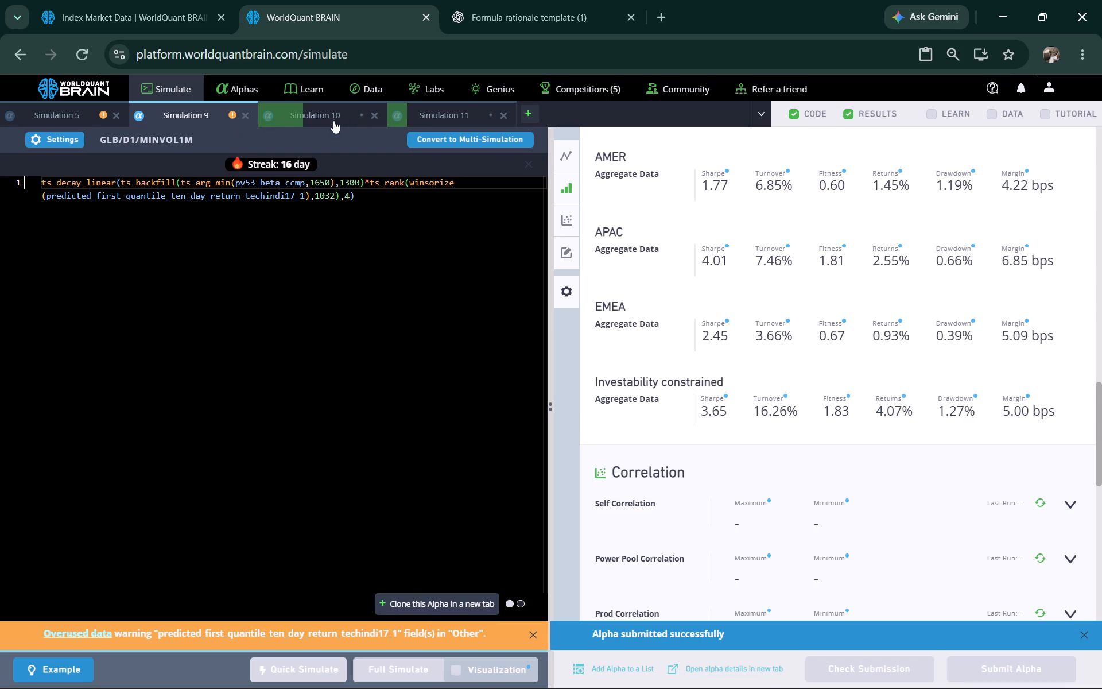
Replace pv53_beta_ccmp in the Simulation 9 formula with pv53_beta_eur copied from the Index Market Data fields, and run a full simulation.
left_click(159, 23)
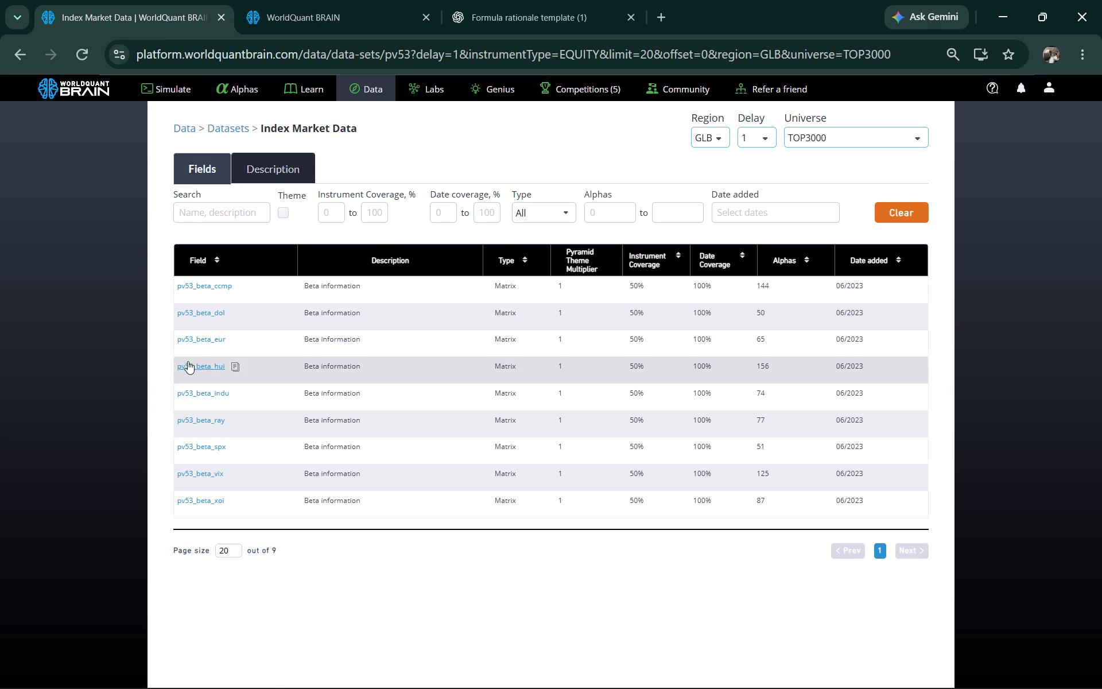
left_click(239, 341)
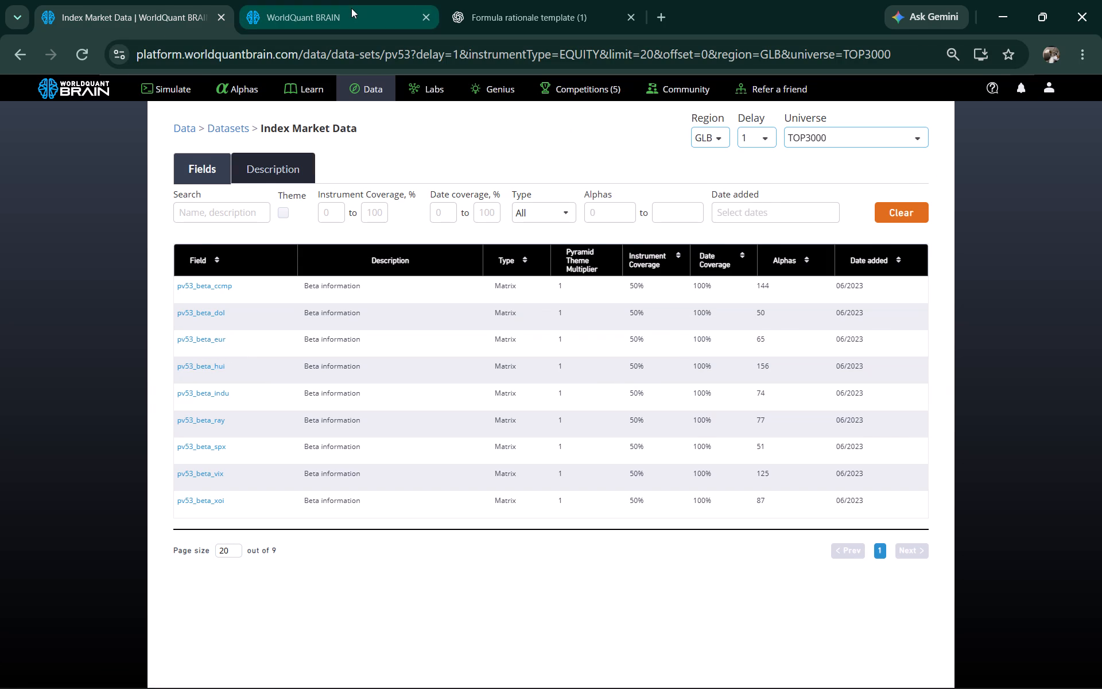
left_click(351, 8)
double_click(267, 176)
double_click(267, 181)
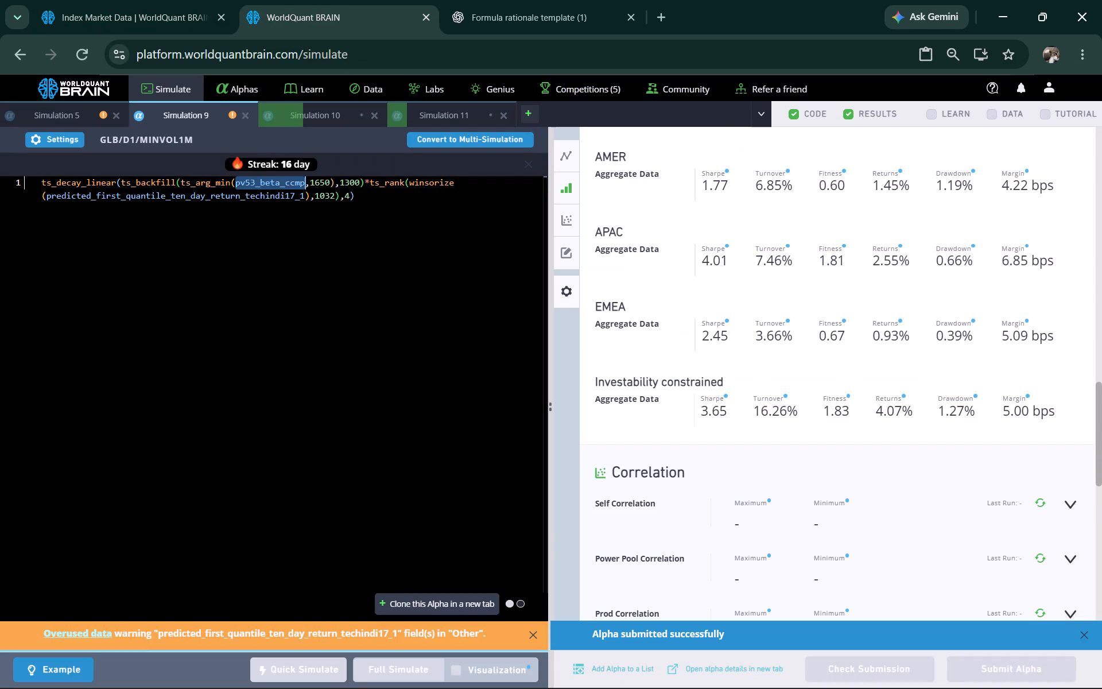
right_click(267, 181)
left_click(303, 245)
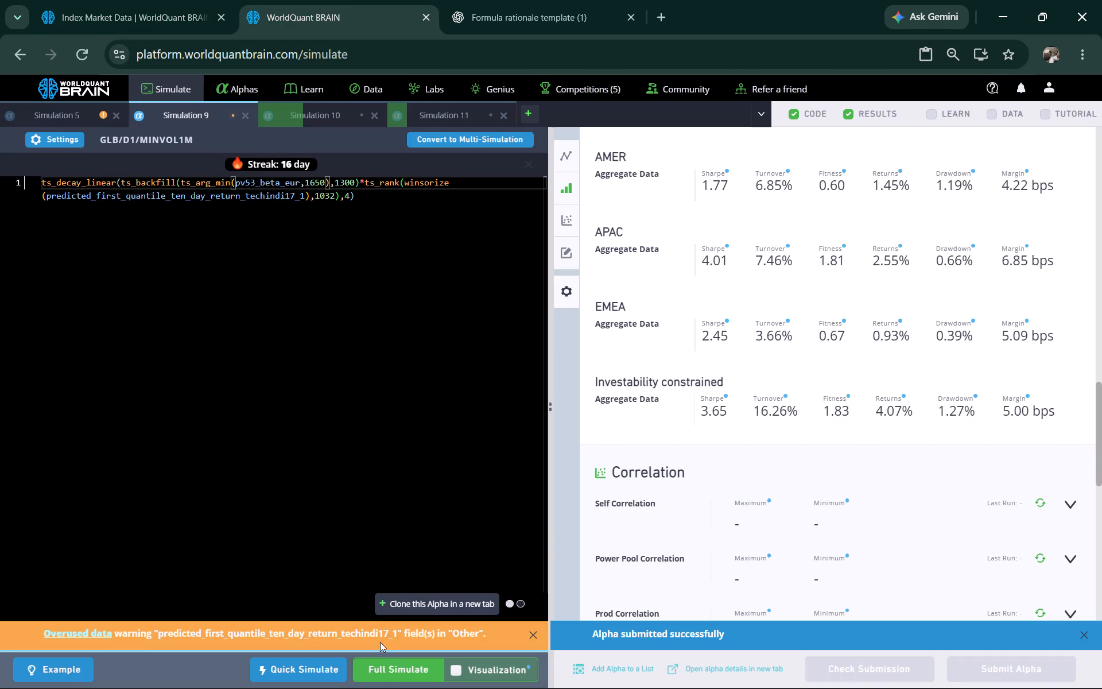
left_click(387, 667)
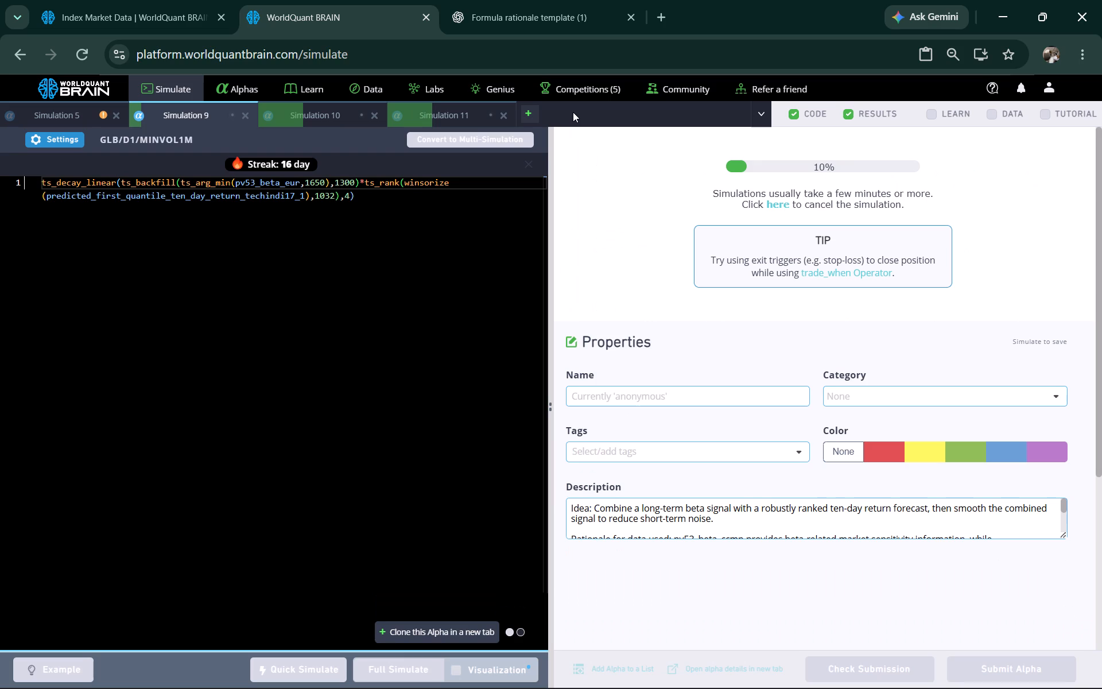
Review the Simulation 5 alpha's IS summary, correlation and IS Testing Status sections to check on its submission.
left_click(52, 117)
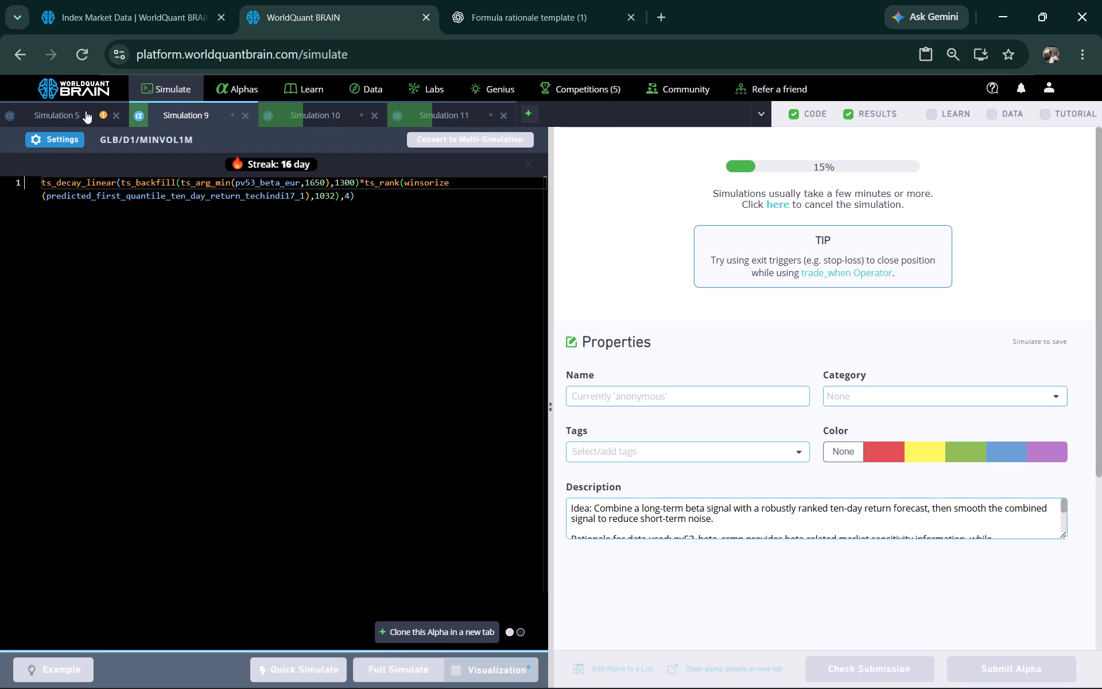
left_click(68, 111)
scroll(723, 280, "down", 2)
scroll(840, 384, "down", 3)
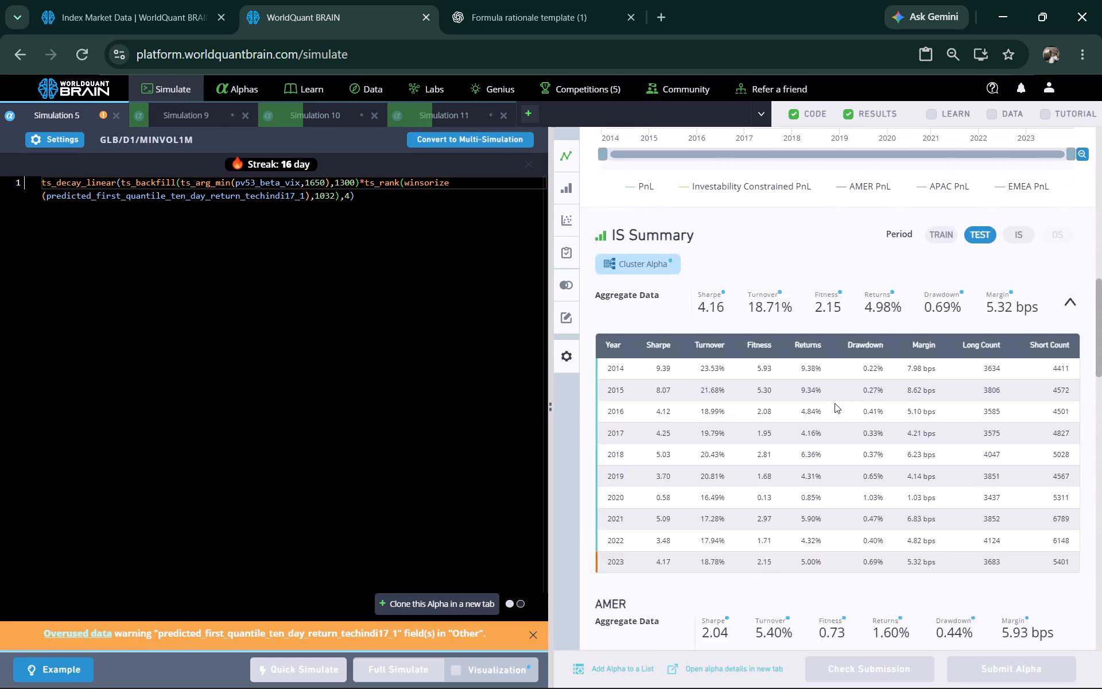
scroll(835, 407, "up", 3)
scroll(836, 409, "down", 6)
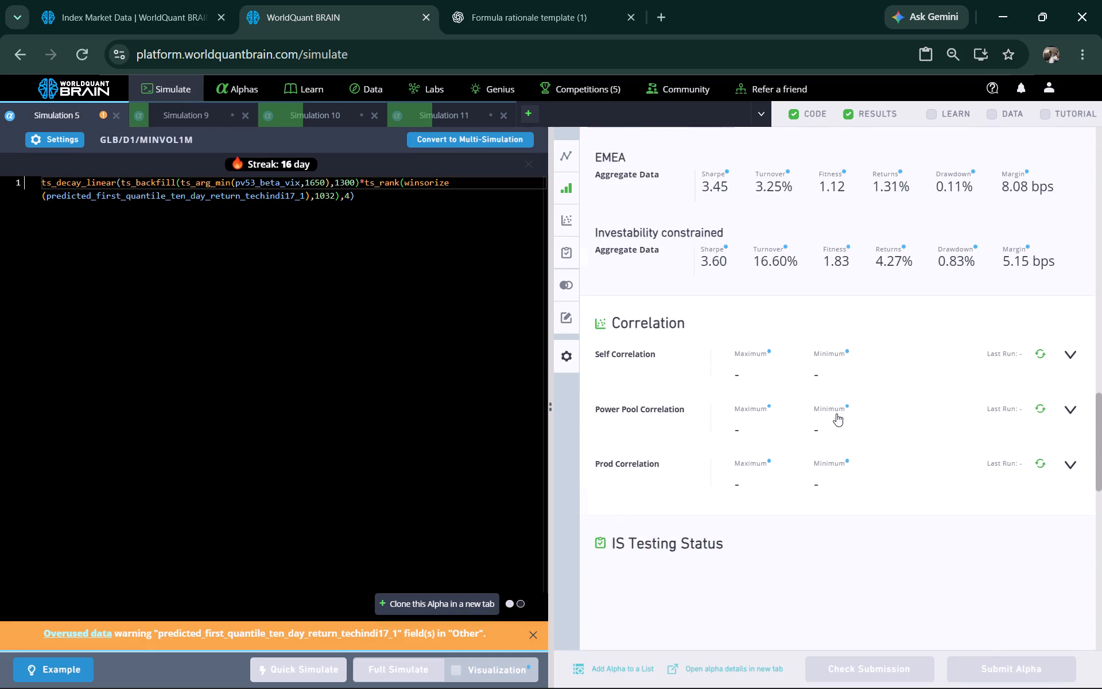
scroll(836, 413, "down", 1)
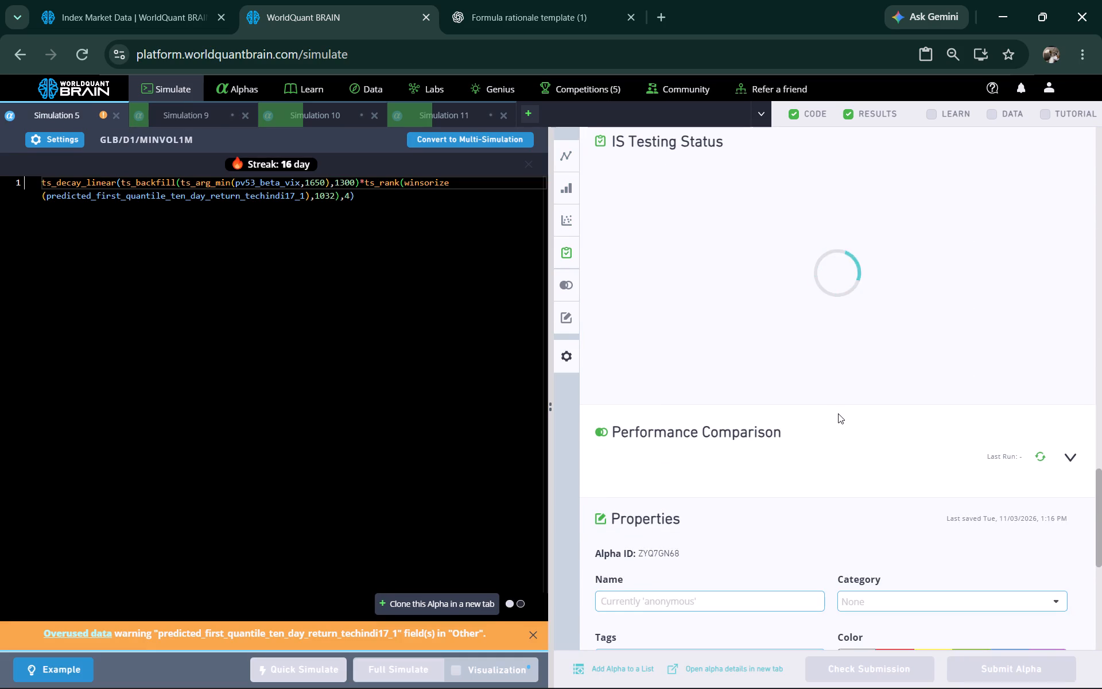
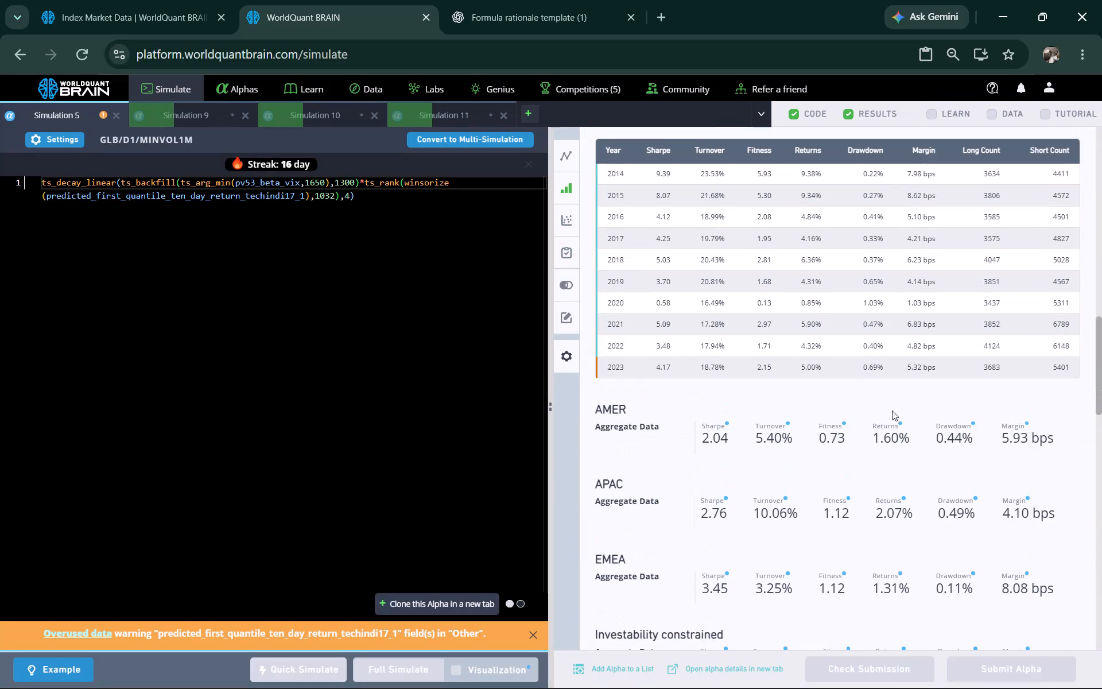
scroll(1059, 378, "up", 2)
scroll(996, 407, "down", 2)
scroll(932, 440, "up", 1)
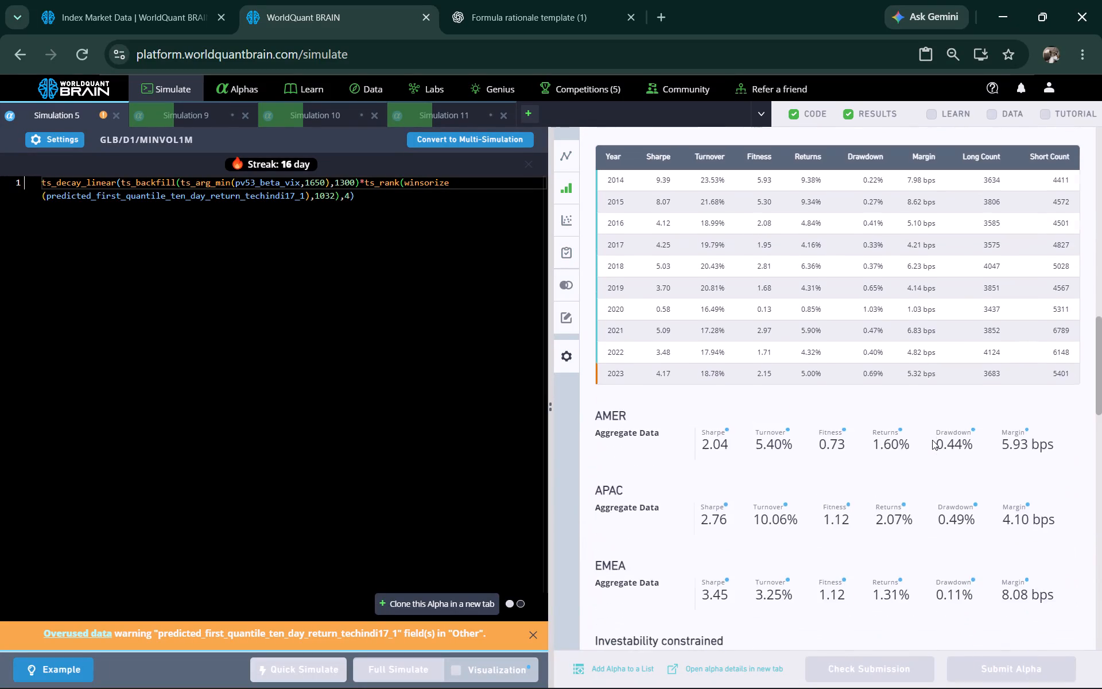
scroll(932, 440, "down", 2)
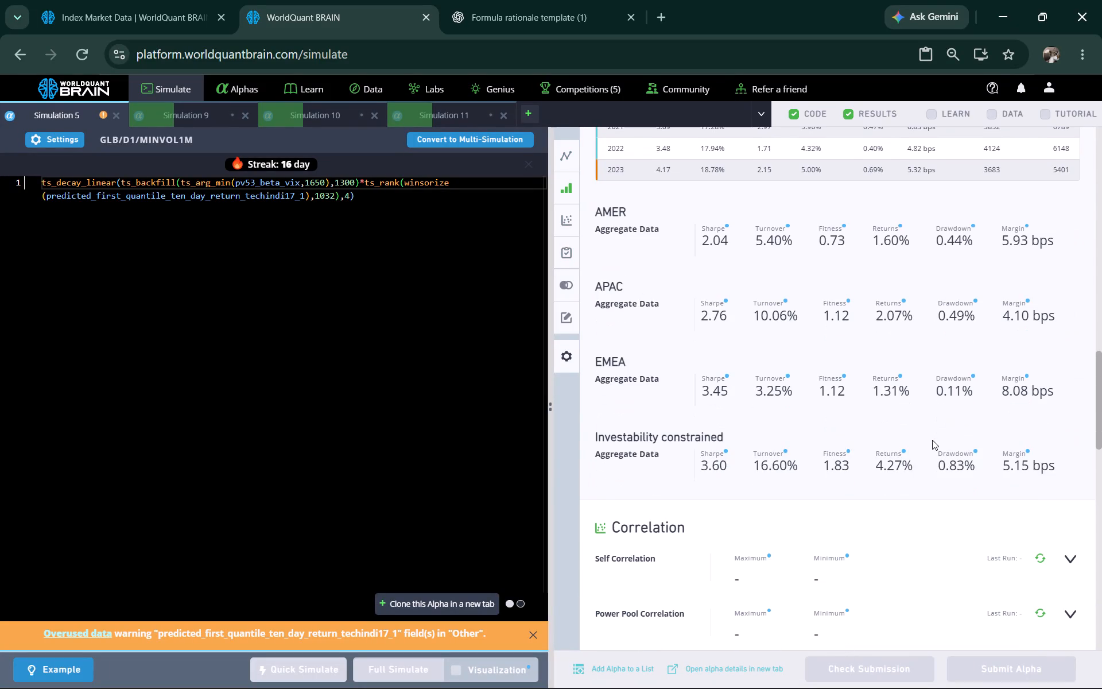
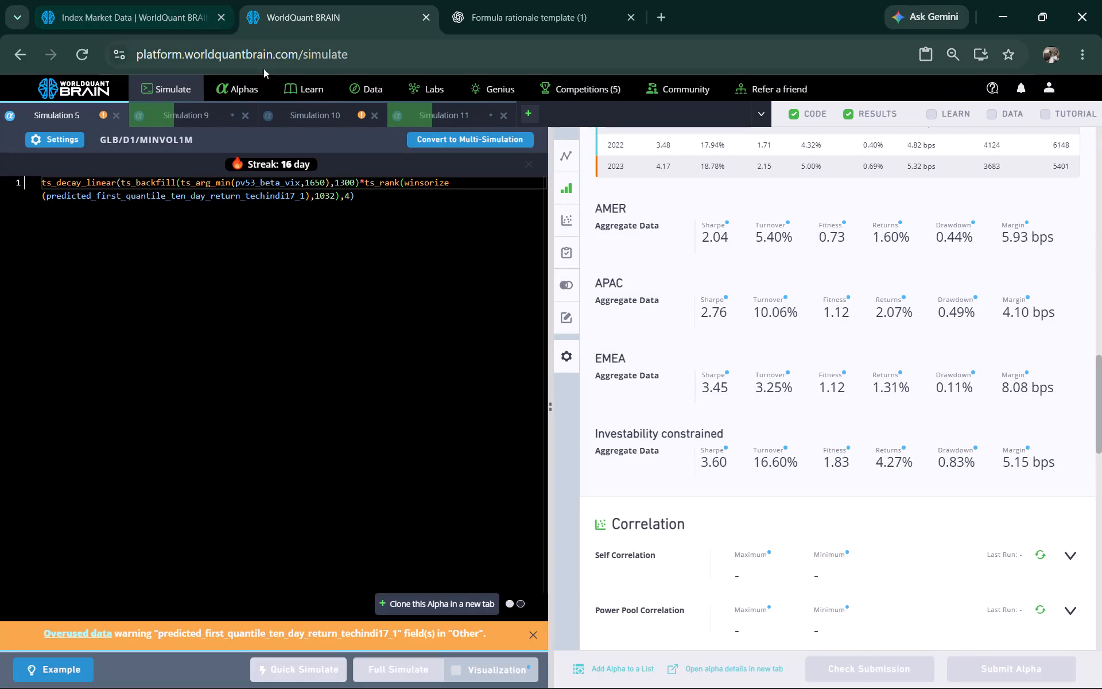
Show the test period of the Simulation 10 alpha and run its Prod and Power Pool correlation checks.
left_click(309, 111)
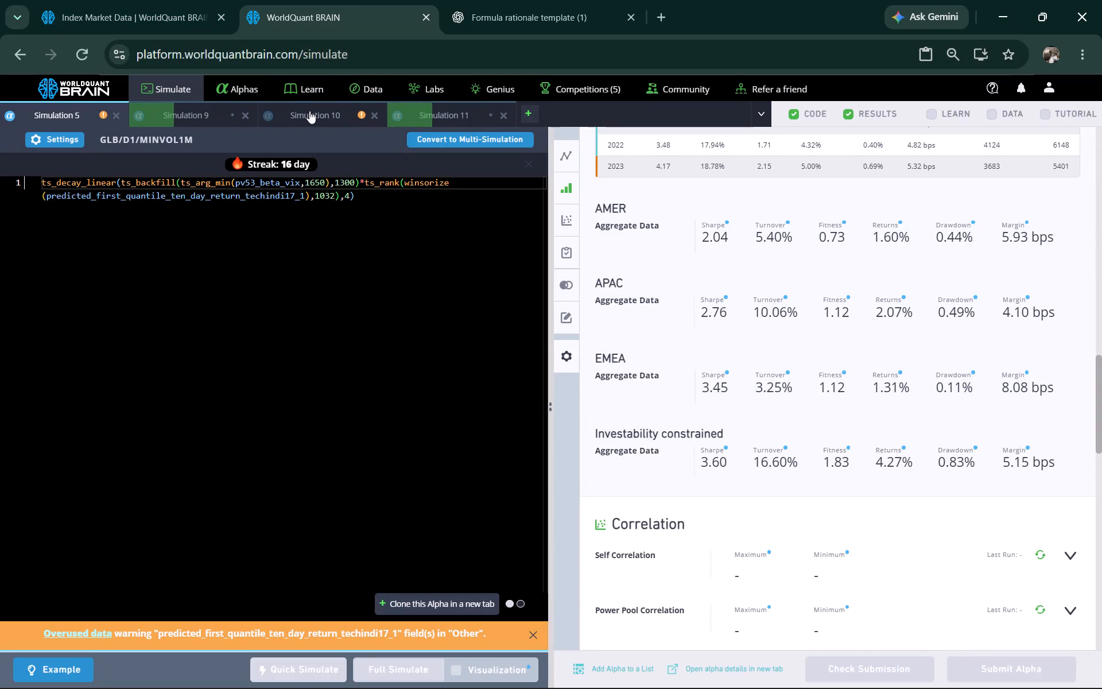
scroll(746, 371, "down", 1)
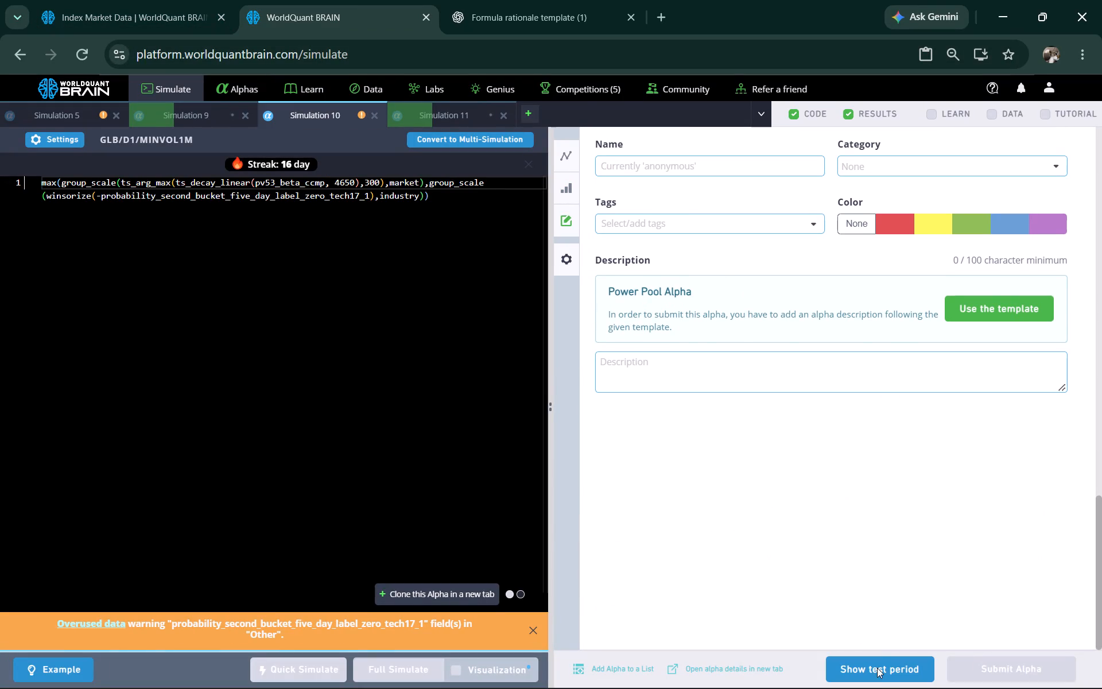
left_click(876, 669)
left_click(733, 394)
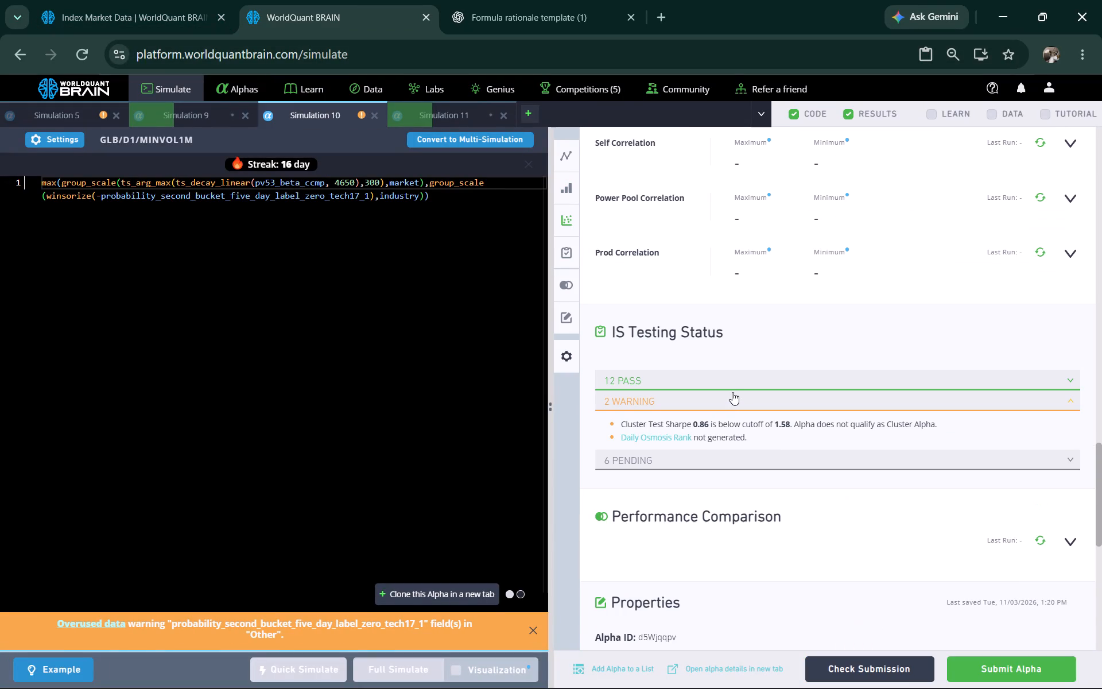
left_click(1044, 245)
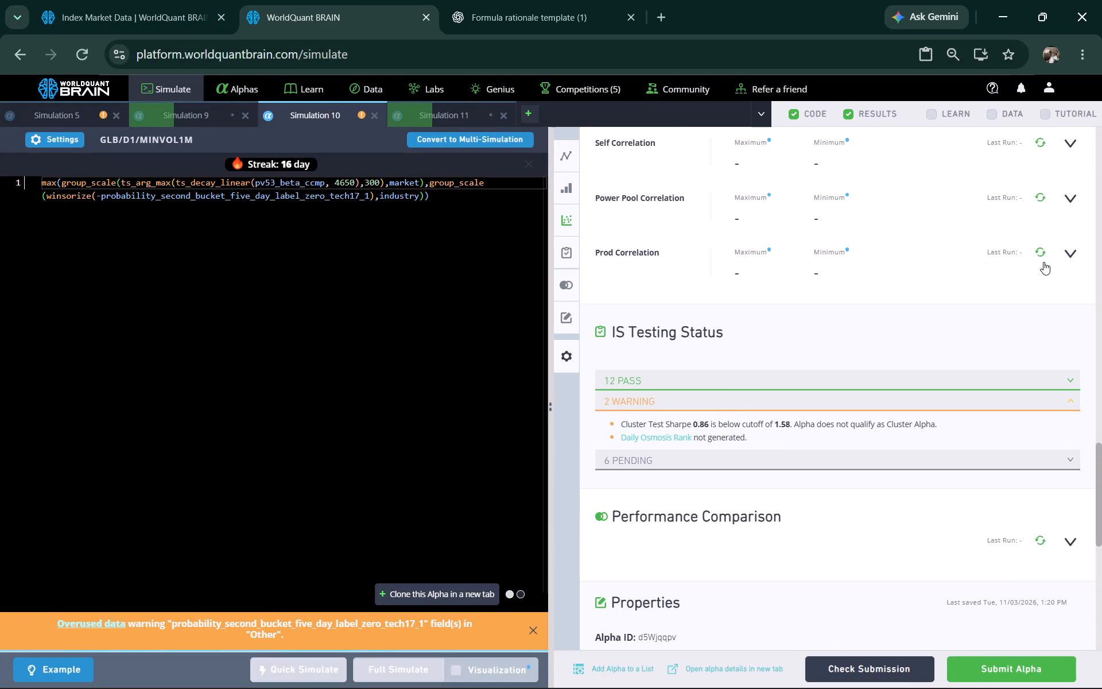
left_click(1040, 250)
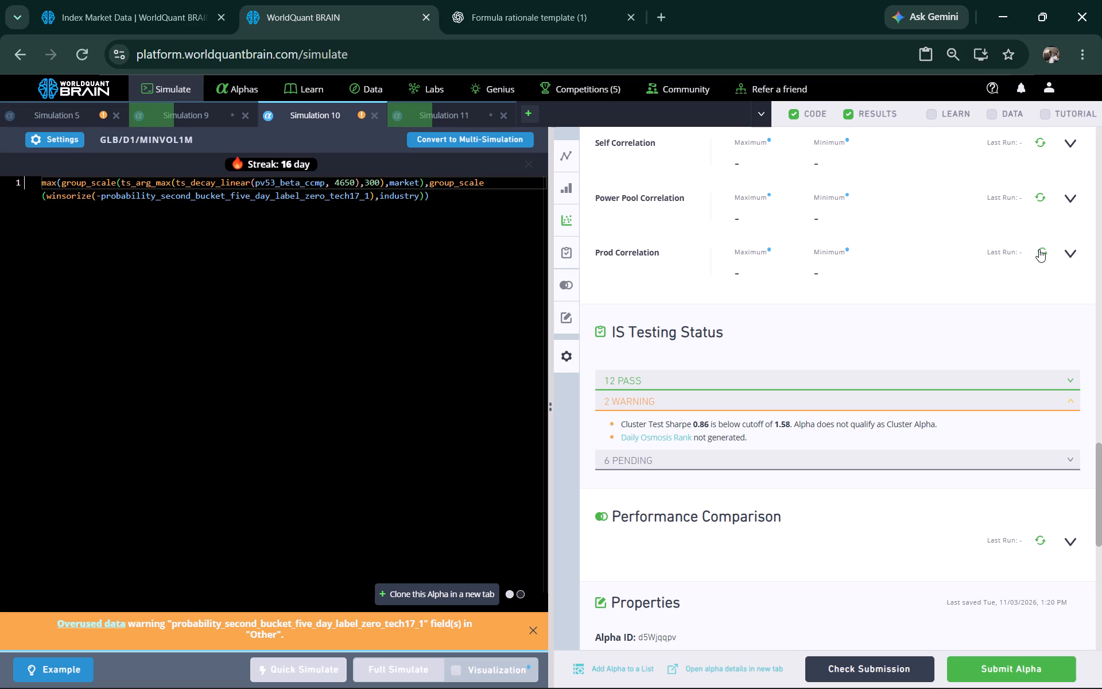
left_click(1038, 196)
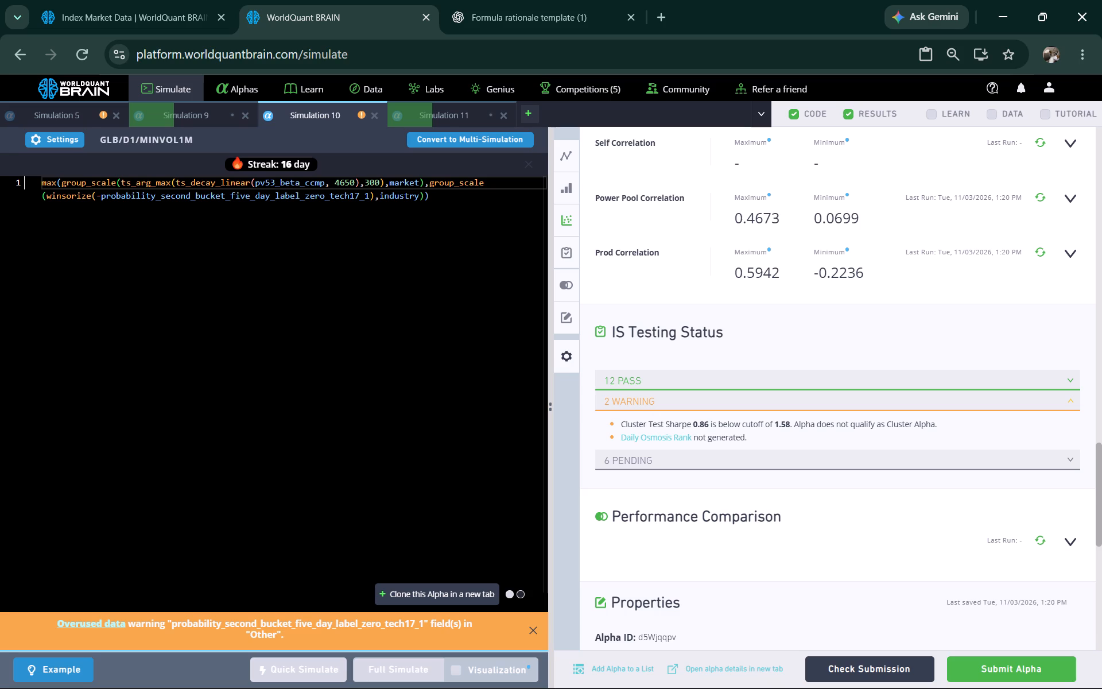
Set the ts_decay_linear window in the Simulation 10 expression to 650 and run a full simulation.
left_click(343, 176)
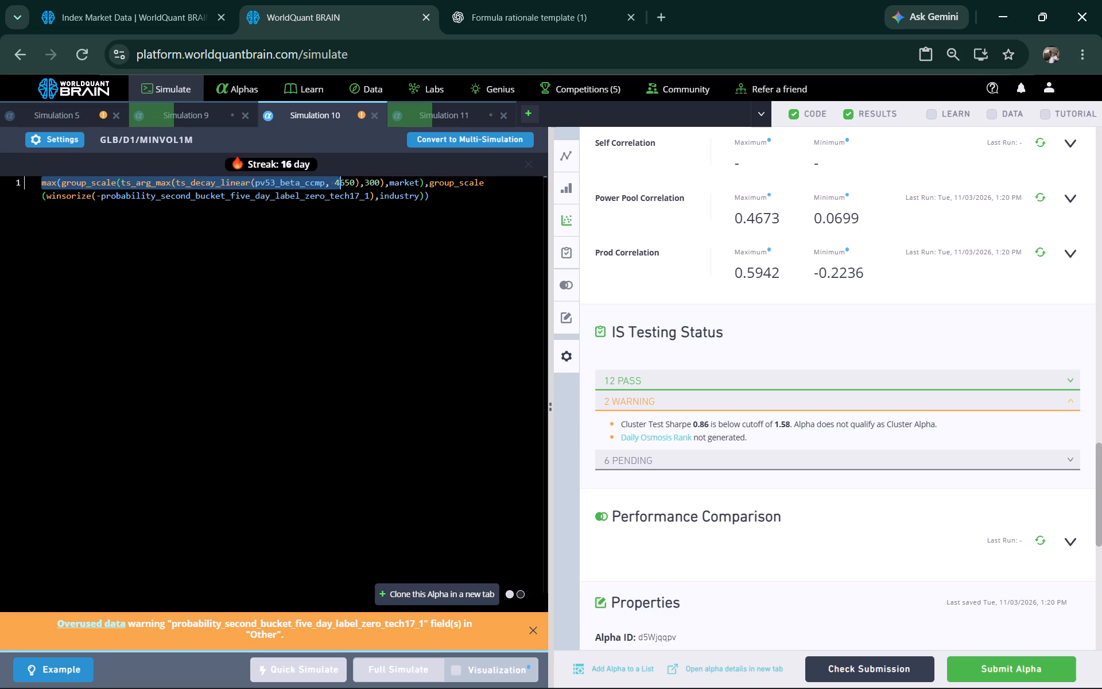
left_click(333, 187)
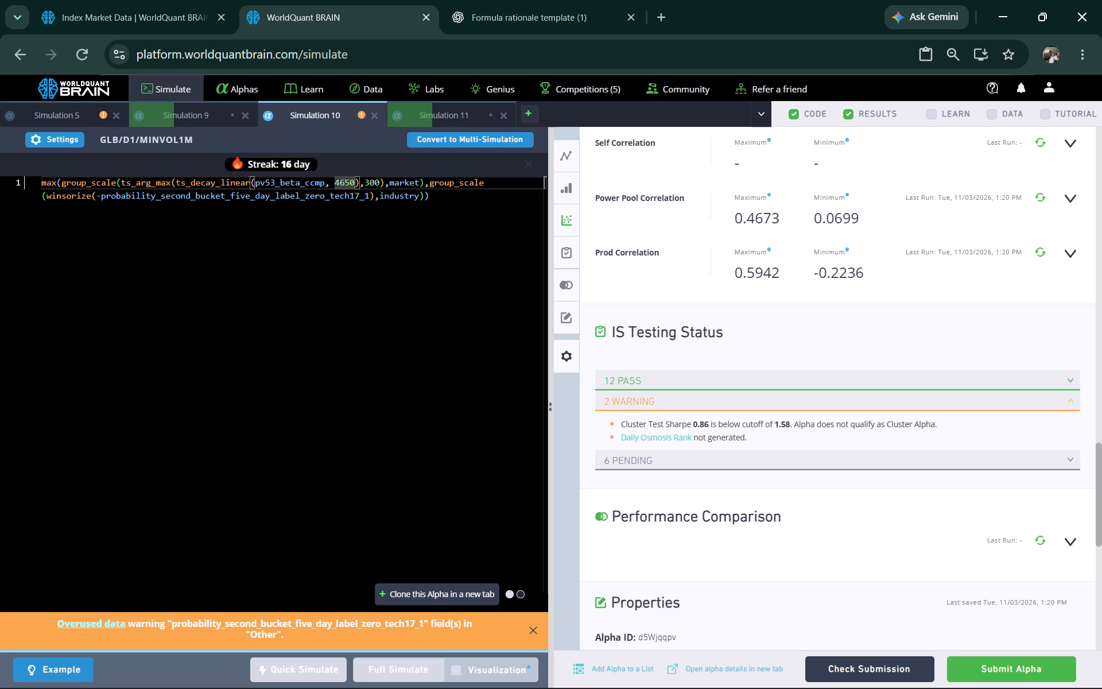
left_click(339, 178)
key("BackSpace")
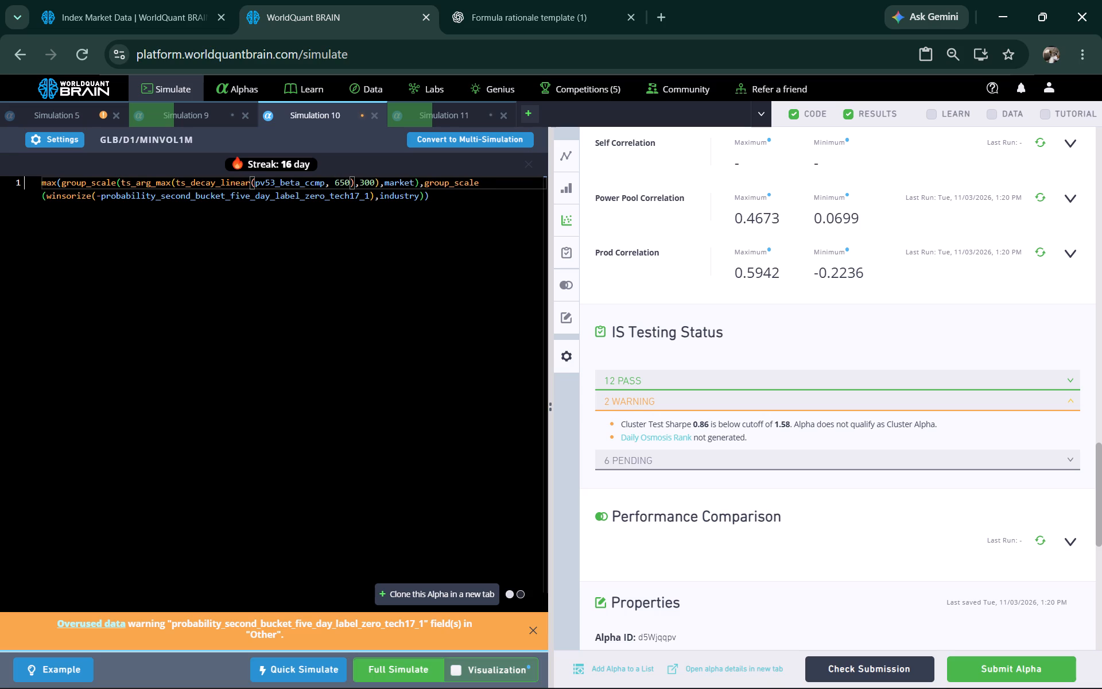
left_click(396, 668)
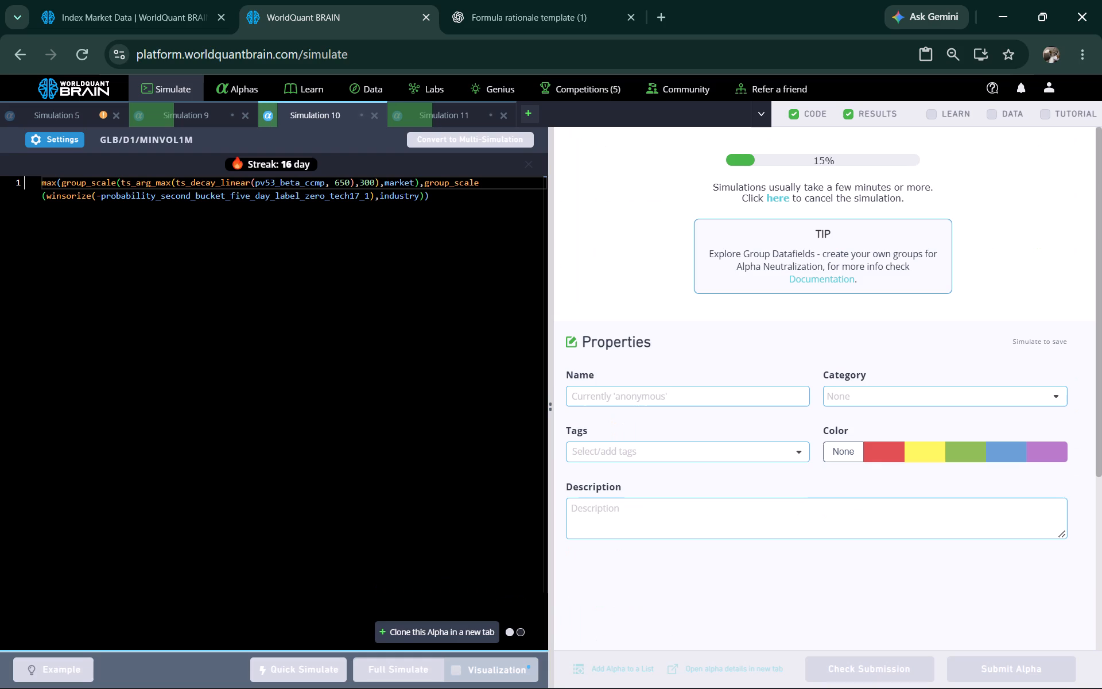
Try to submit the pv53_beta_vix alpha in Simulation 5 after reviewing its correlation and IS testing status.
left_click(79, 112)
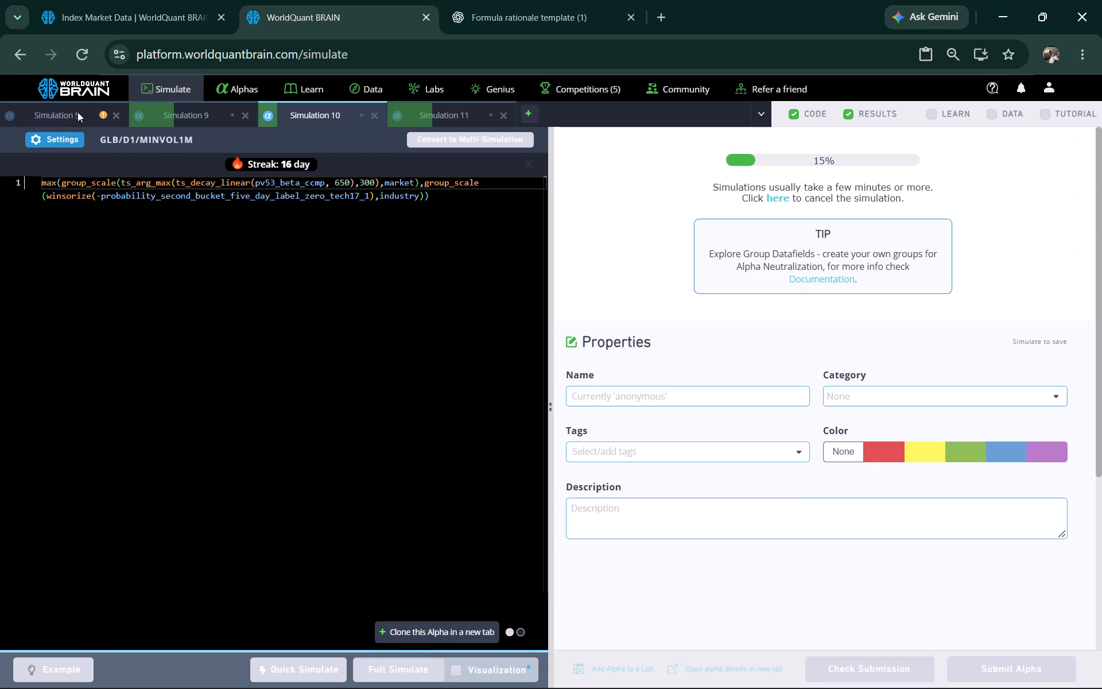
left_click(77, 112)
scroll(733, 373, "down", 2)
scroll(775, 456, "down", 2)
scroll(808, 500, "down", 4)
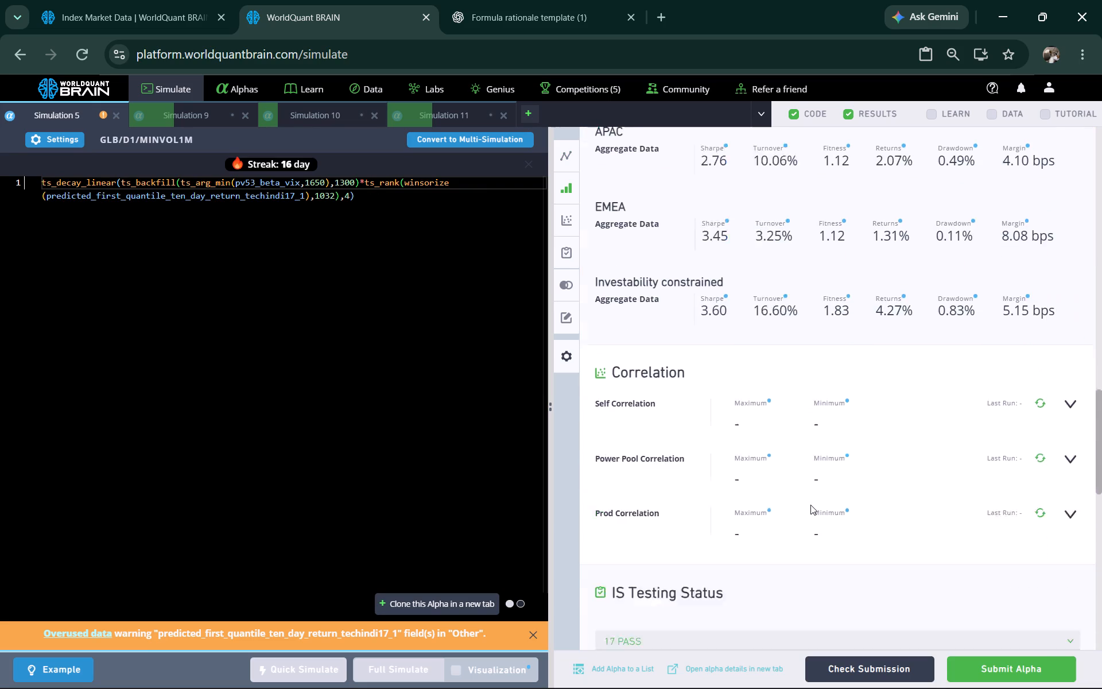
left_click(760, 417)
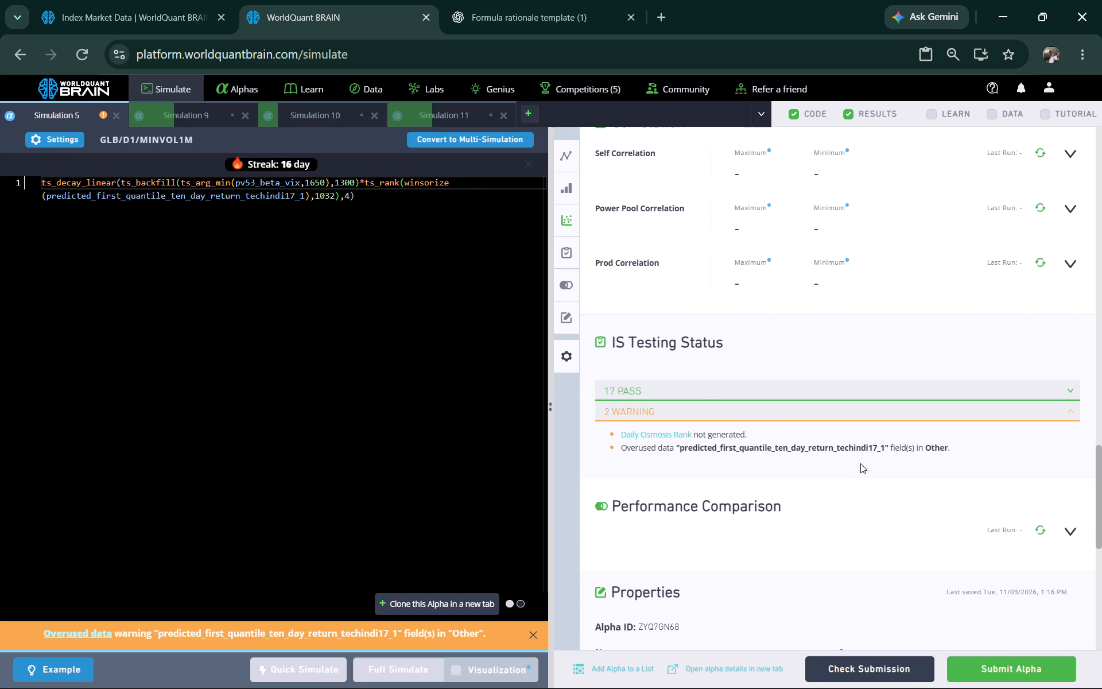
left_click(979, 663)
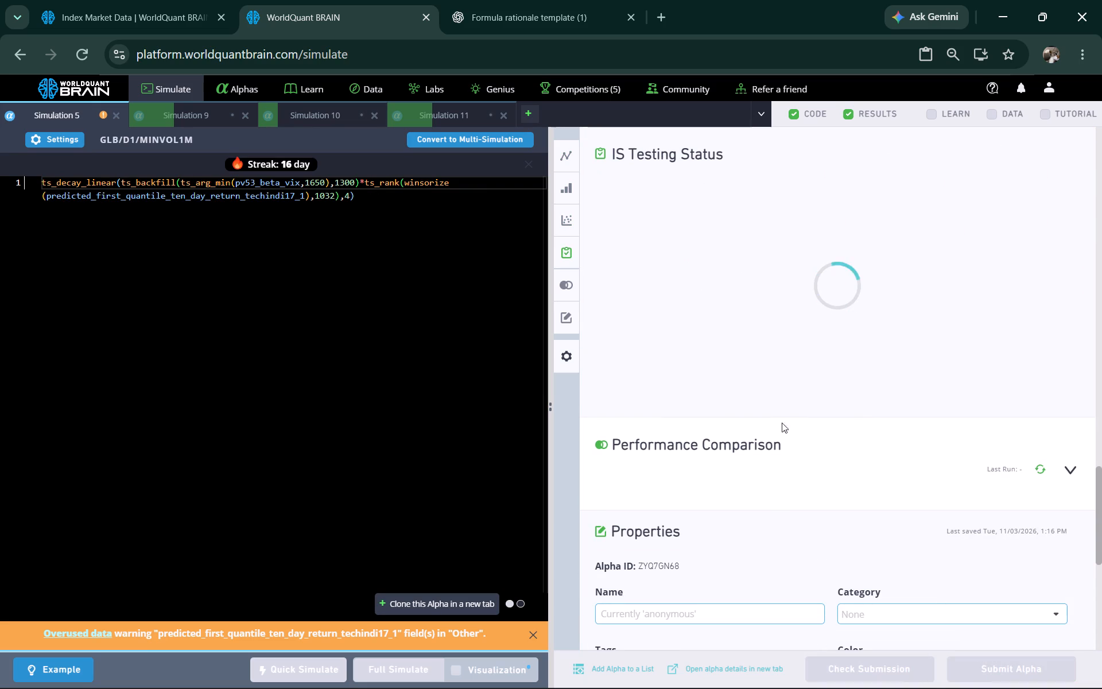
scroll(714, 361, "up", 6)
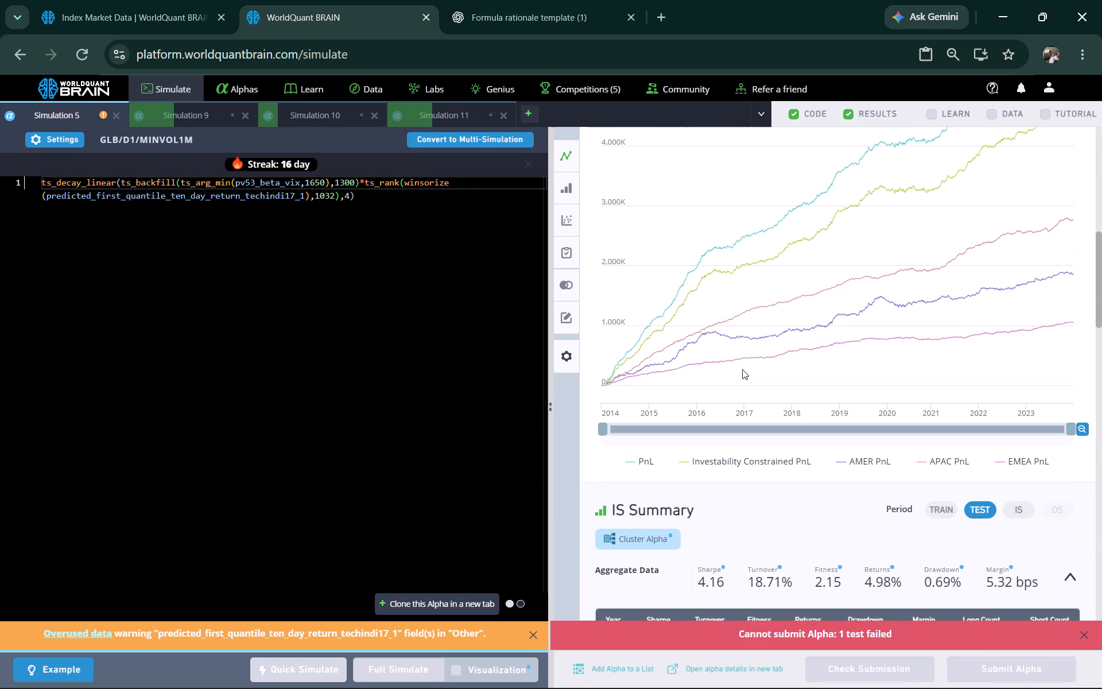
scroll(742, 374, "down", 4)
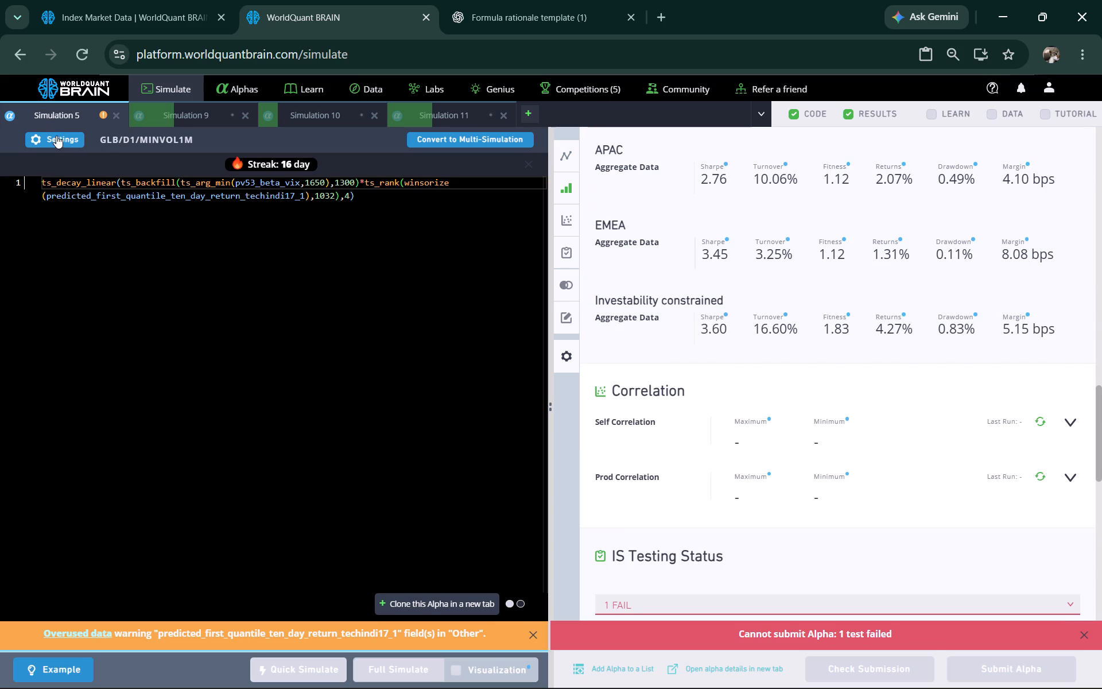
Replace pv53_beta_vix in the Simulation 5 expression with pv53_beta_ray copied from the Index Market Data fields, and run a full simulation.
left_click(105, 17)
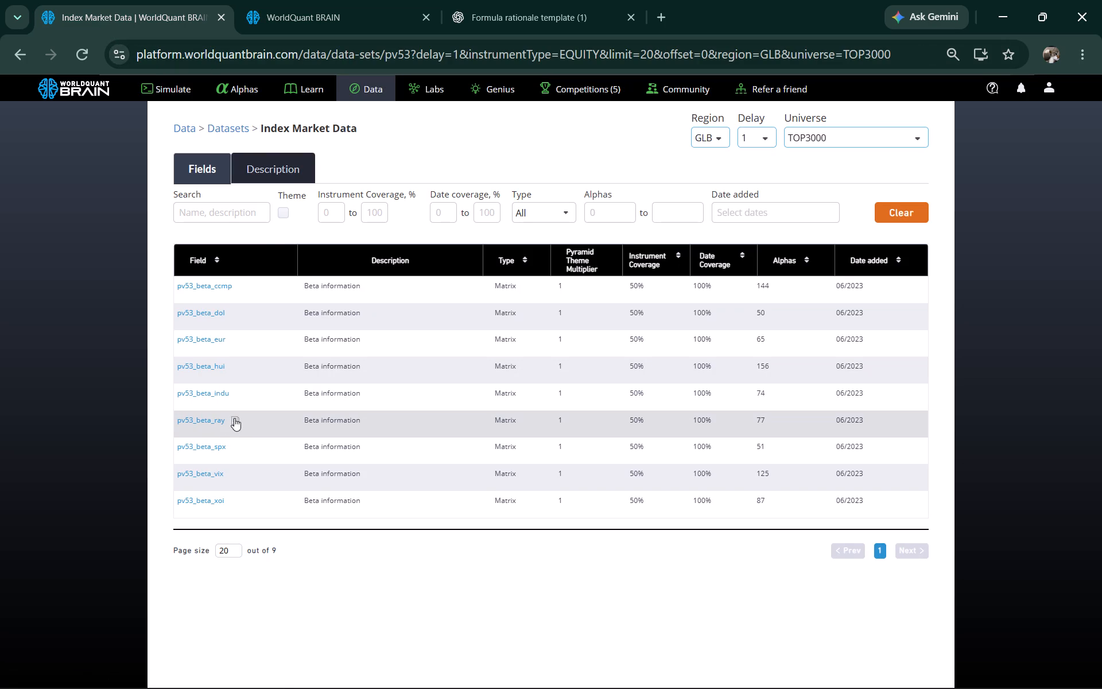
left_click(234, 419)
left_click(280, 33)
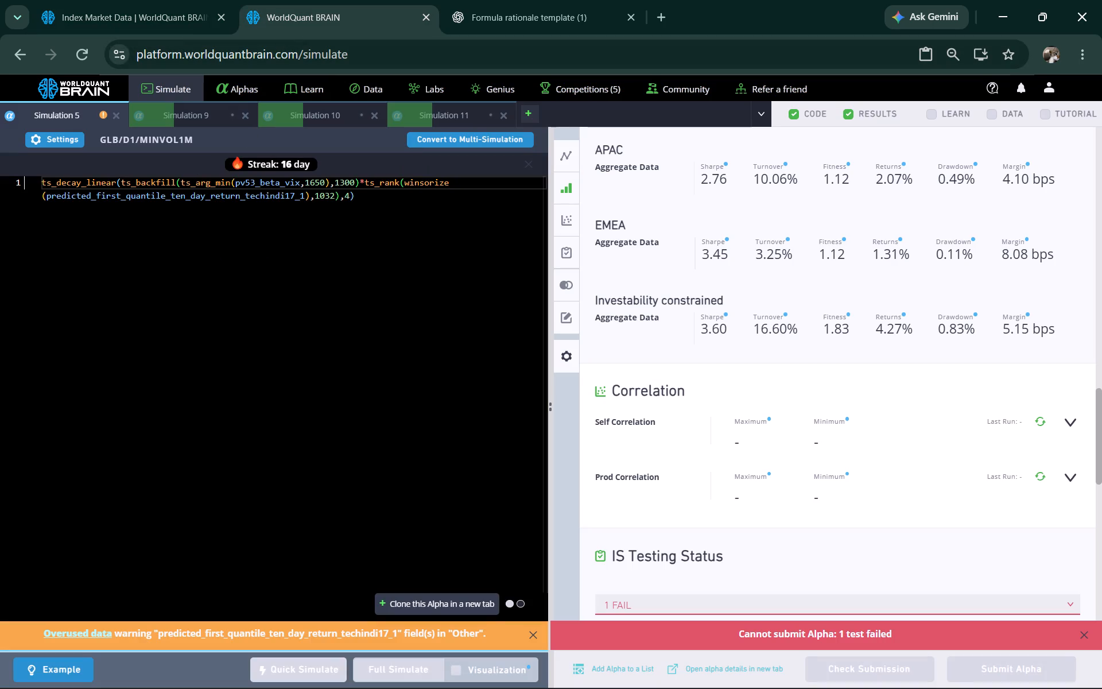
double_click(259, 183)
right_click(259, 182)
left_click(289, 248)
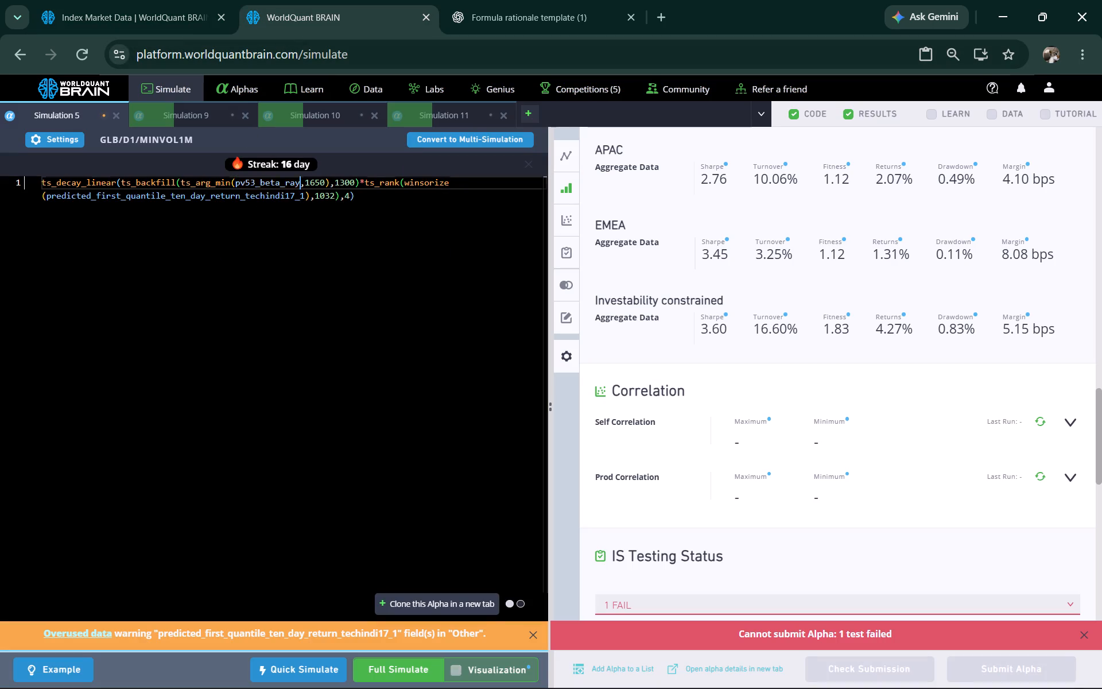
left_click(407, 671)
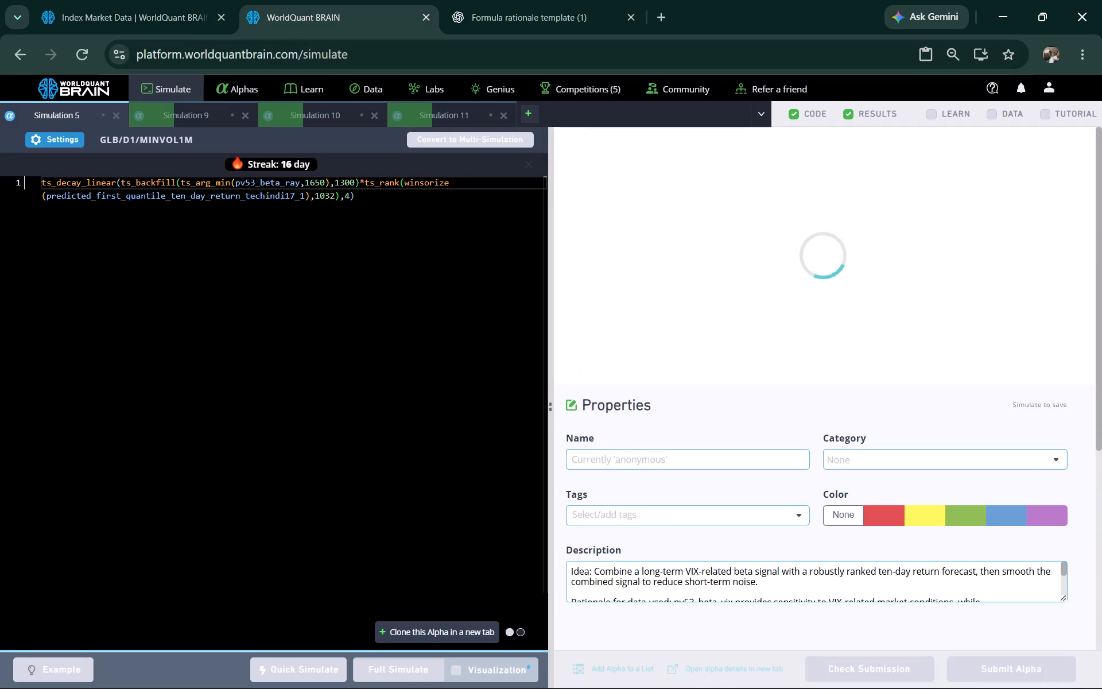
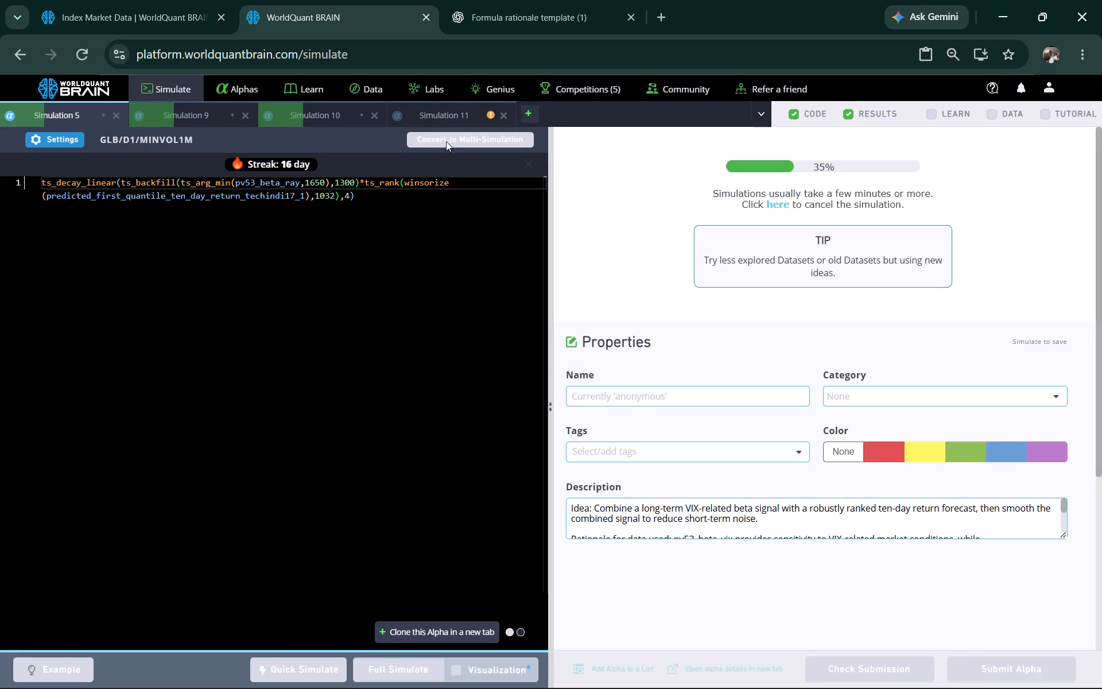
Show the test period of the Simulation 11 alpha and run its Prod and Power Pool correlation checks.
left_click(452, 113)
scroll(793, 462, "down", 2)
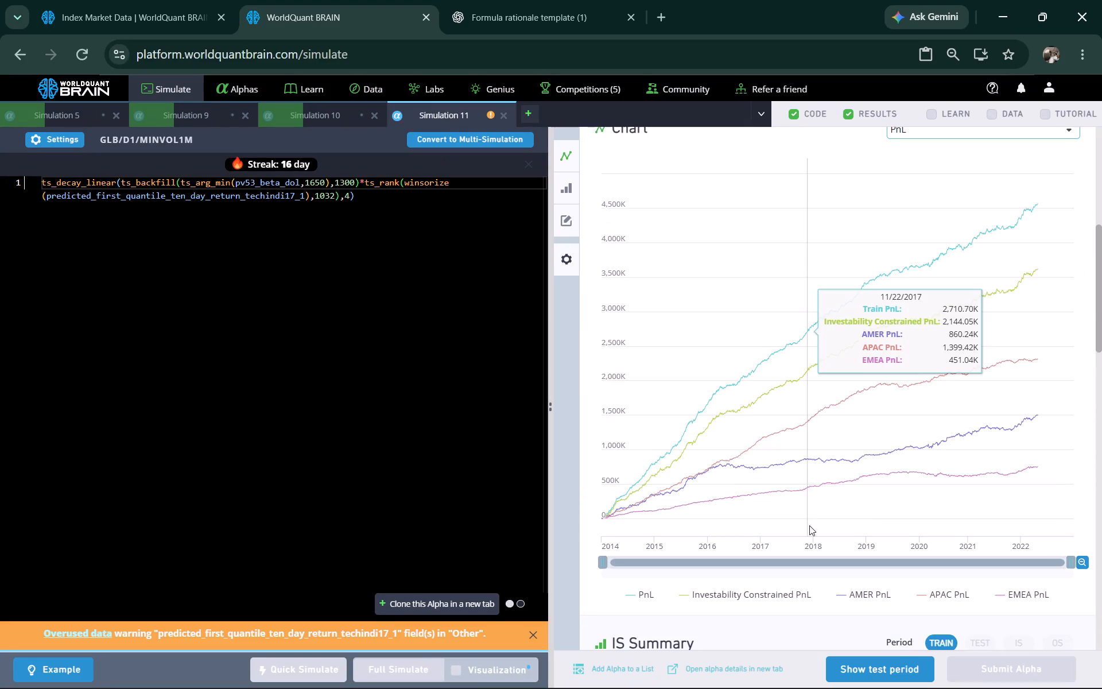
left_click(874, 671)
scroll(806, 495, "down", 2)
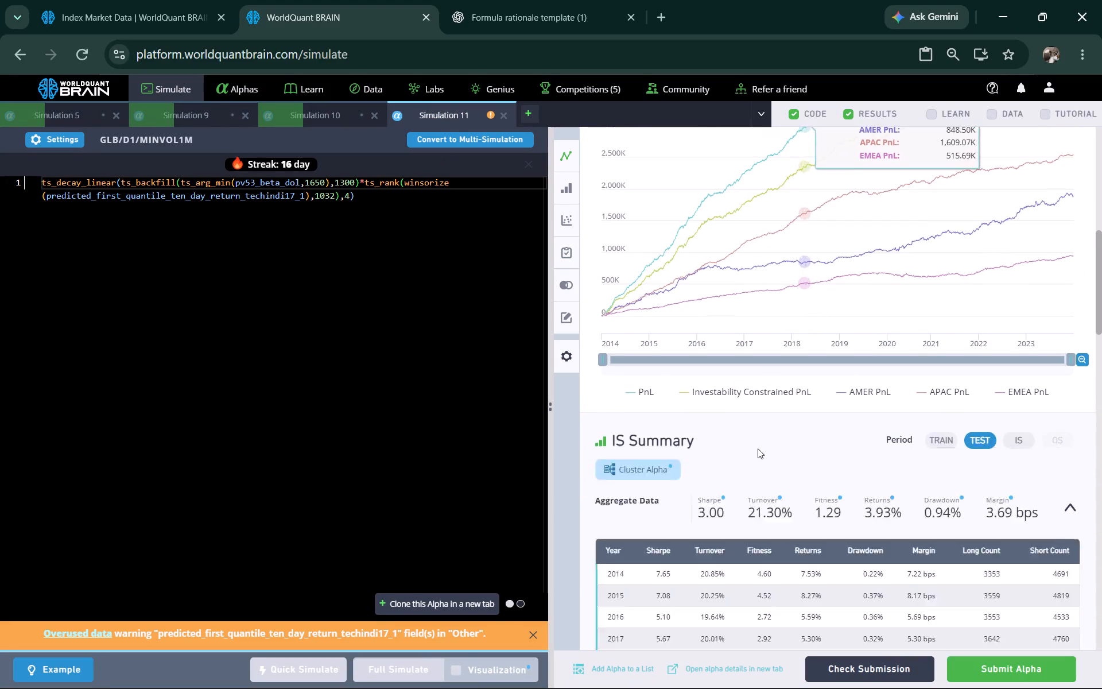
scroll(758, 448, "down", 2)
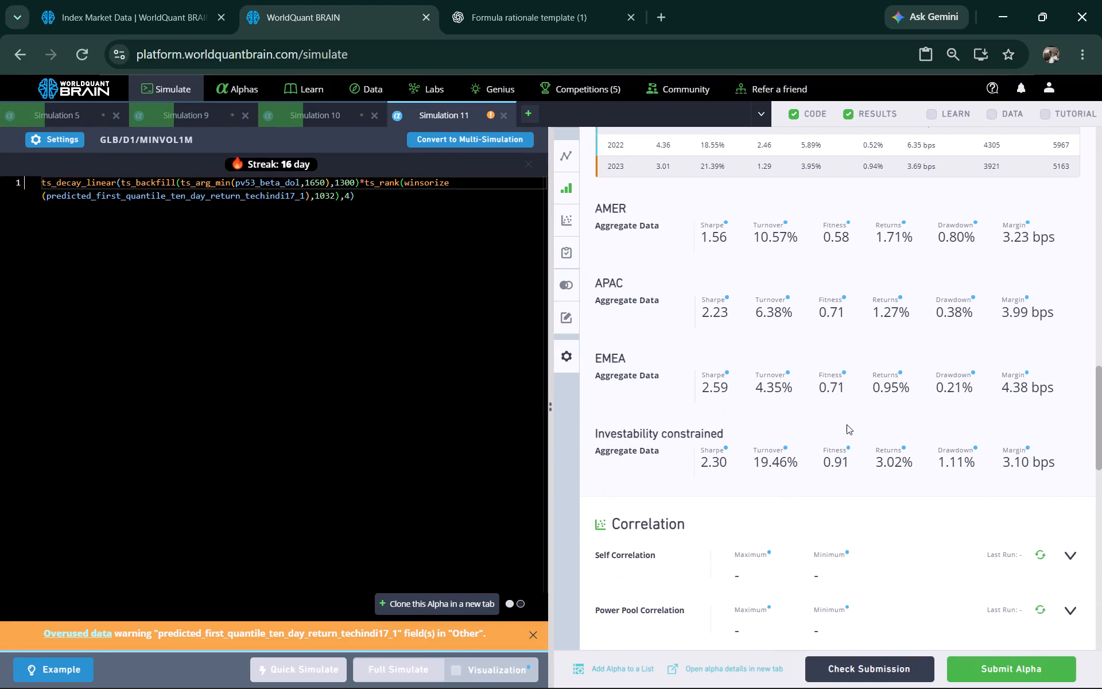
scroll(847, 424, "down", 2)
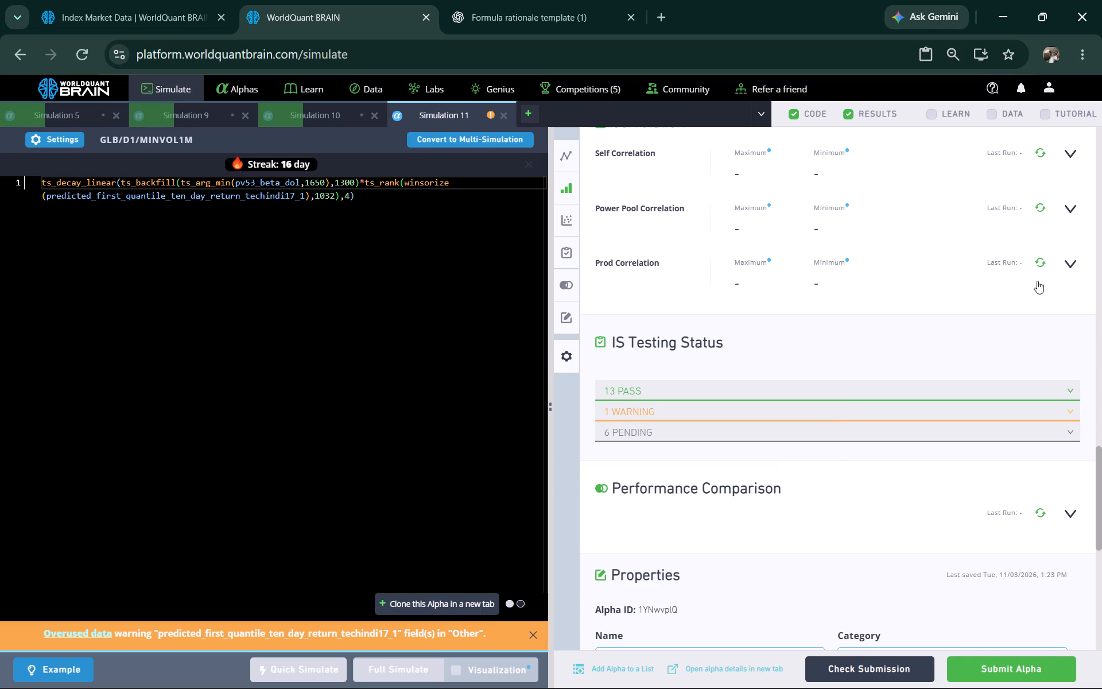
left_click(1043, 258)
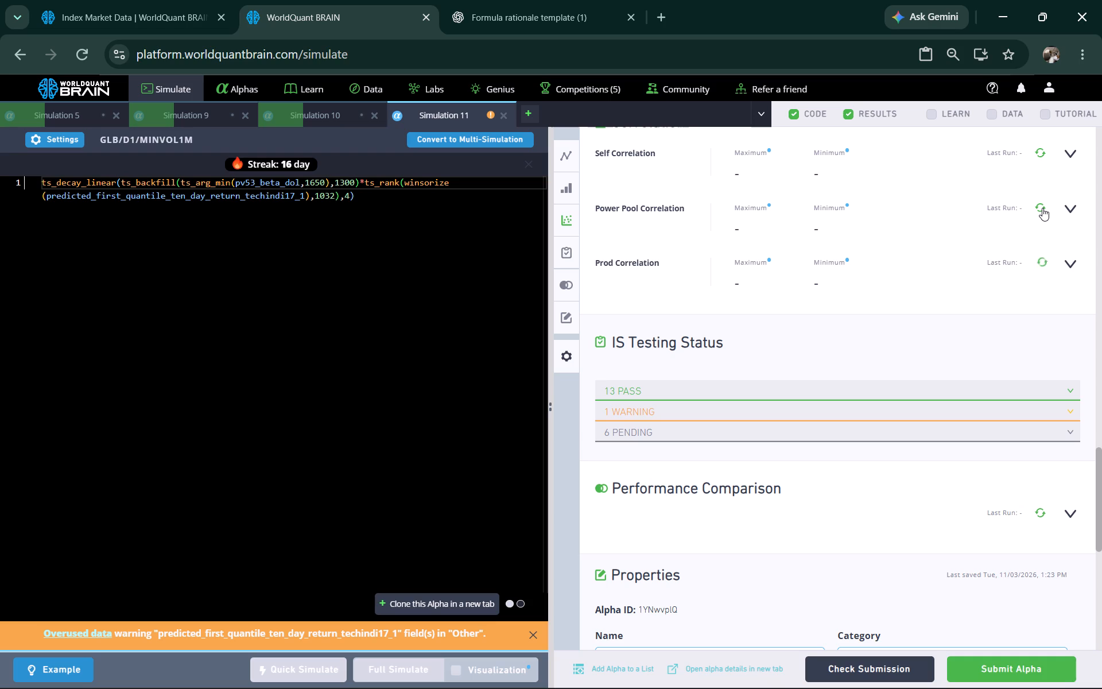
left_click(1042, 208)
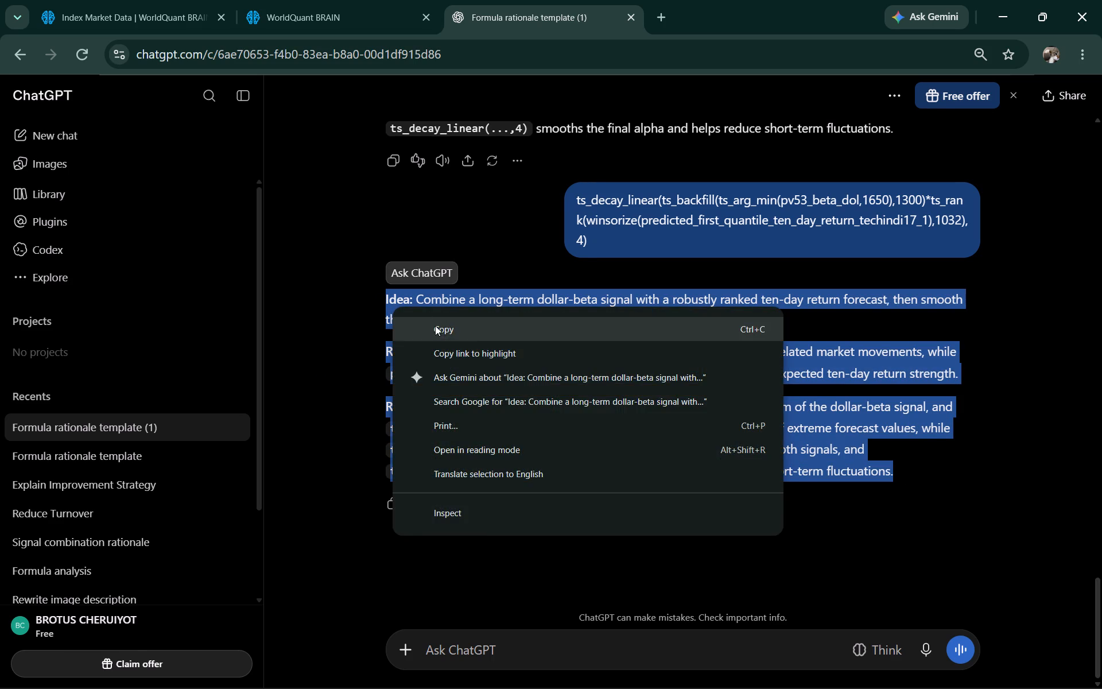
left_click(437, 327)
left_click(337, 22)
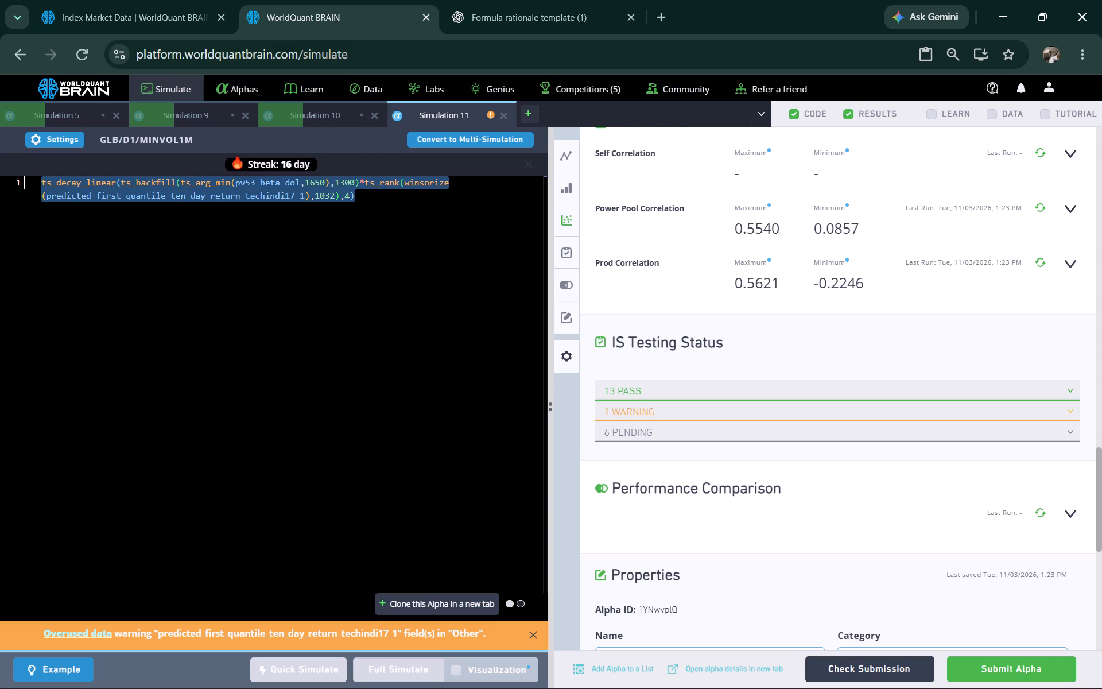
scroll(672, 447, "down", 3)
scroll(680, 375, "down", 4)
scroll(759, 357, "up", 1)
scroll(762, 357, "down", 2)
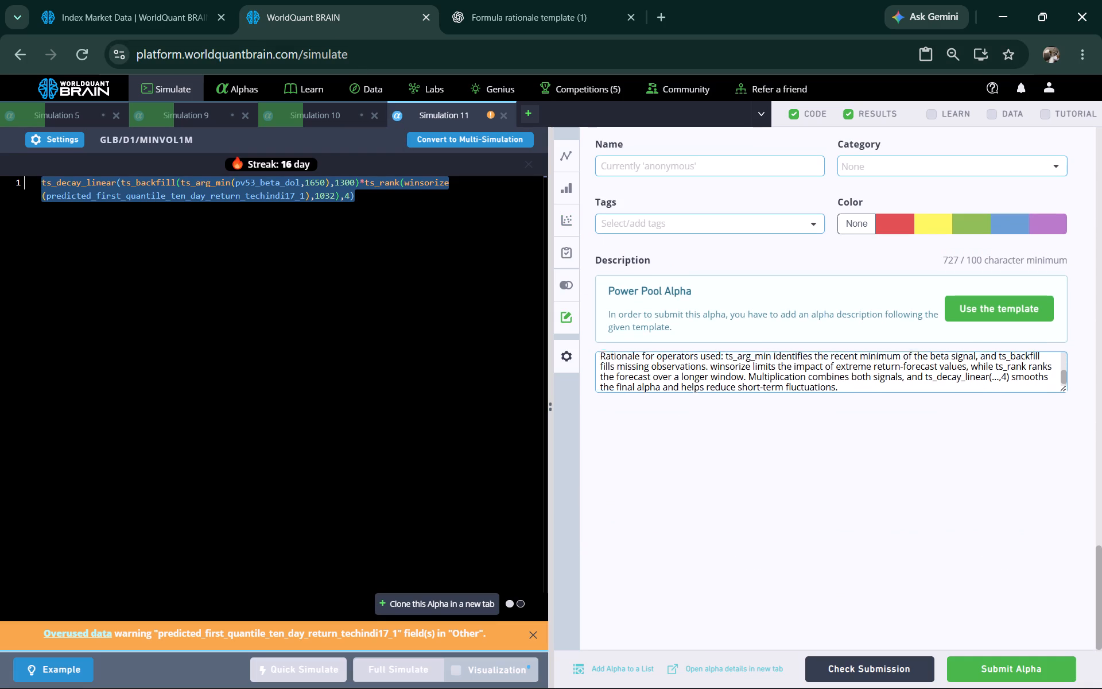
left_click_drag(841, 385, 595, 352)
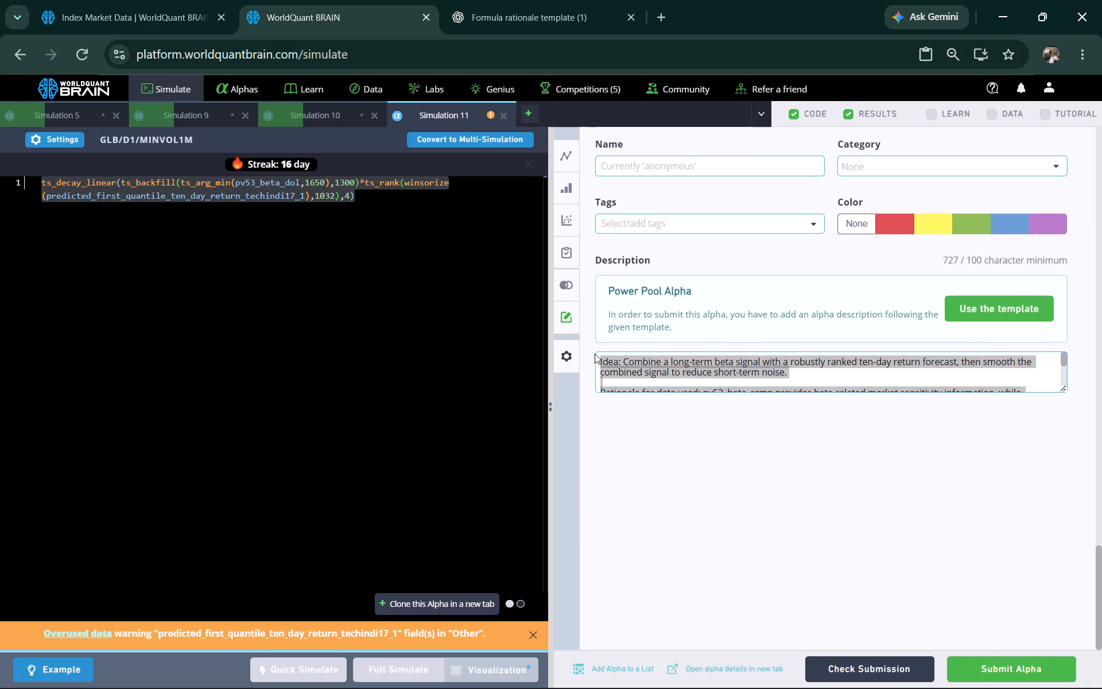
right_click(610, 366)
left_click(669, 379)
left_click(672, 368)
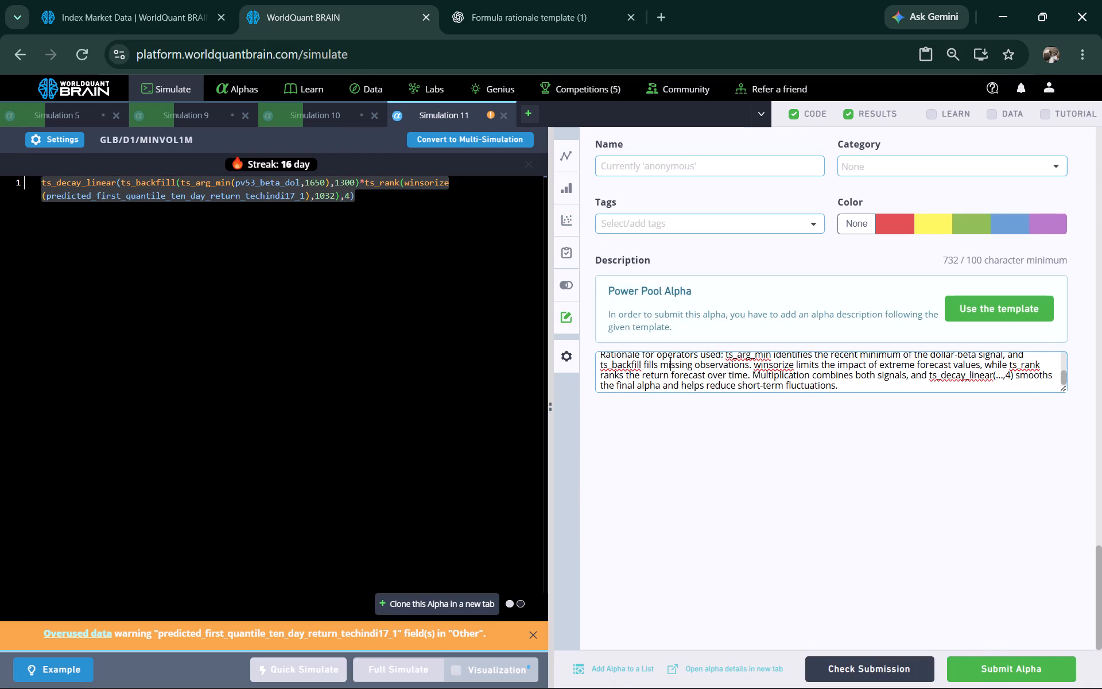
Run the submission check on the Simulation 11 alpha and review its IS summary and IS testing warnings.
left_click(871, 668)
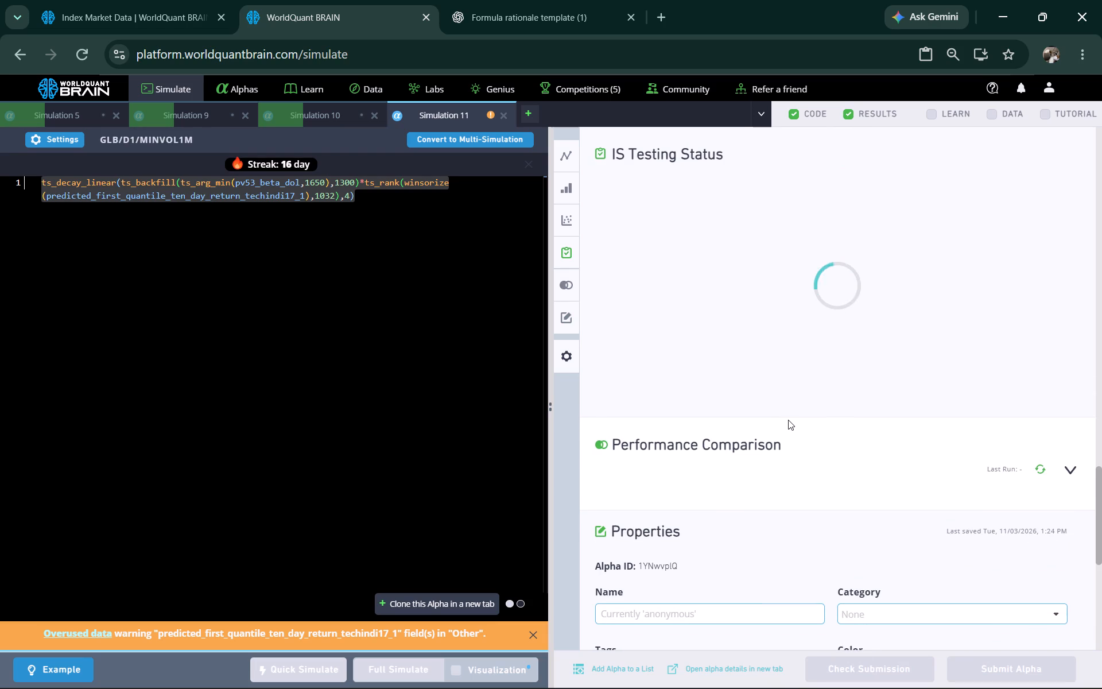
scroll(794, 411, "up", 6)
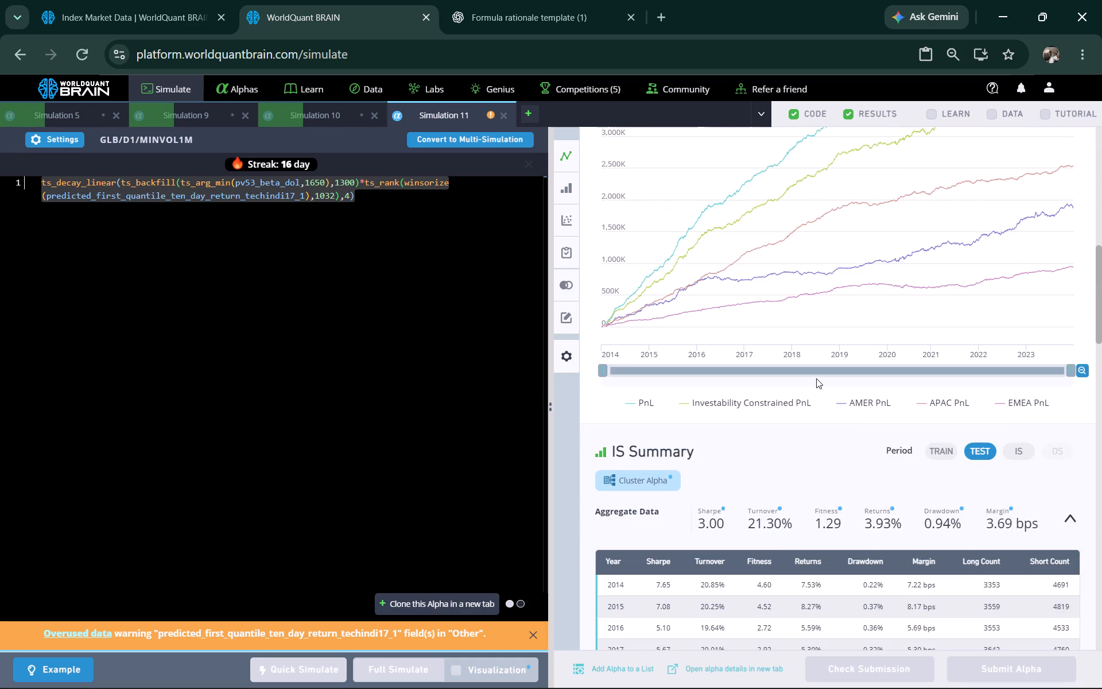
scroll(816, 378, "up", 2)
scroll(816, 378, "down", 3)
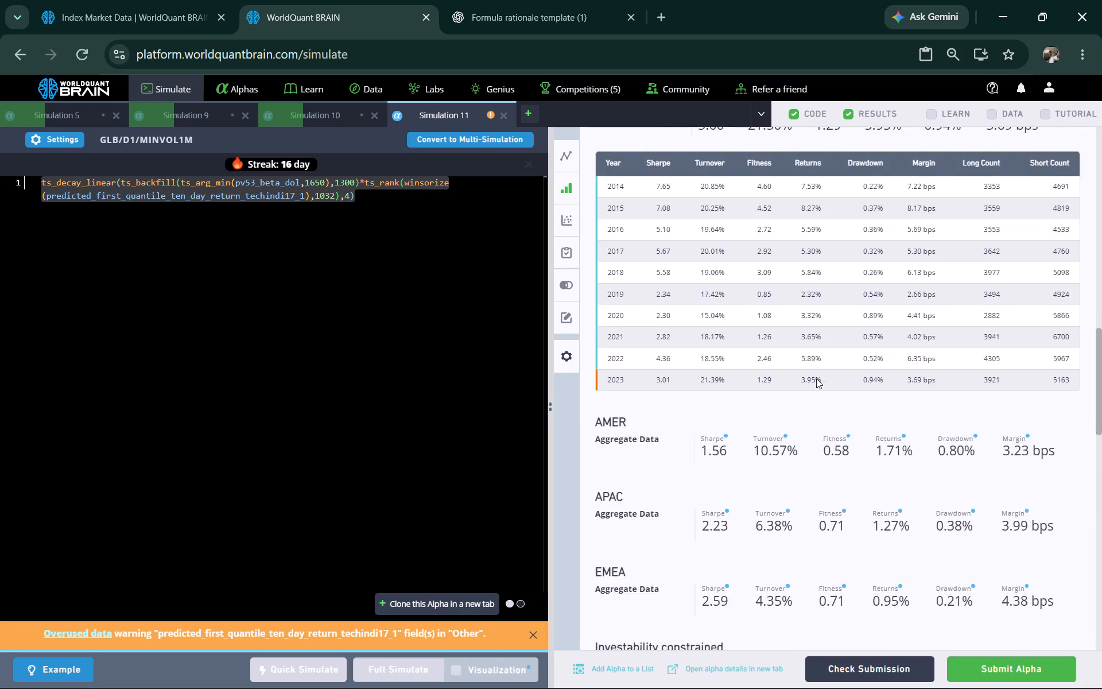
scroll(816, 378, "down", 3)
scroll(816, 378, "up", 1)
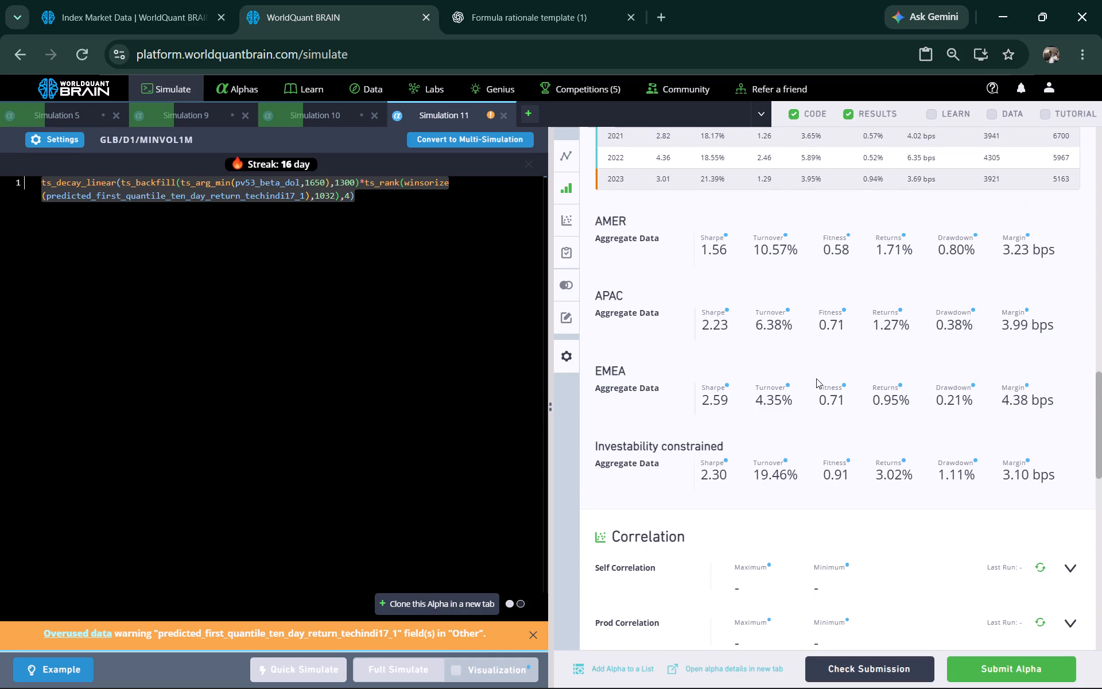
scroll(816, 378, "up", 1)
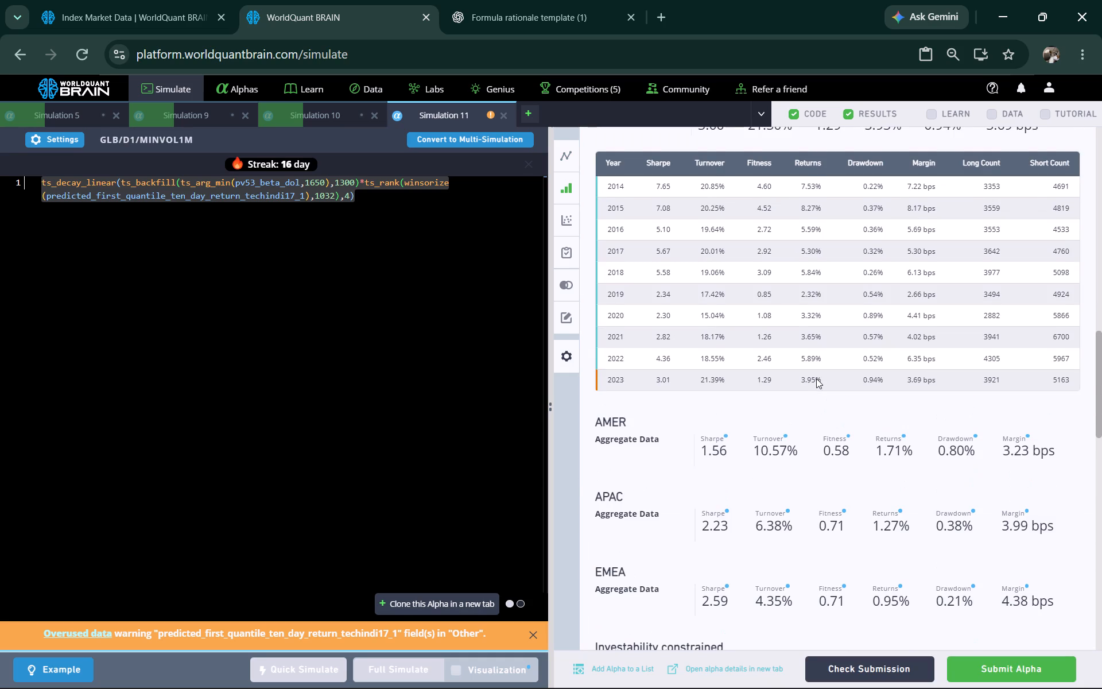
scroll(816, 378, "down", 1)
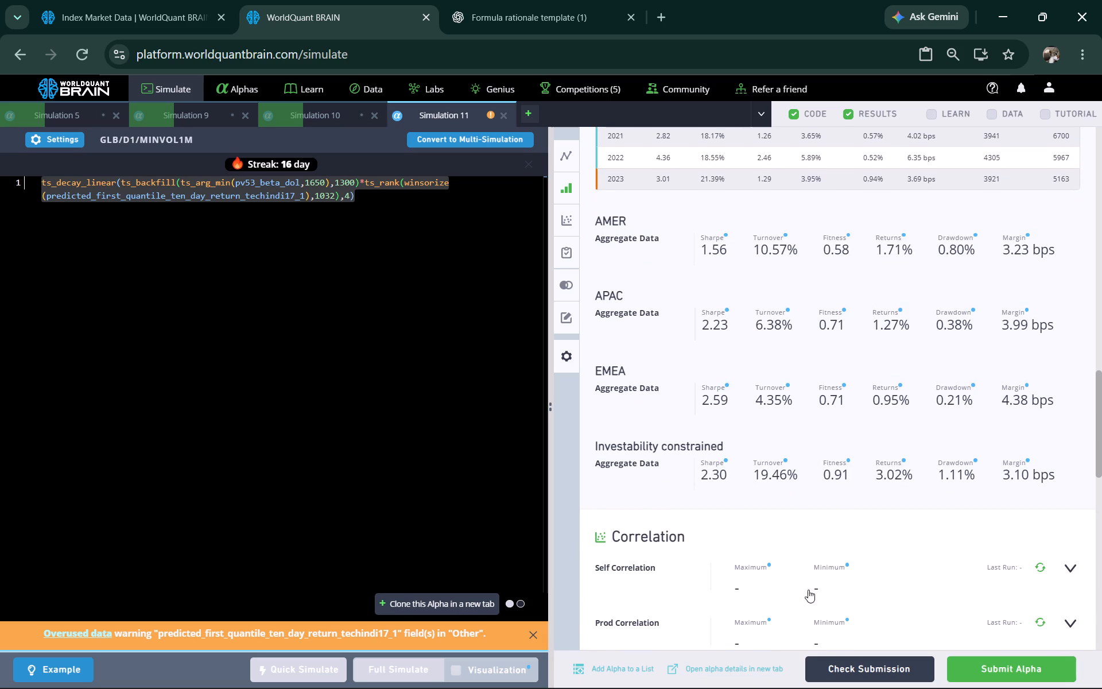
scroll(801, 585, "down", 2)
left_click(686, 373)
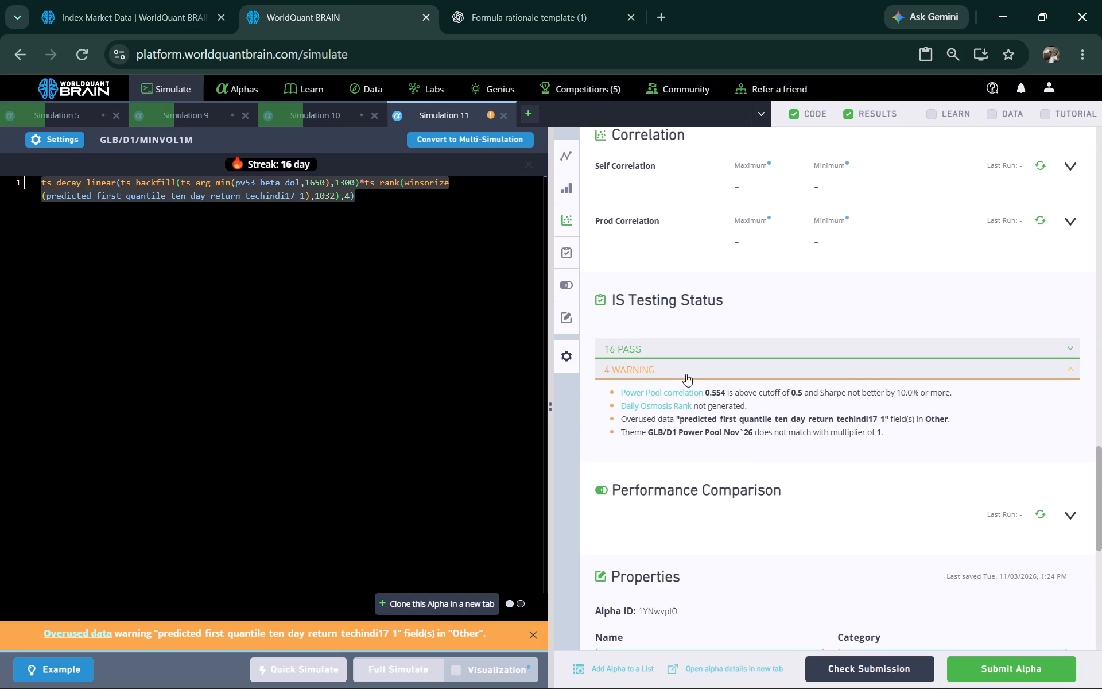
Submit the pv53_beta_dol alpha in Simulation 11.
left_click(973, 667)
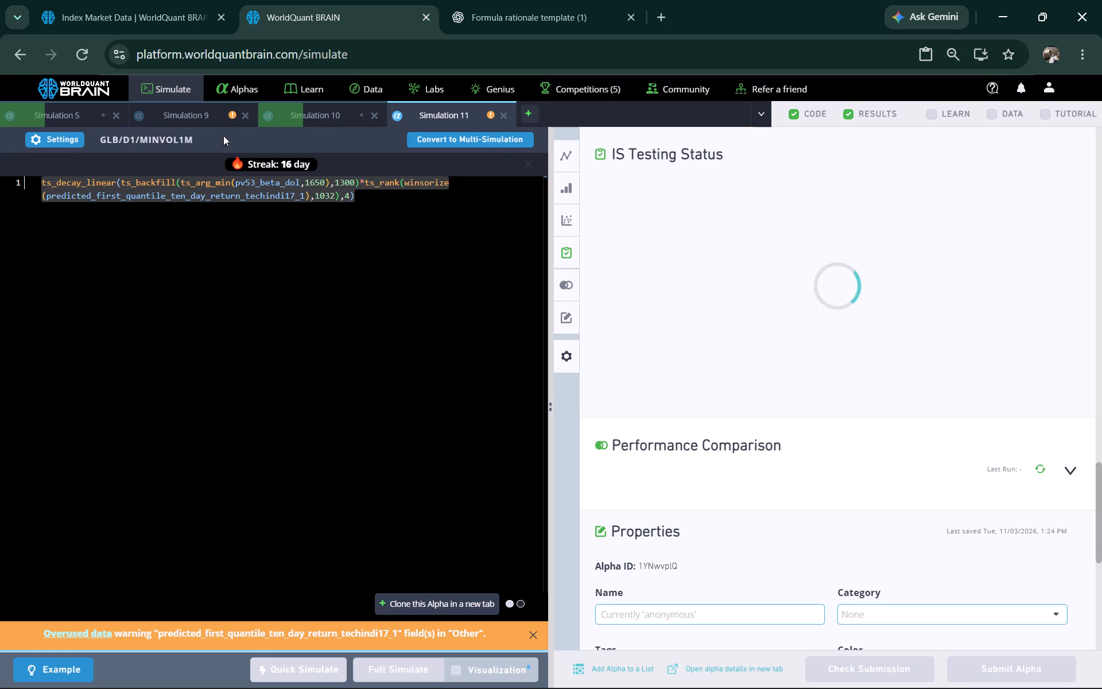
Show the test period of the Simulation 9 alpha and run its Prod and Power Pool correlation checks.
left_click(207, 112)
scroll(802, 421, "down", 2)
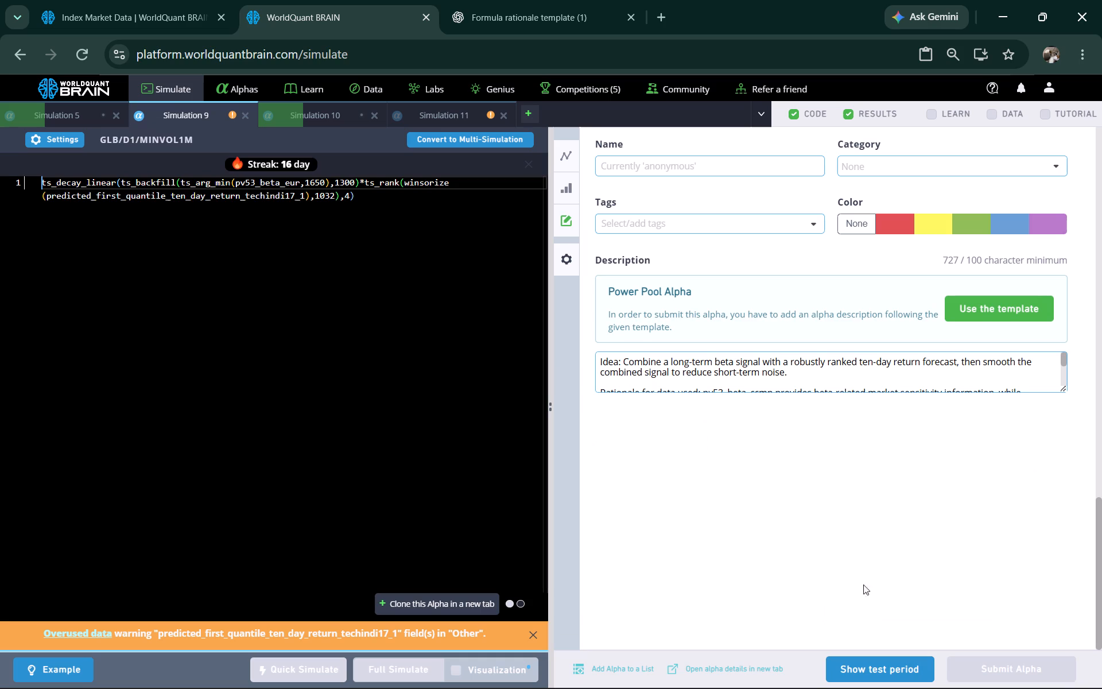
left_click(874, 673)
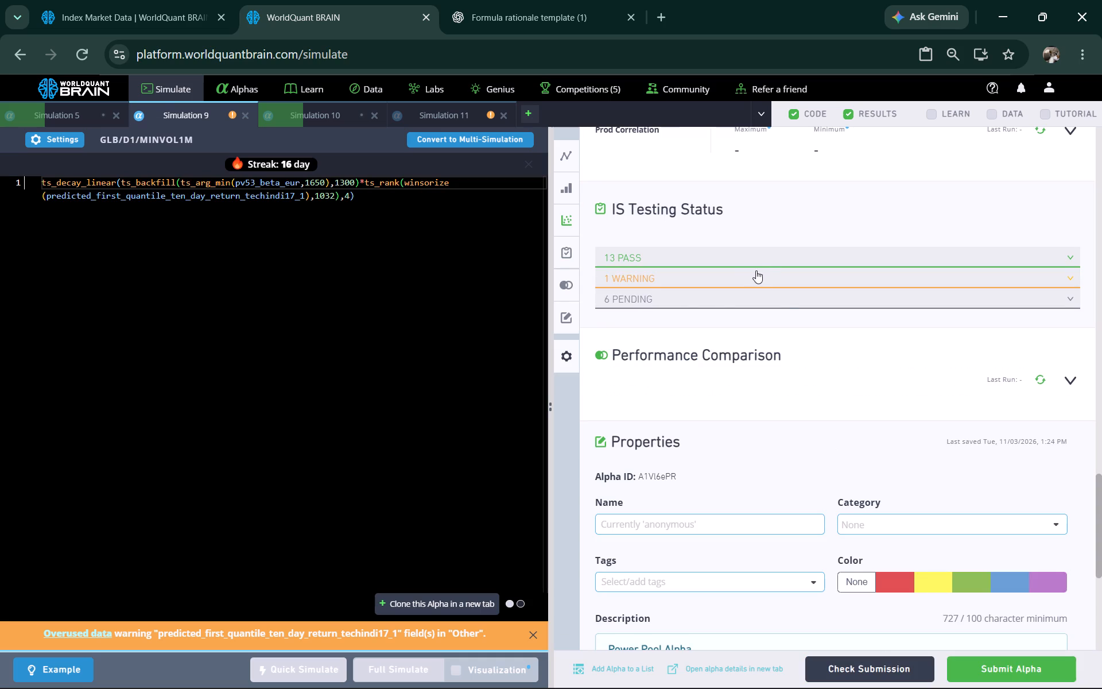
scroll(743, 272, "up", 1)
scroll(855, 291, "up", 2)
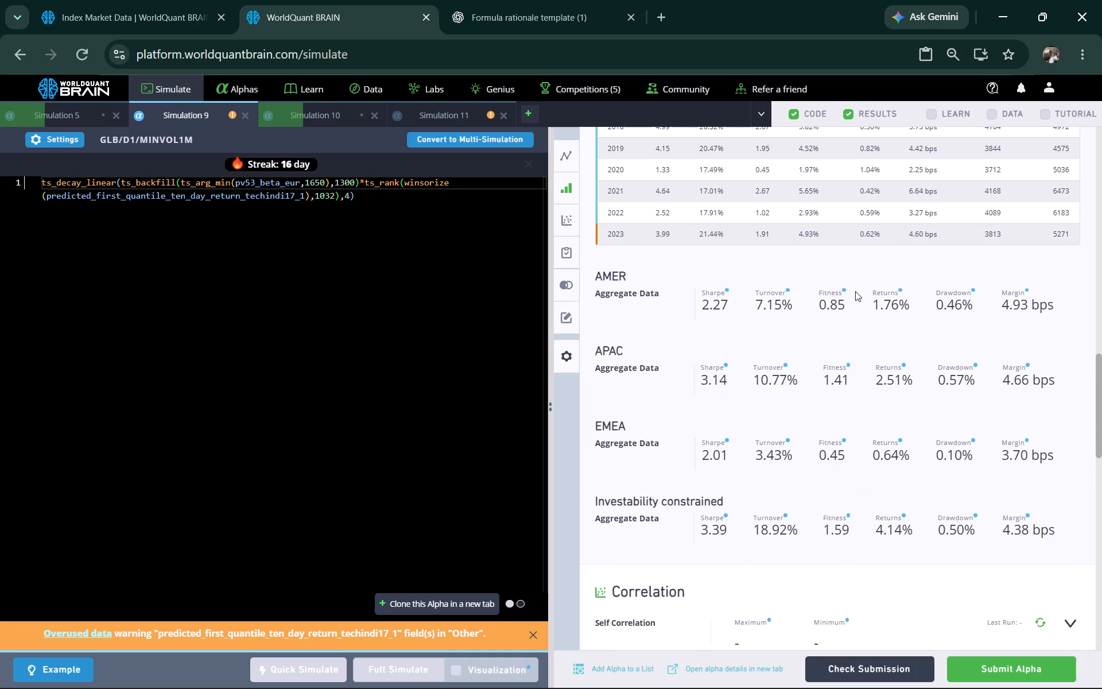
scroll(855, 293, "down", 2)
left_click(1037, 331)
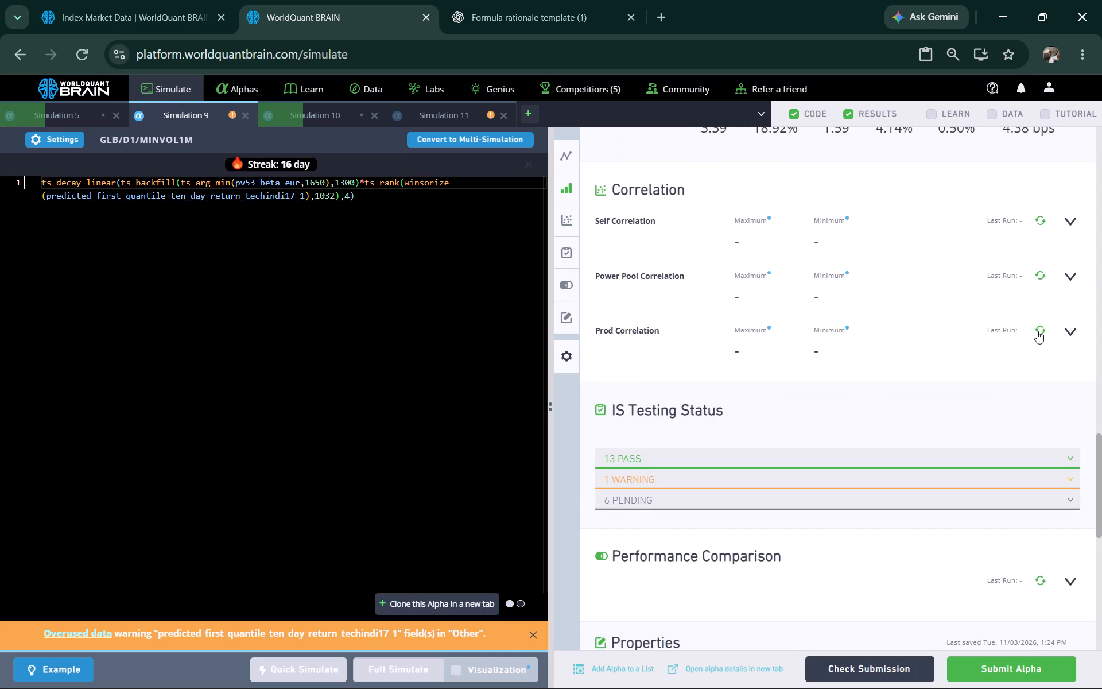
left_click(1039, 277)
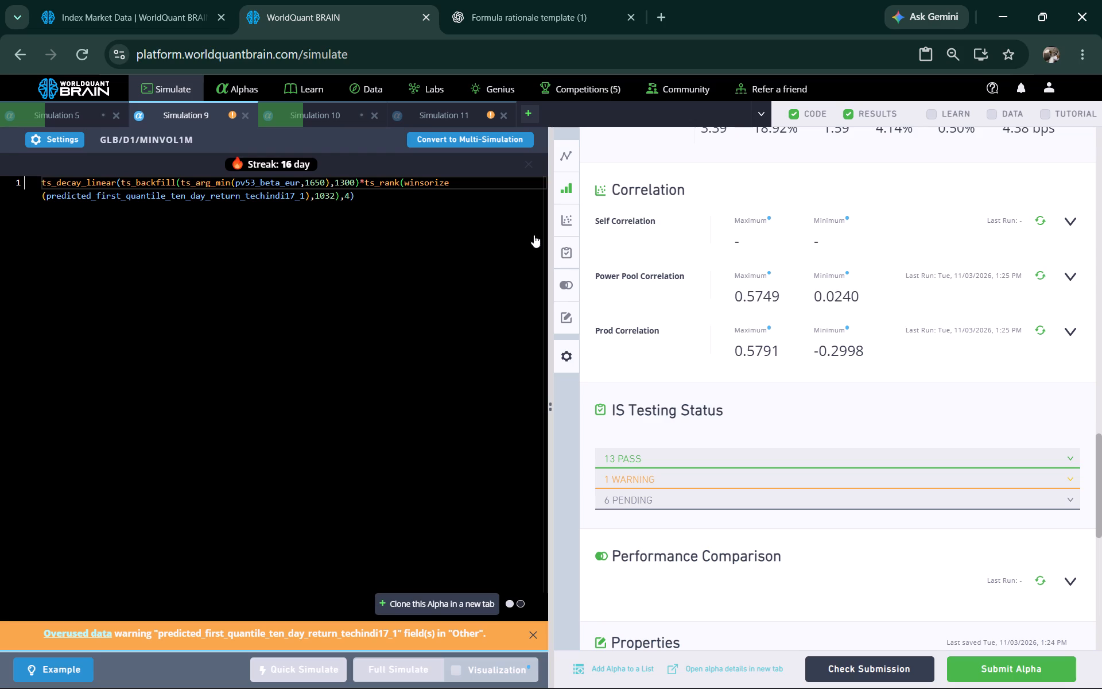
Set the Simulation 9 windows to 650 for ts_arg_min, 300 for ts_backfill and 432 for ts_rank, and run a full simulation.
left_click(313, 185)
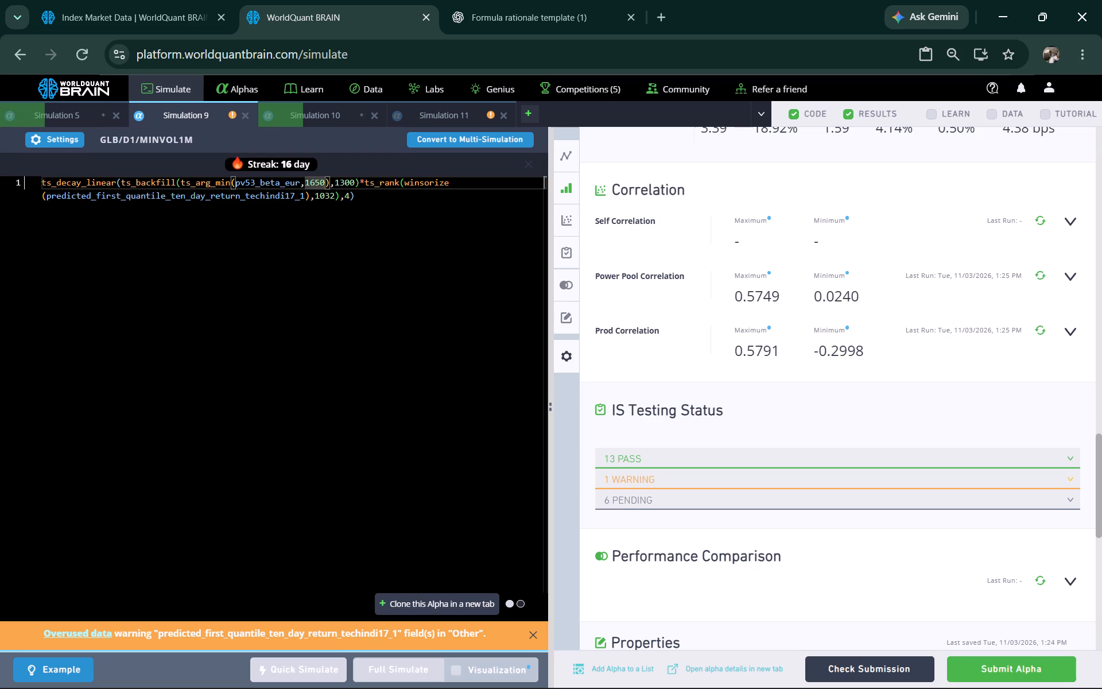
left_click(310, 185)
key("BackSpace")
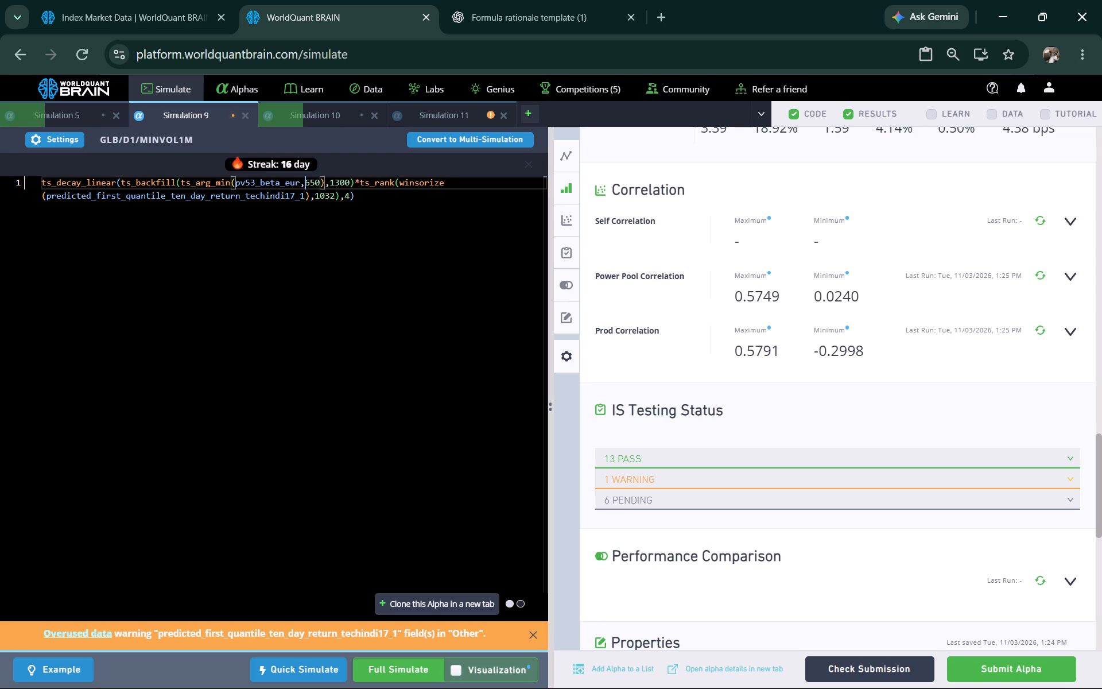
left_click(333, 182)
key("BackSpace")
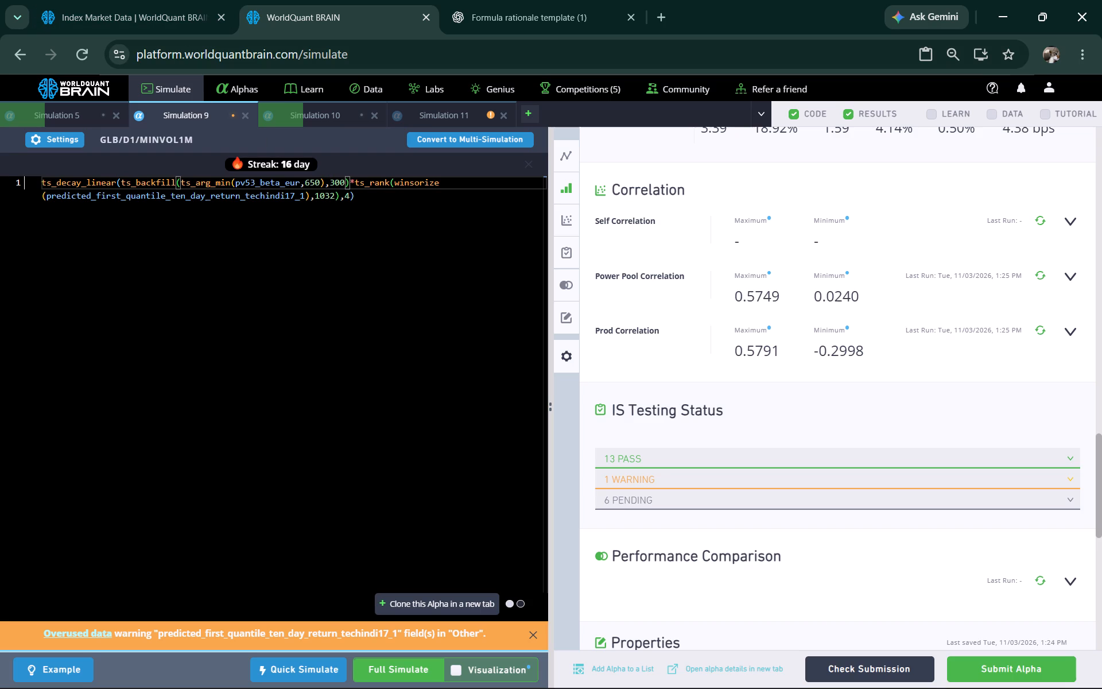
left_click(324, 198)
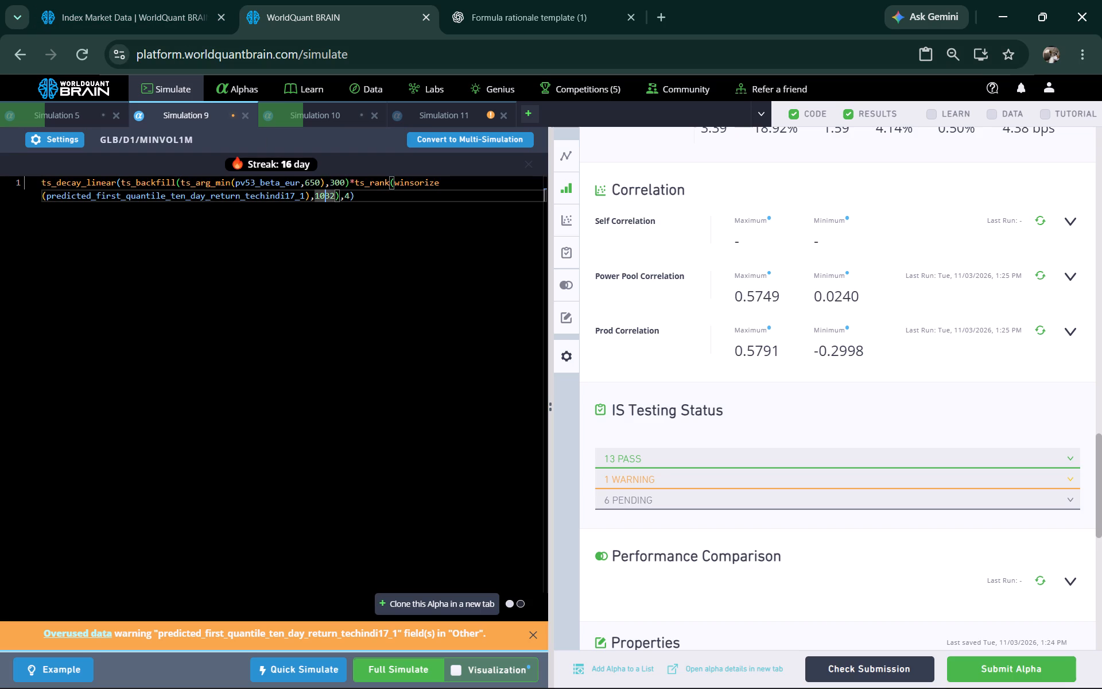
key("BackSpace")
key("BackSpace")
key("4")
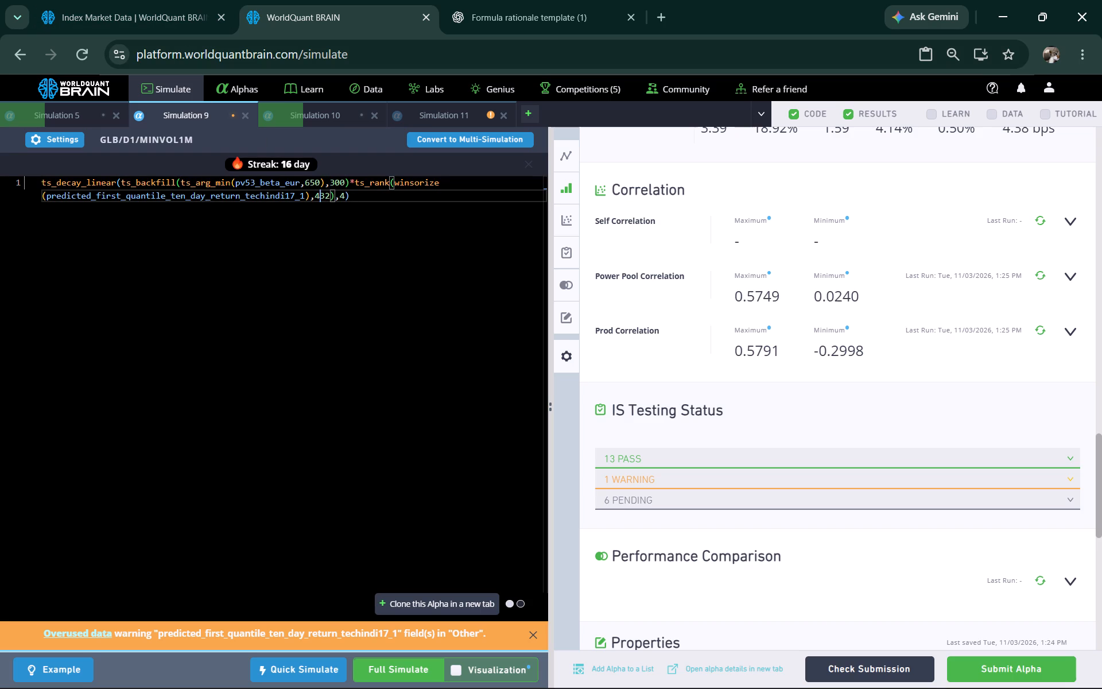
left_click(403, 672)
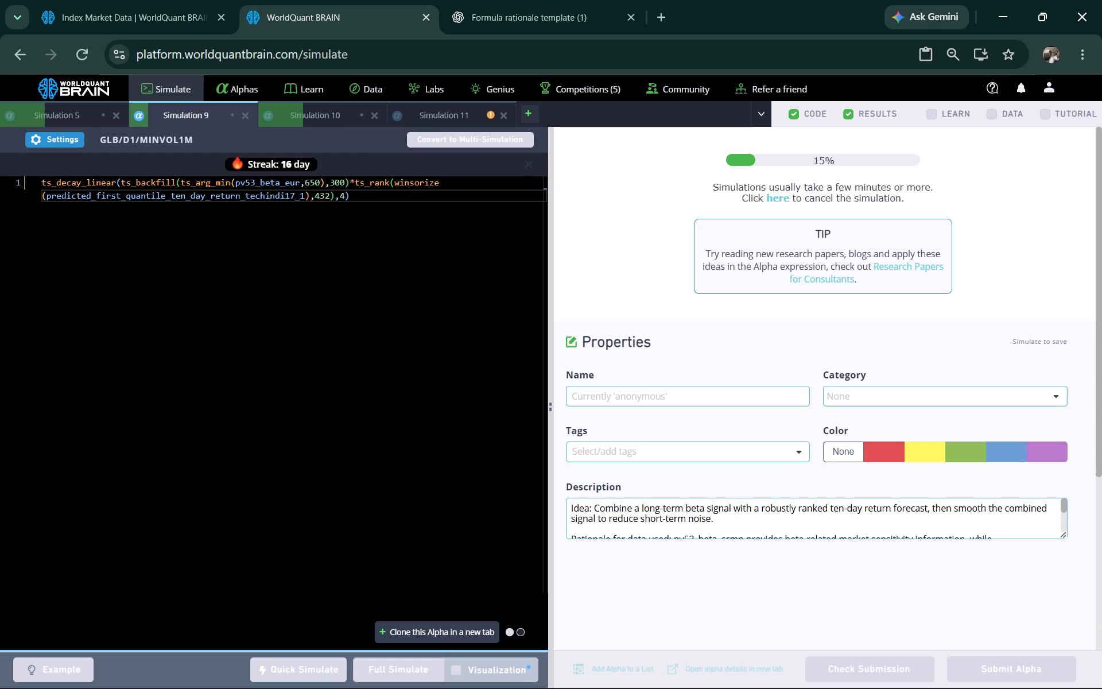
Return to Simulation 11 and check the submission progress under IS Testing Status.
left_click(422, 113)
scroll(867, 288, "down", 3)
scroll(838, 358, "down", 6)
scroll(836, 384, "up", 1)
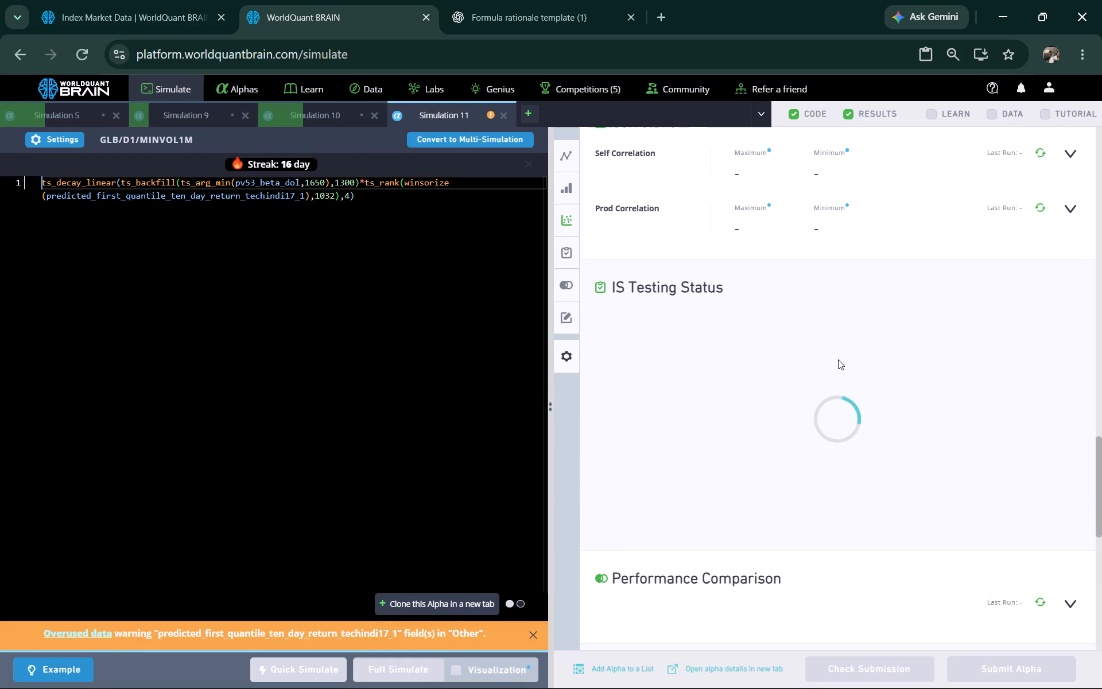
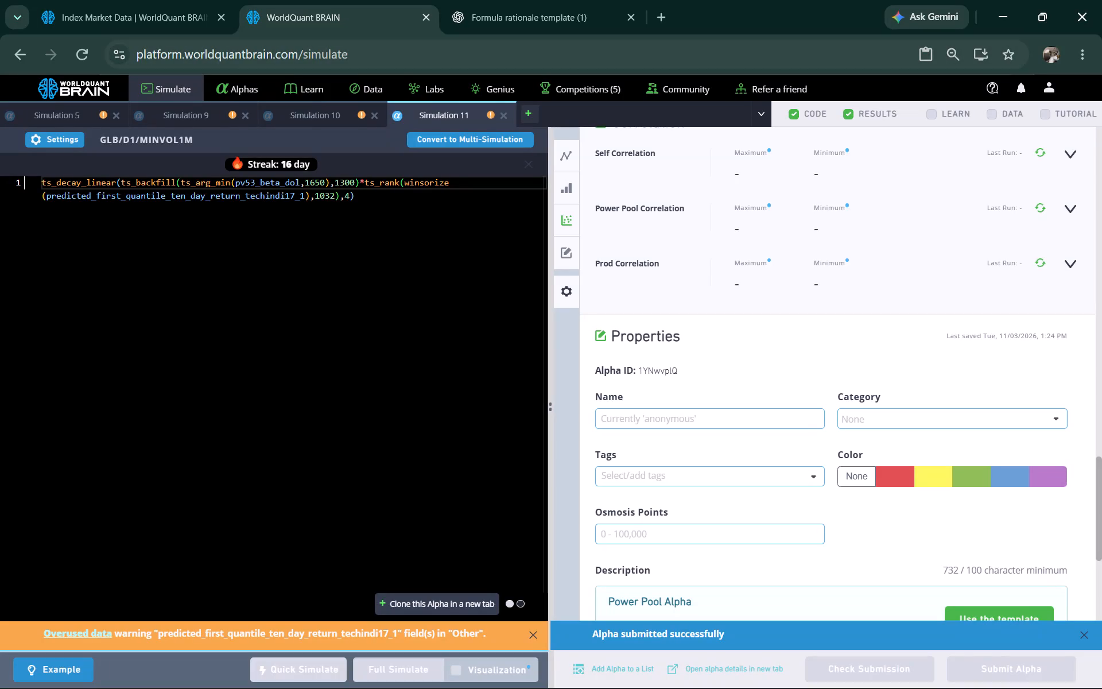
Show the test period of the Simulation 10 alpha and run its Prod and Power Pool correlation checks.
left_click(323, 110)
scroll(867, 394, "down", 1)
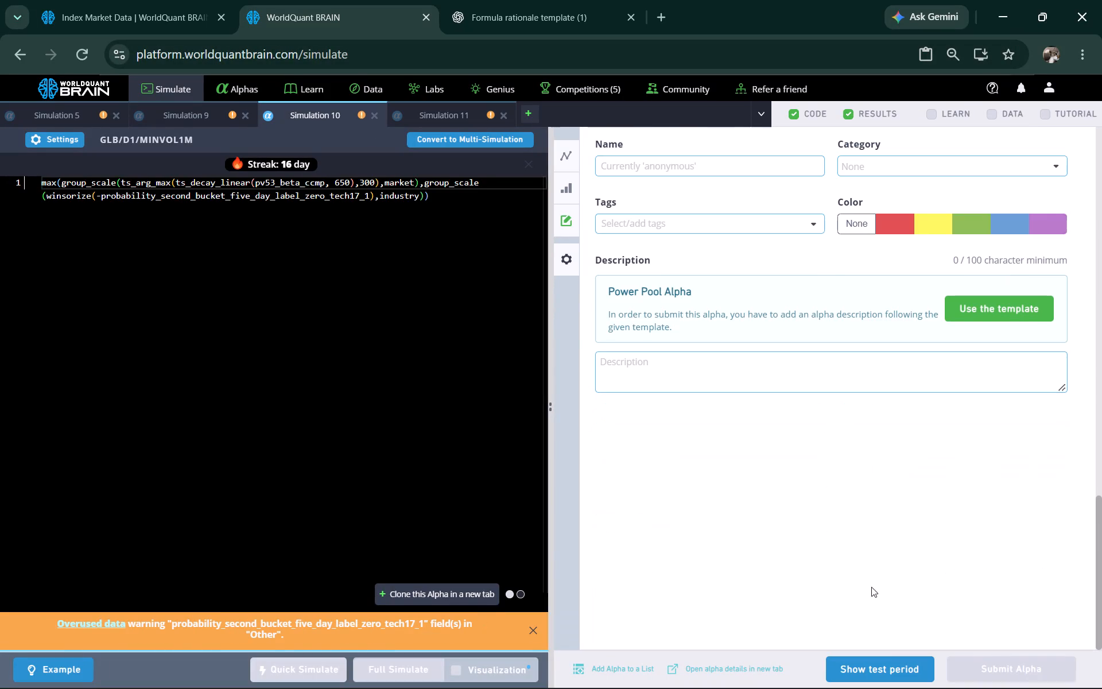
left_click(882, 657)
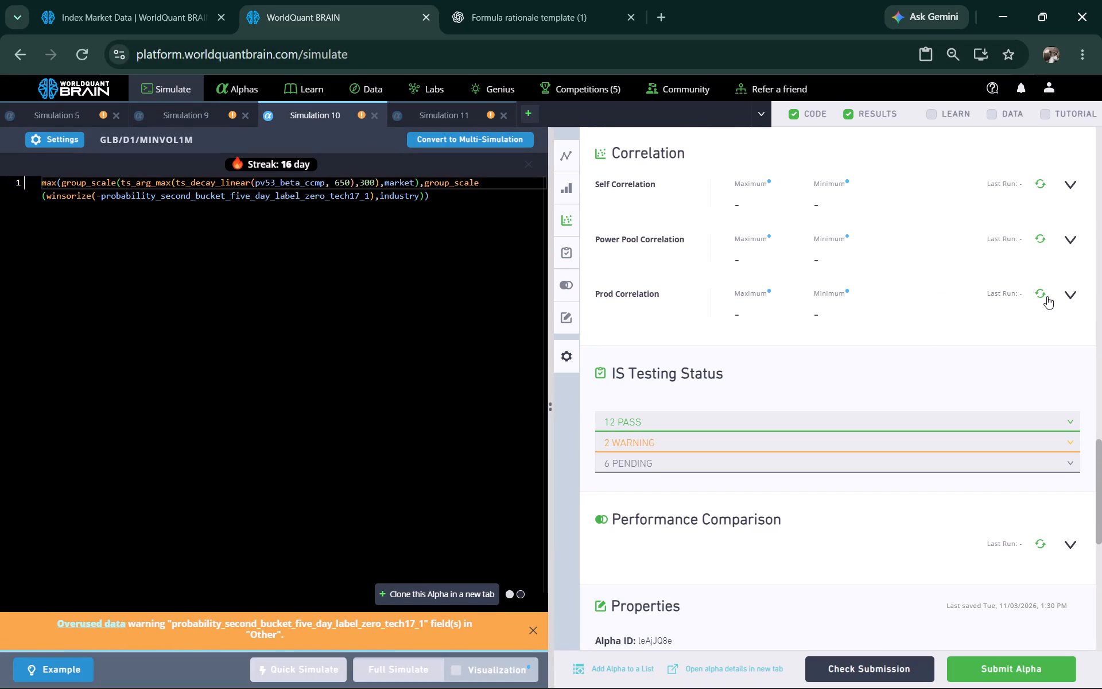
left_click(1038, 292)
left_click(1042, 241)
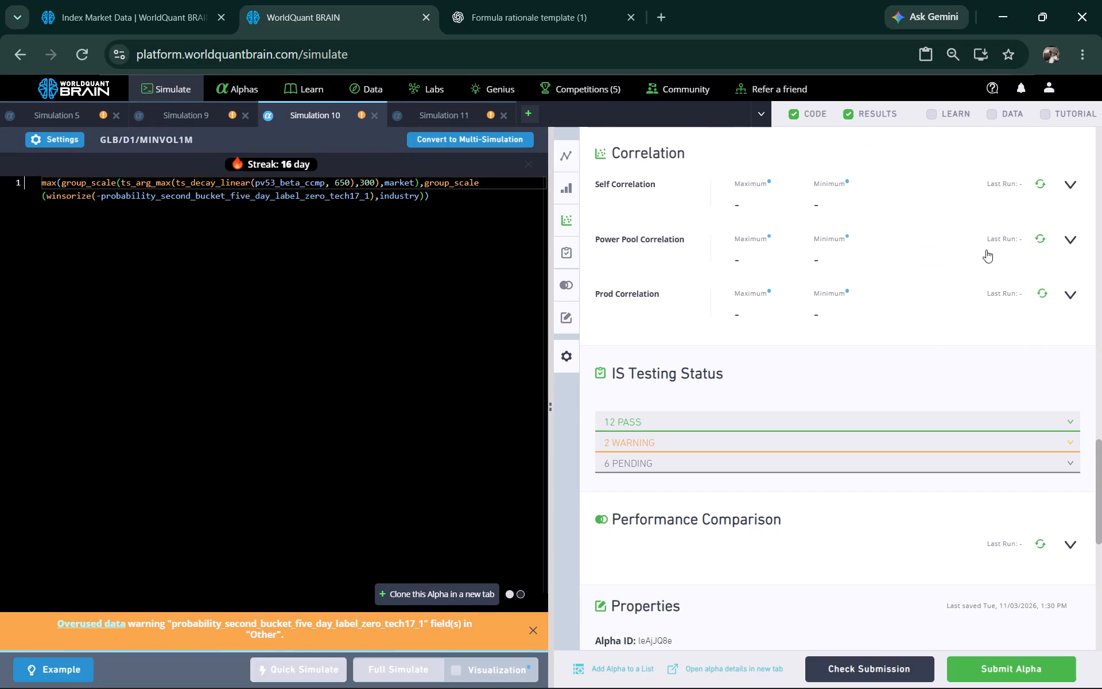
scroll(986, 250, "up", 1)
scroll(882, 310, "up", 1)
scroll(841, 348, "down", 3)
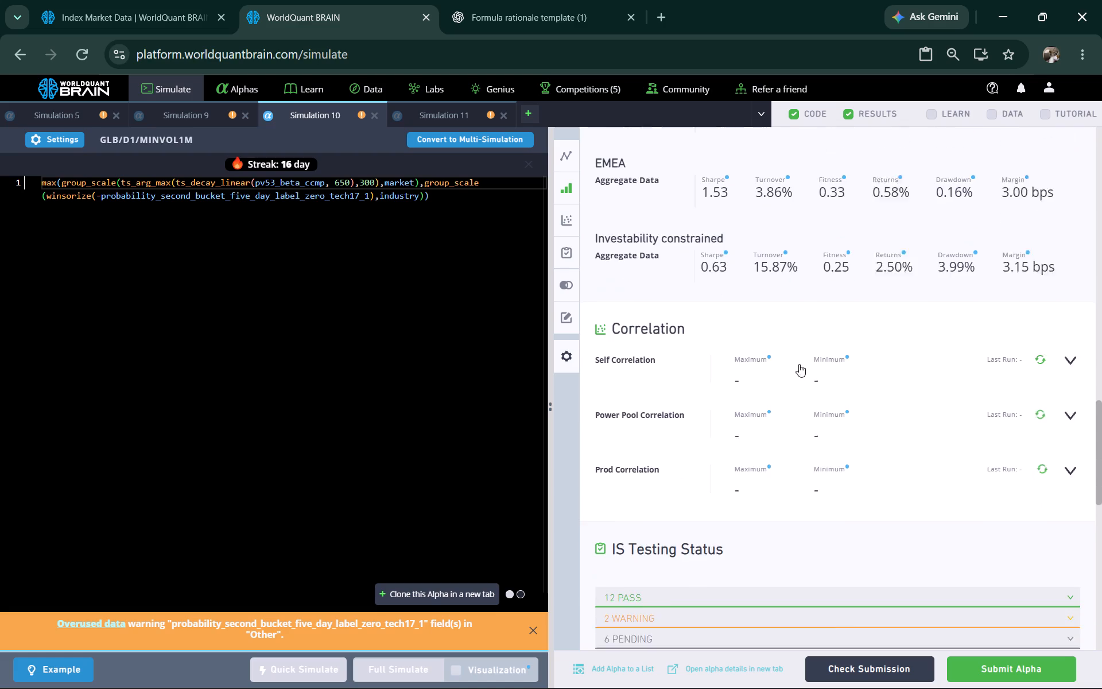
scroll(1095, 265, "up", 2)
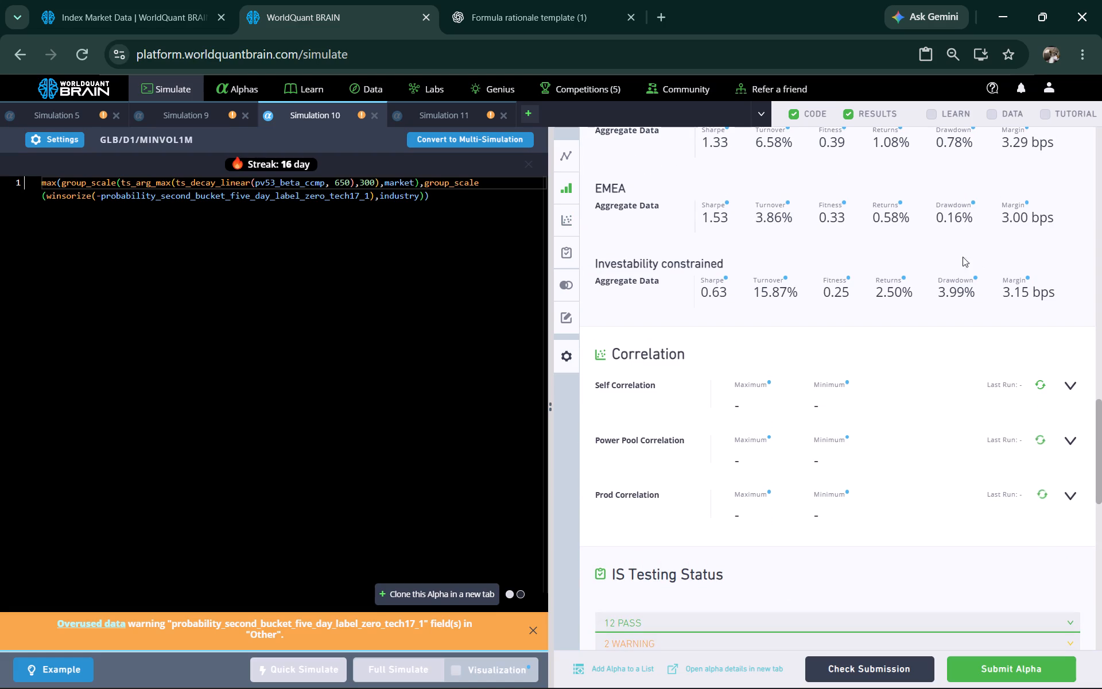
scroll(870, 273, "up", 1)
scroll(870, 278, "down", 1)
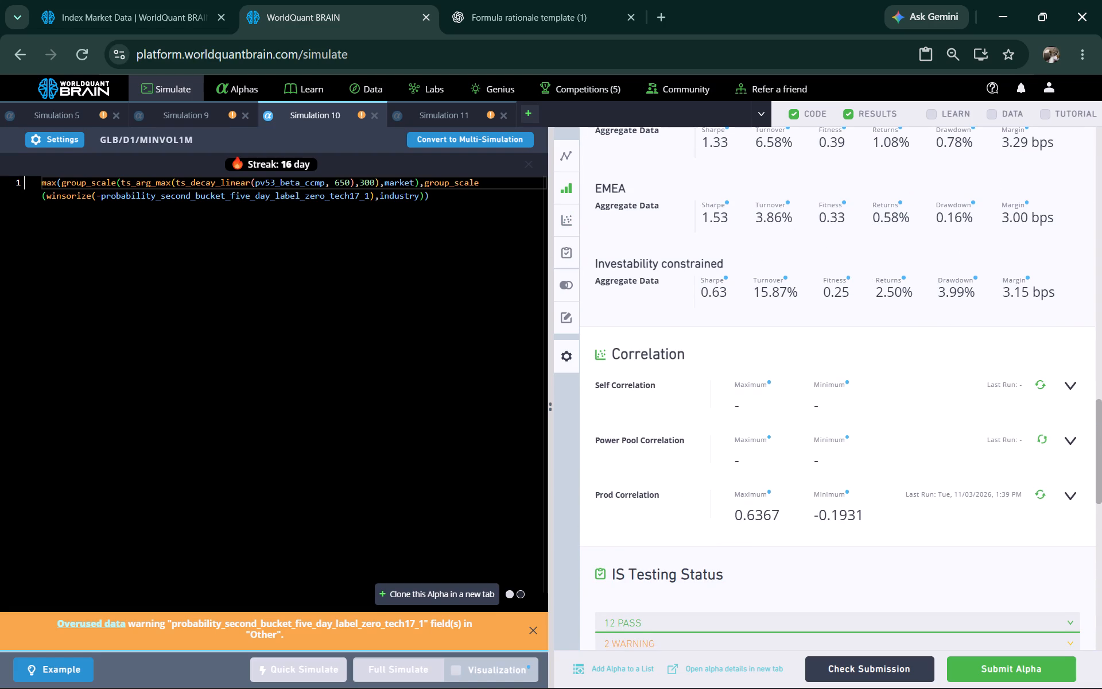
Set the Simulation 10 windows to 2650 for ts_decay_linear and 1300 for ts_arg_max, and run a full simulation.
left_click(334, 179)
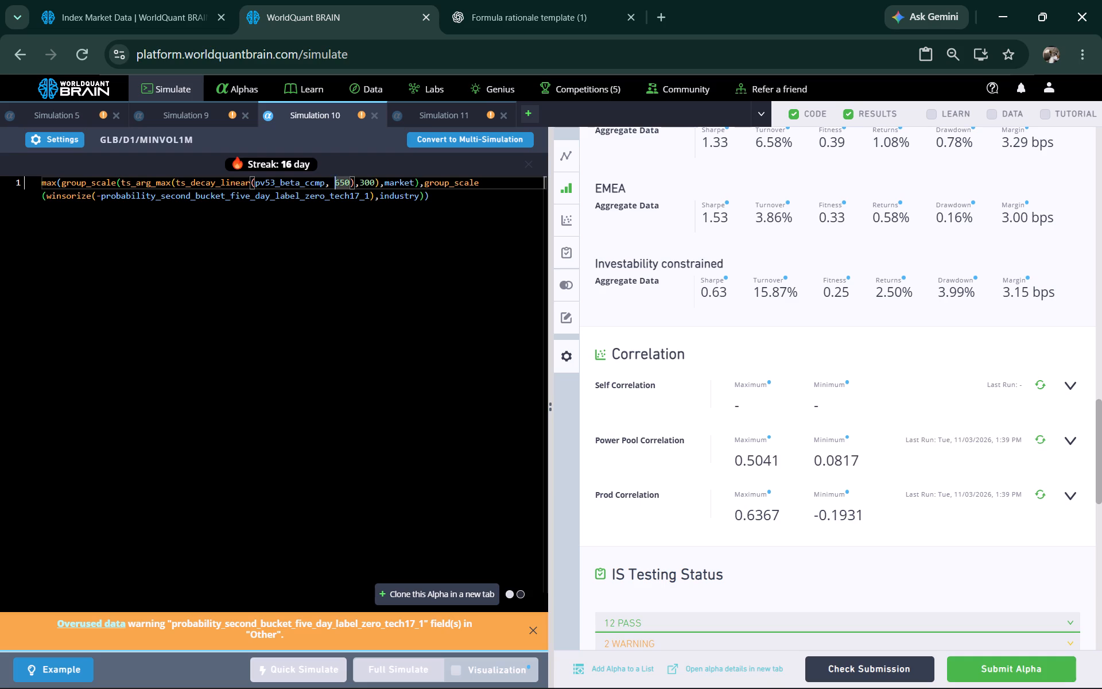
key("2")
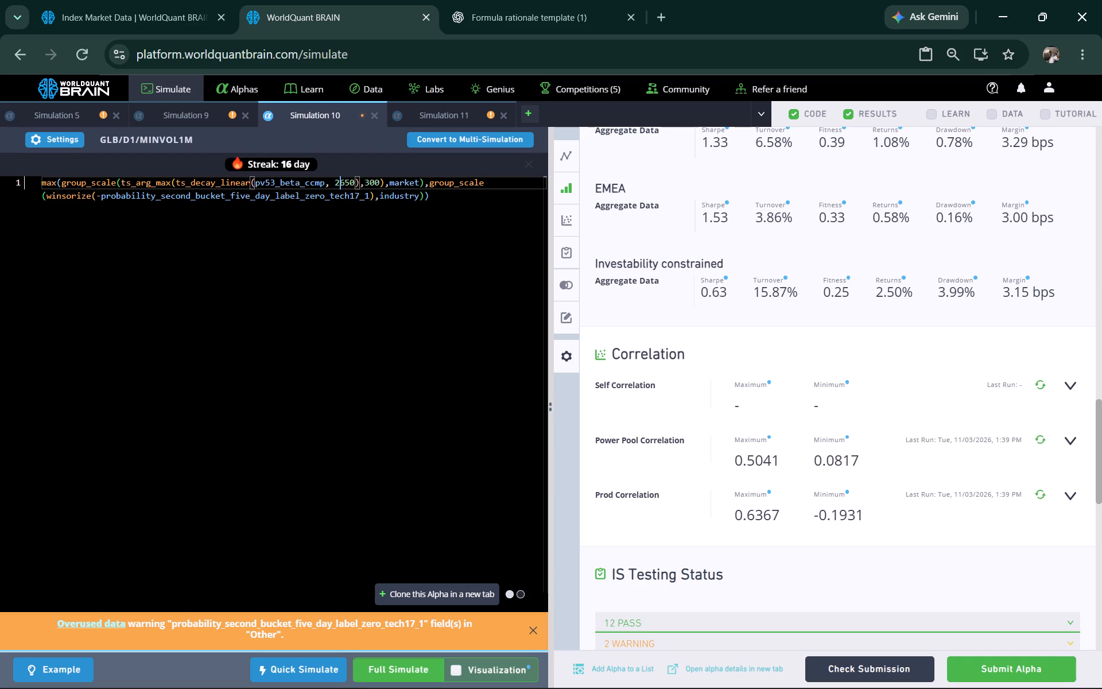
left_click(366, 179)
key("1")
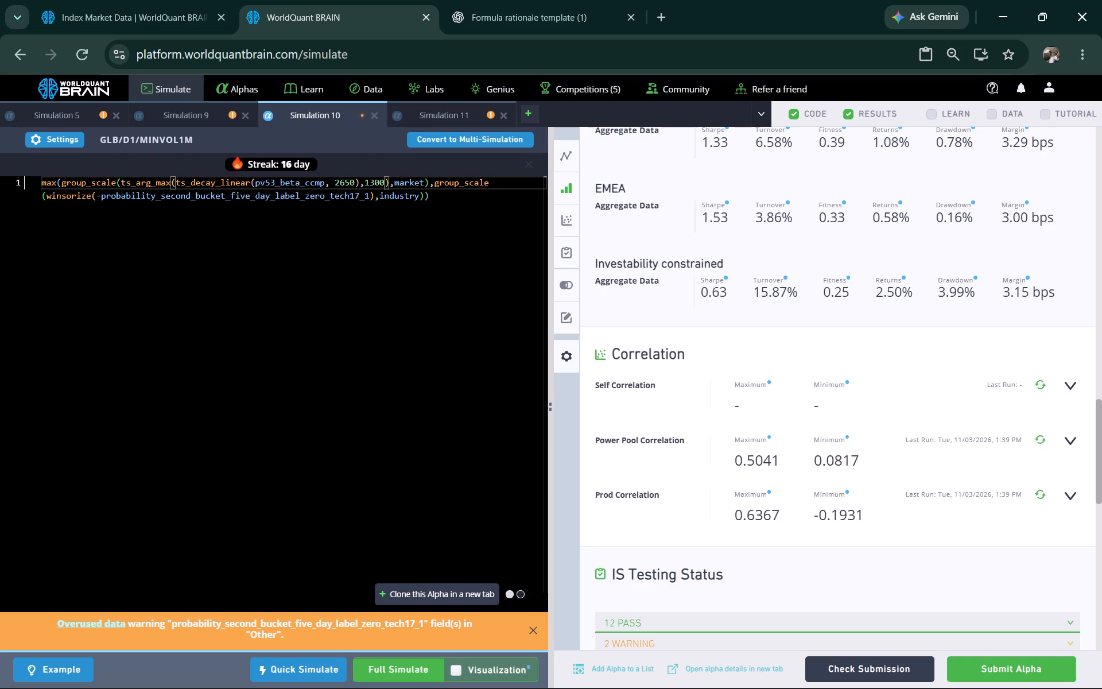
left_click(412, 667)
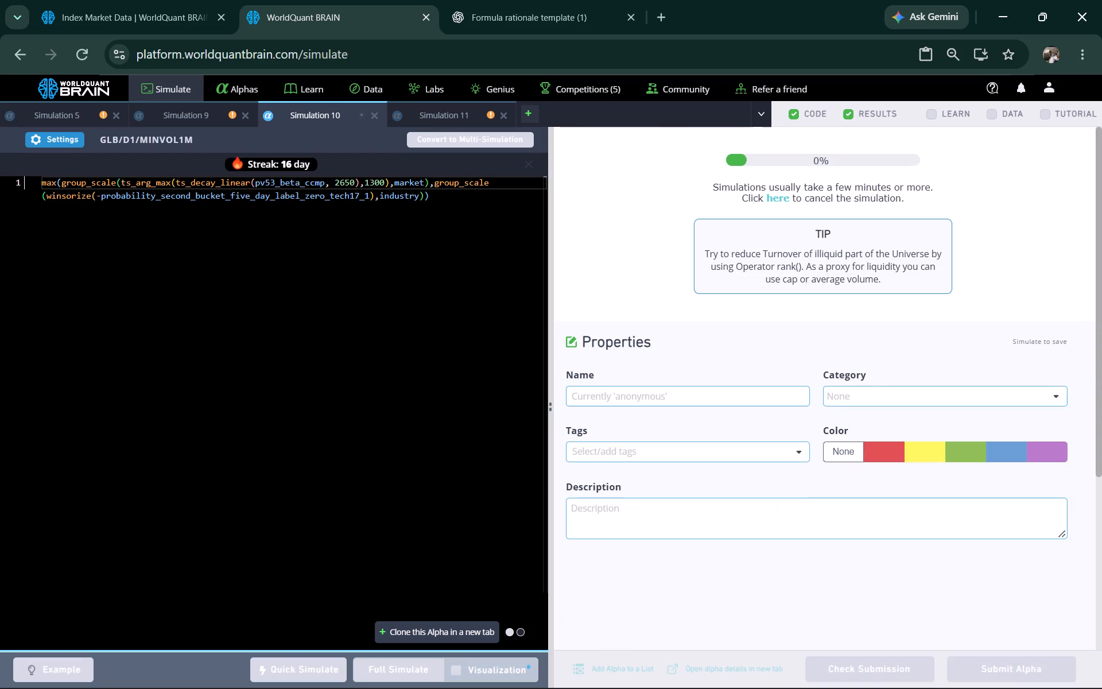
Show the test period of the Simulation 9 alpha and run its Prod and Power Pool correlation checks.
left_click(204, 118)
scroll(1003, 462, "down", 2)
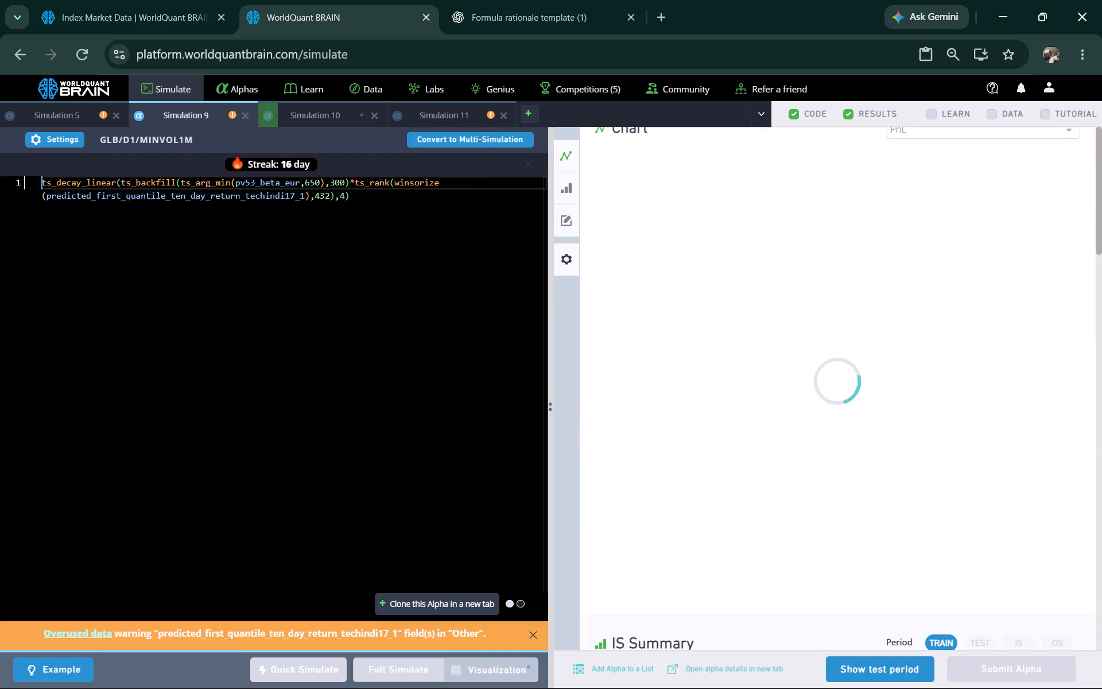
left_click(874, 663)
scroll(856, 482, "down", 3)
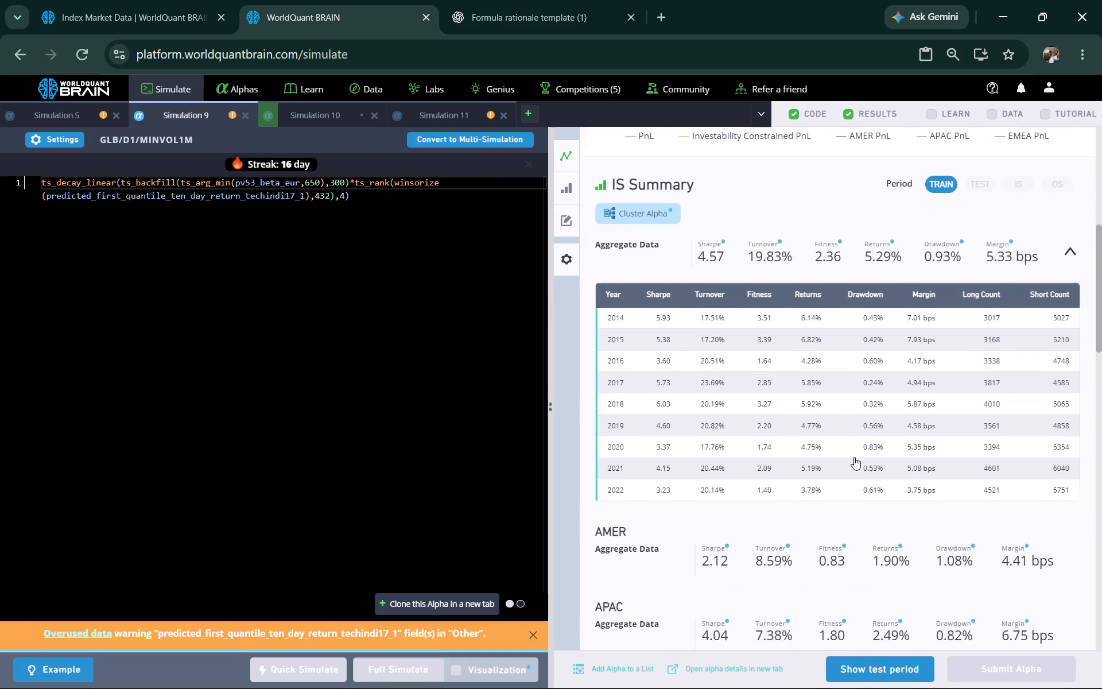
scroll(855, 456, "down", 3)
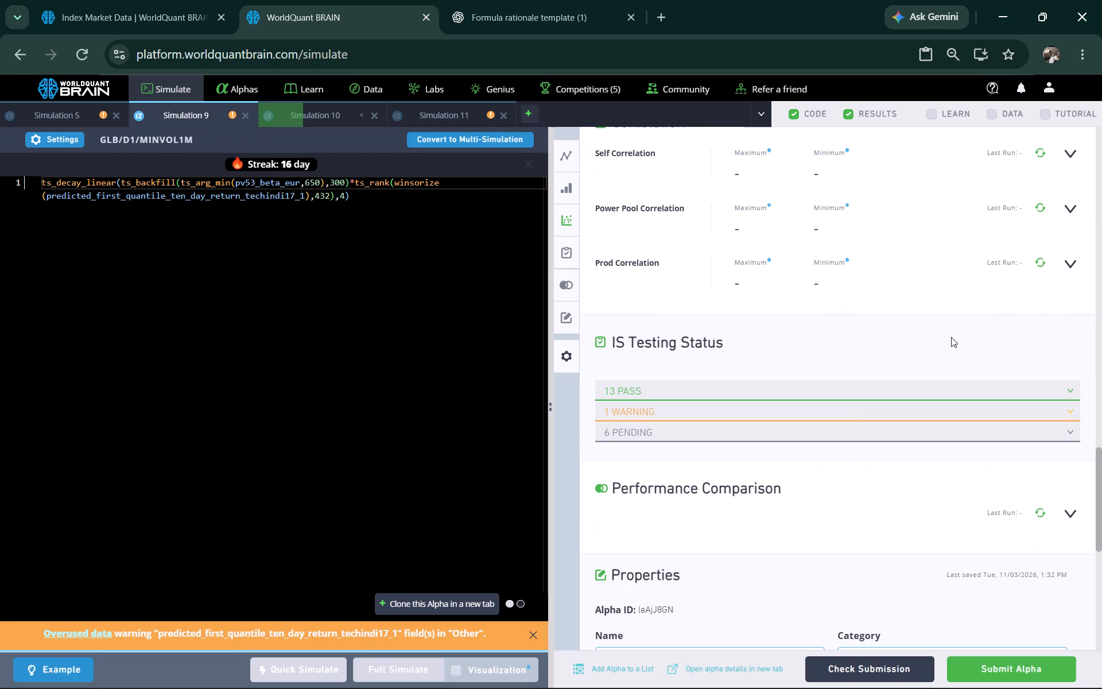
left_click(1040, 261)
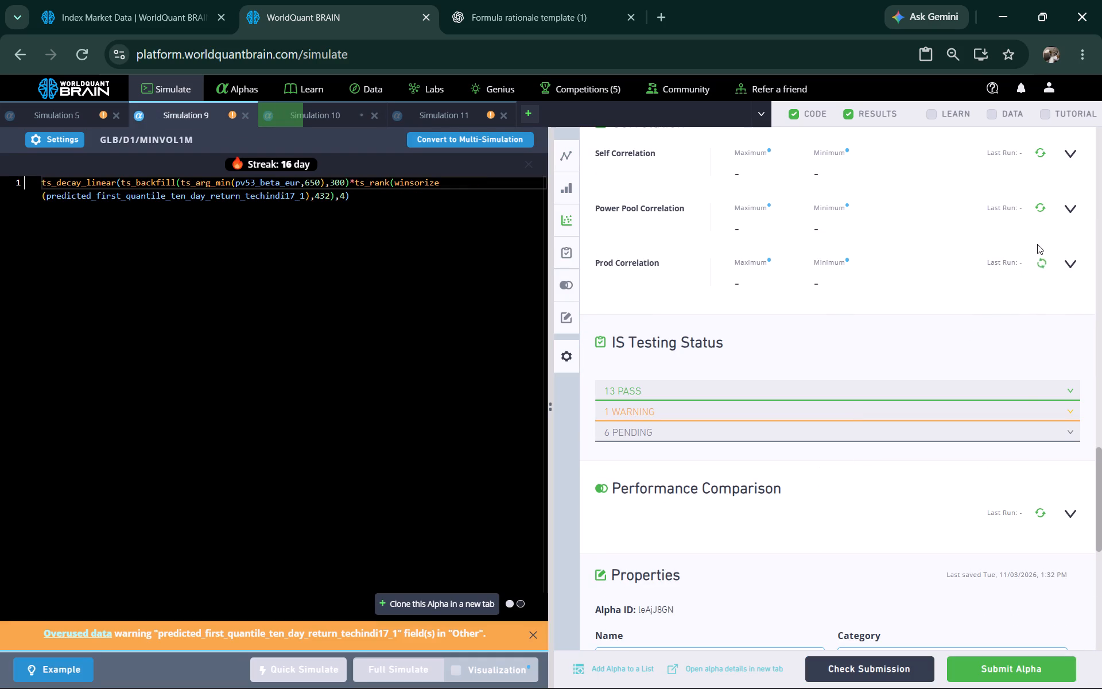
left_click(1038, 208)
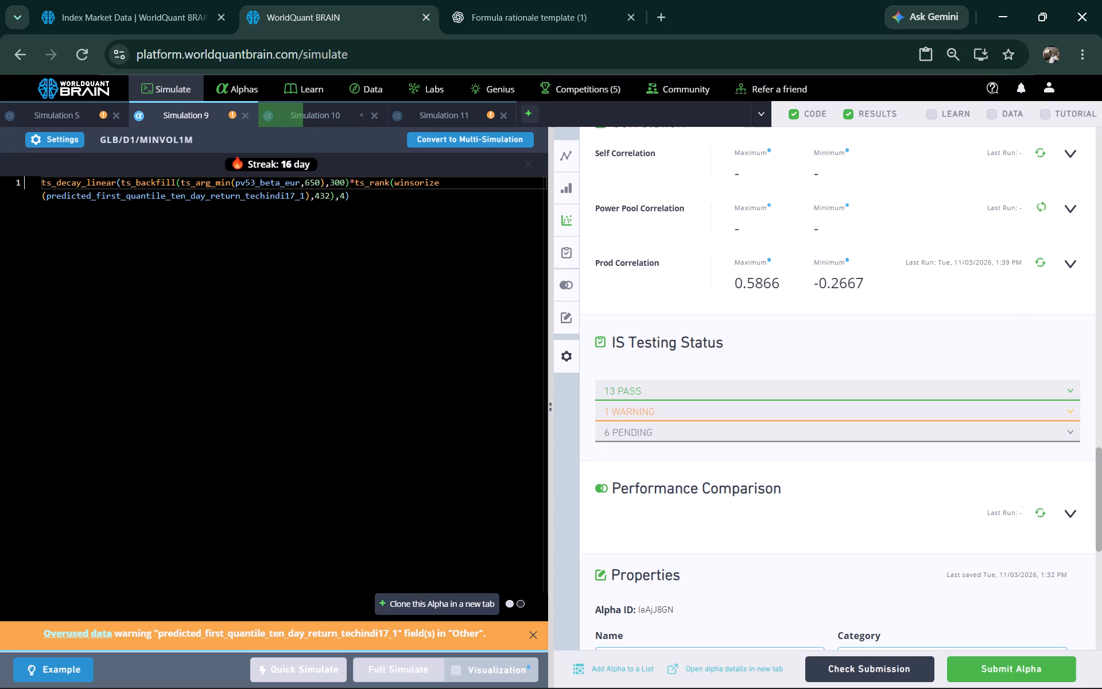
Set the Simulation 9 windows to 4650 for ts_arg_min, 4300 for ts_backfill and 2432 for ts_rank, and run a full simulation.
left_click(302, 183)
left_click(303, 183)
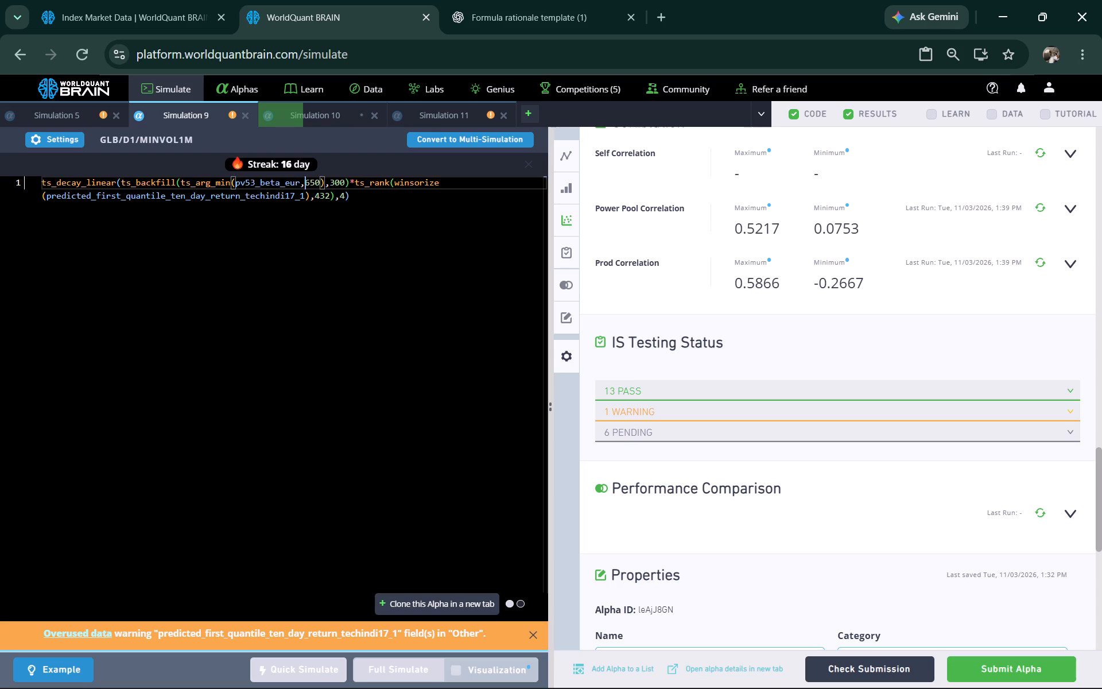
key("4")
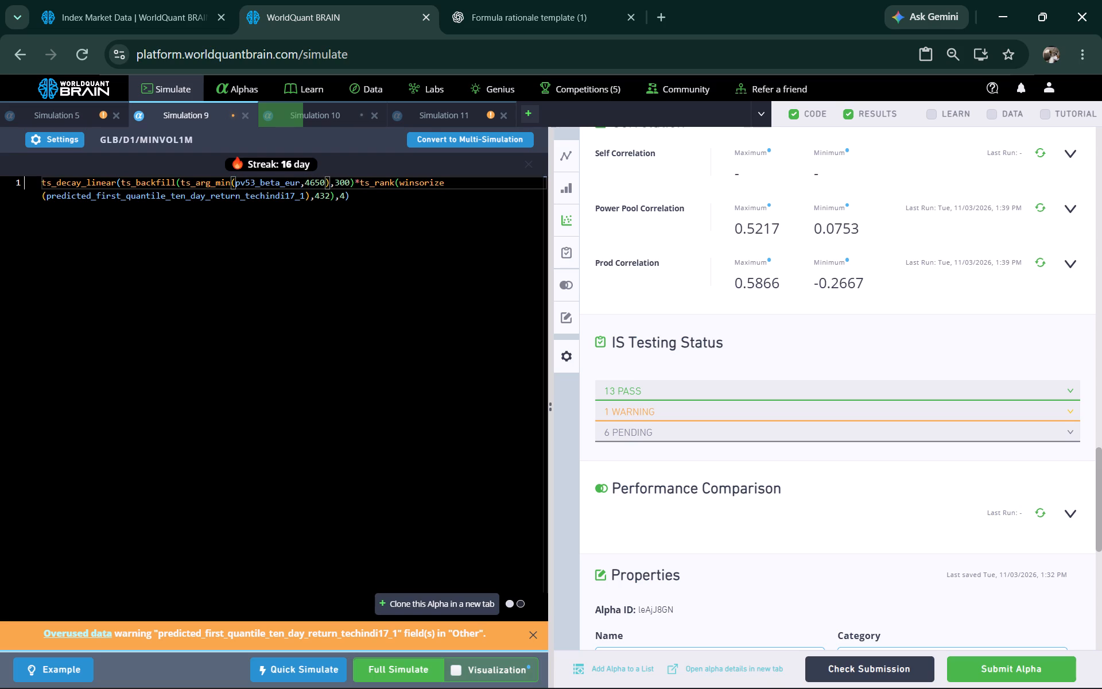
left_click(336, 180)
key("4")
left_click(315, 194)
key("1")
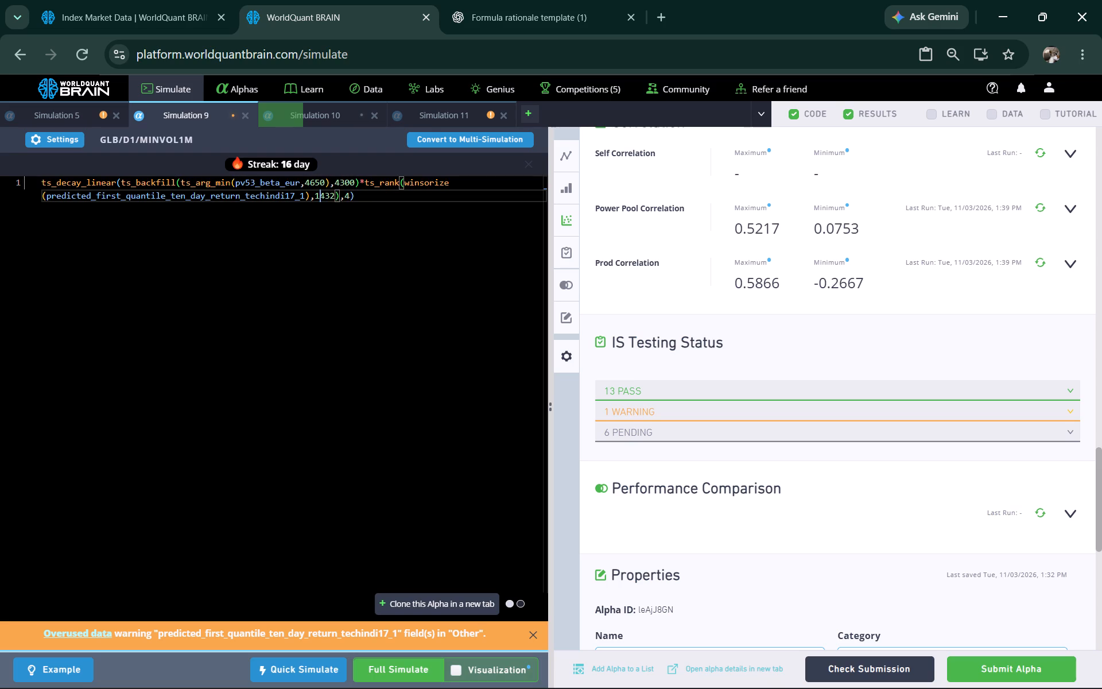
key("BackSpace")
key("2")
left_click(397, 667)
Show the test period of the pv53_beta_ray alpha in Simulation 5 and run its Prod and Power Pool correlation checks.
left_click(97, 113)
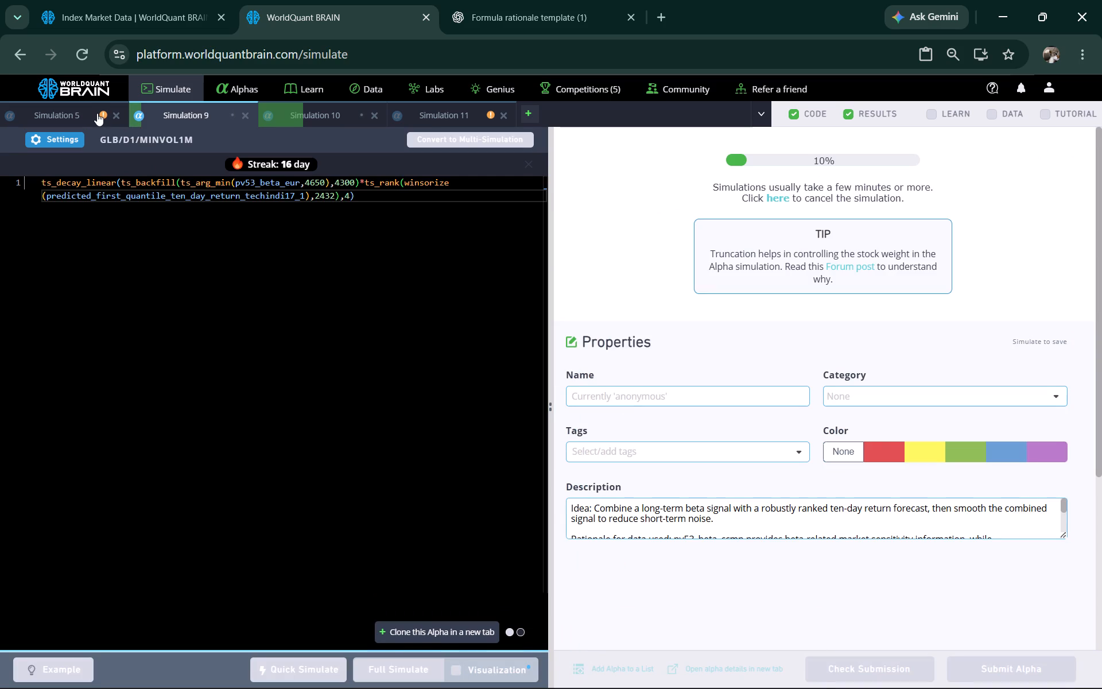
scroll(659, 251, "down", 2)
scroll(785, 366, "down", 3)
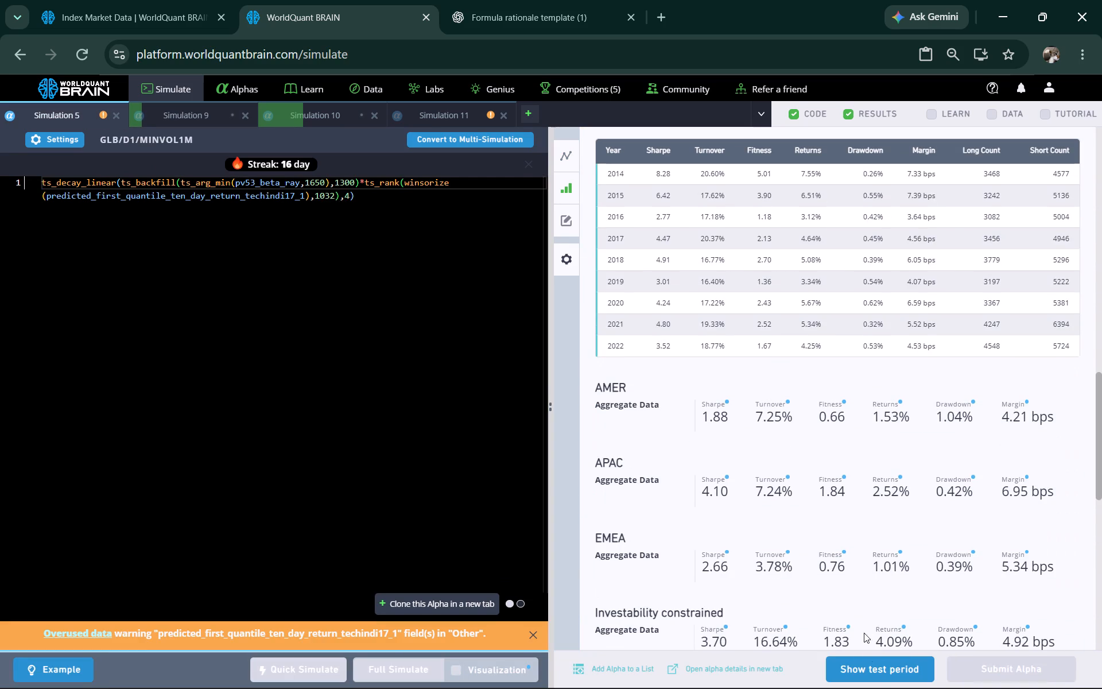
left_click(869, 662)
scroll(888, 488, "down", 1)
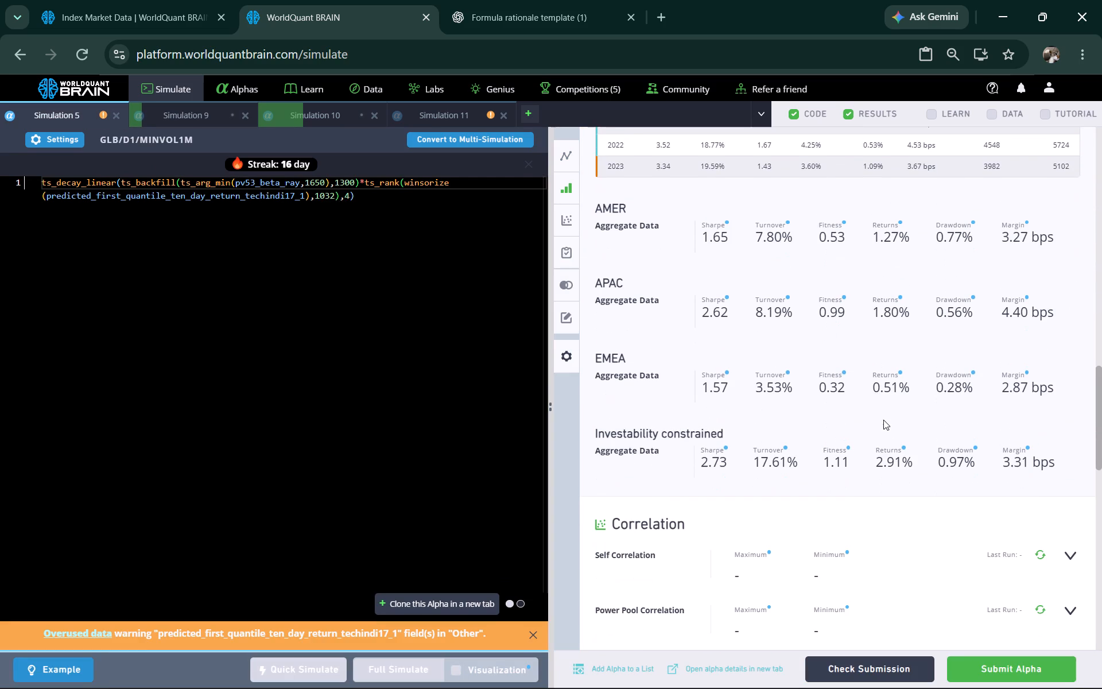
scroll(888, 399, "down", 2)
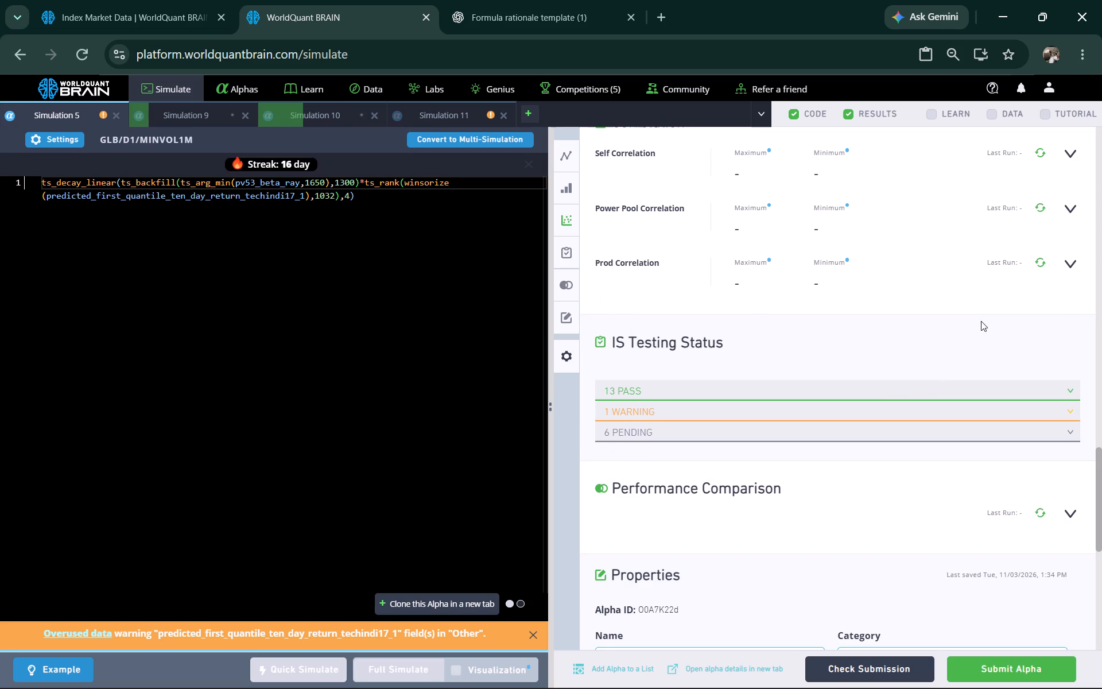
left_click(1038, 264)
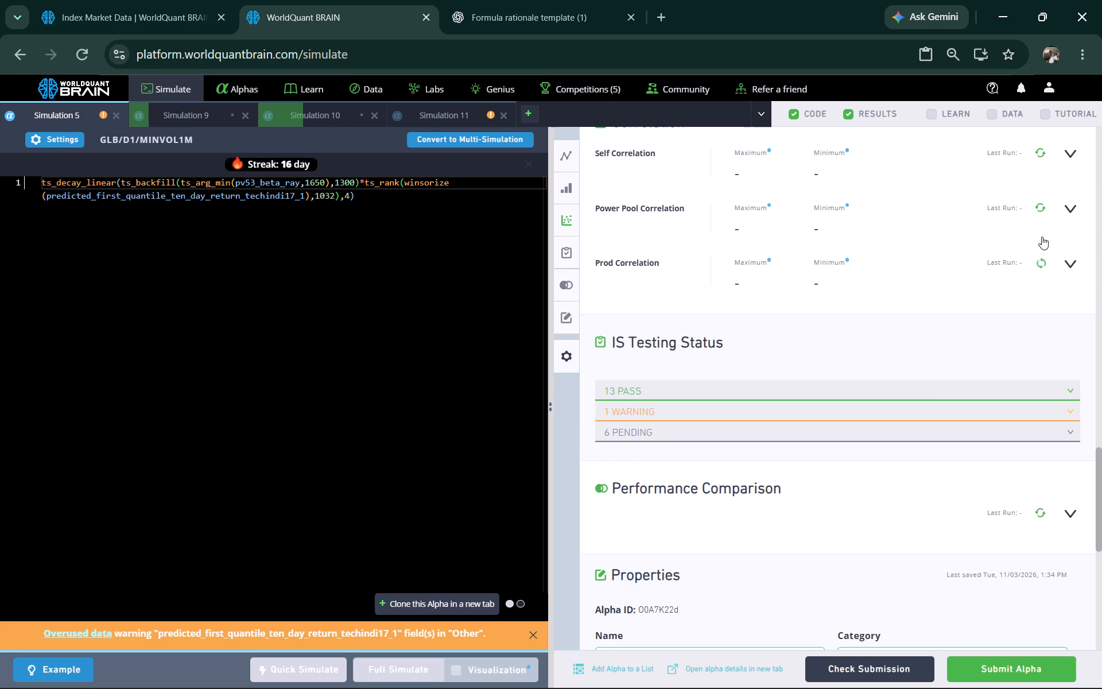
left_click(1039, 206)
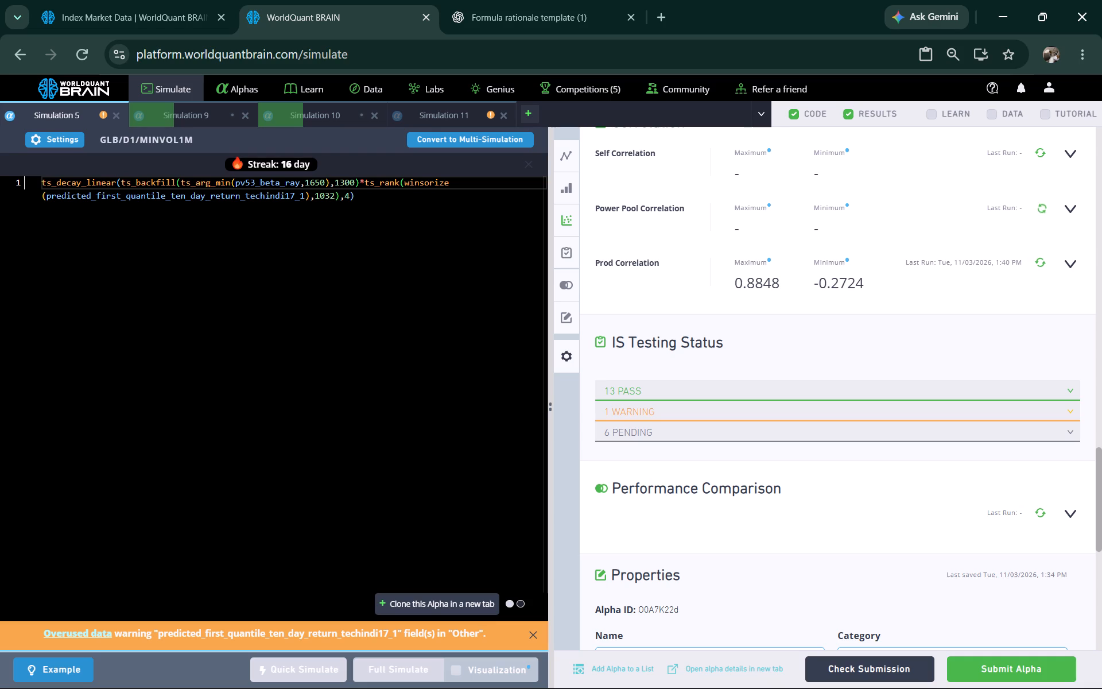
Close the Simulation 5 simulation, keeping Simulation 9 open.
left_click(110, 110)
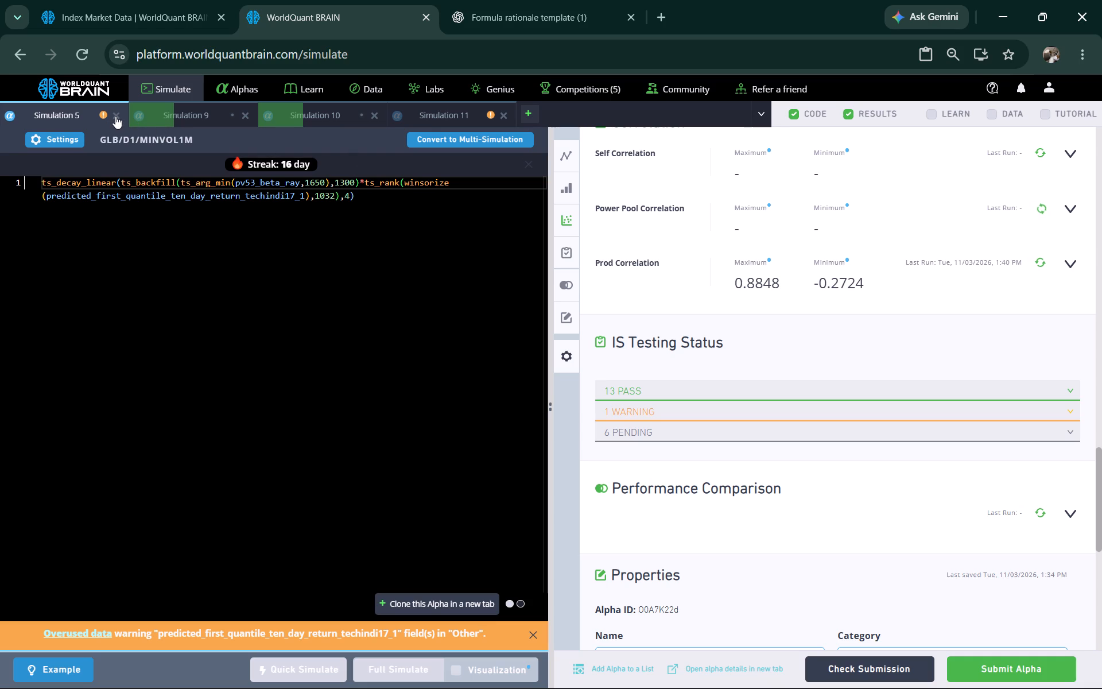
left_click(115, 115)
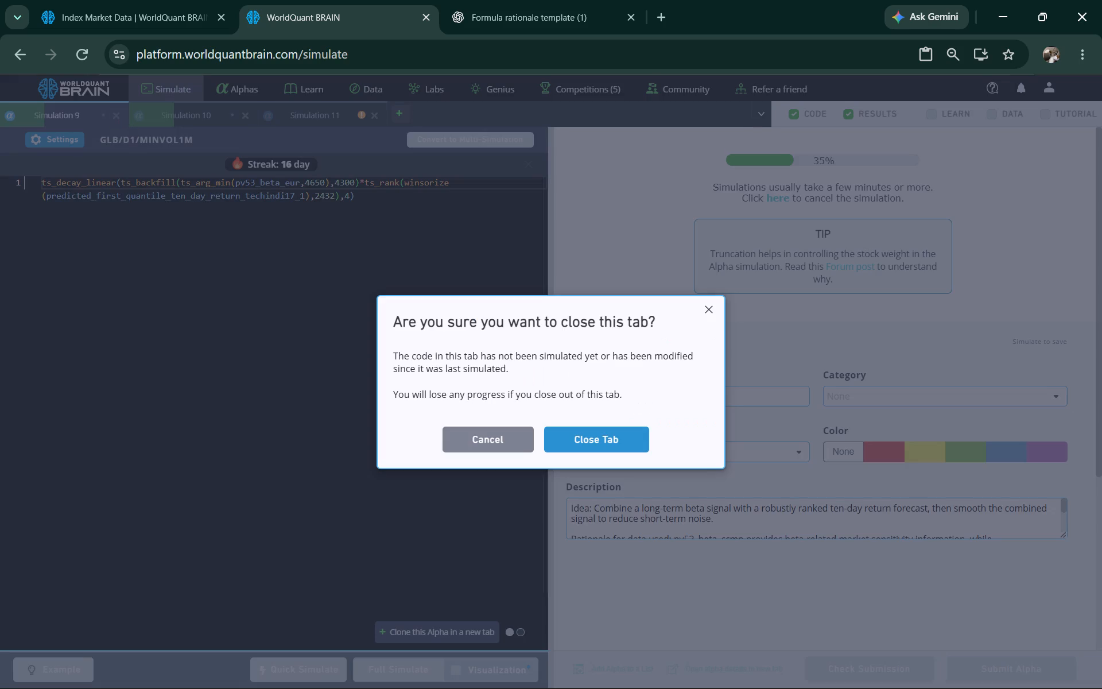
left_click(710, 308)
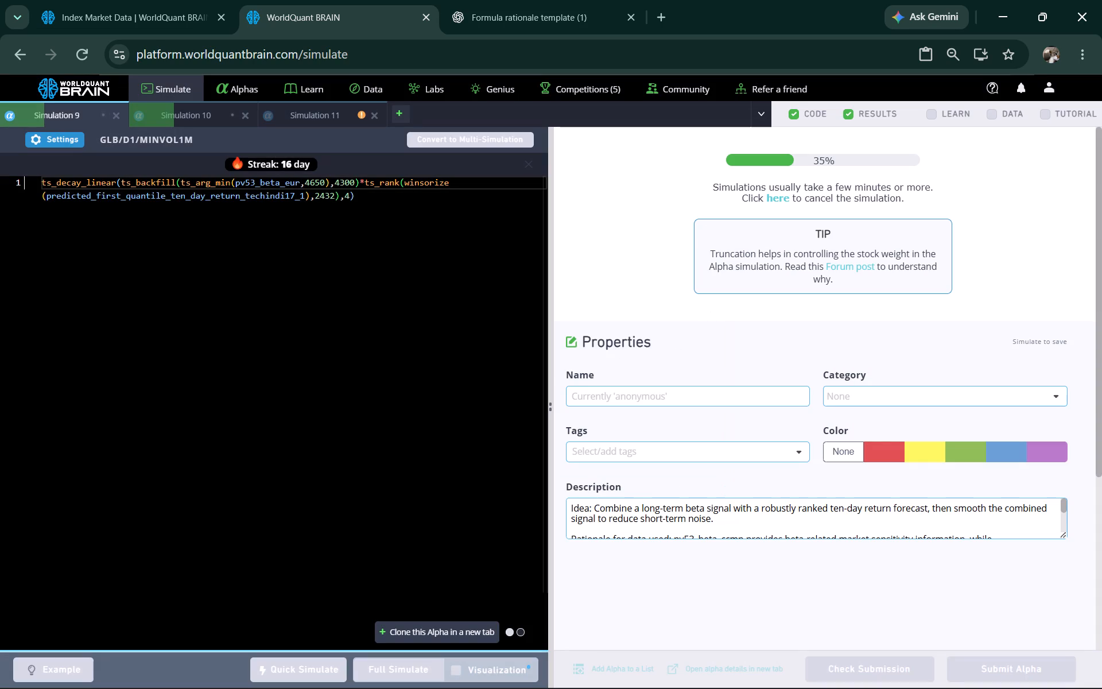
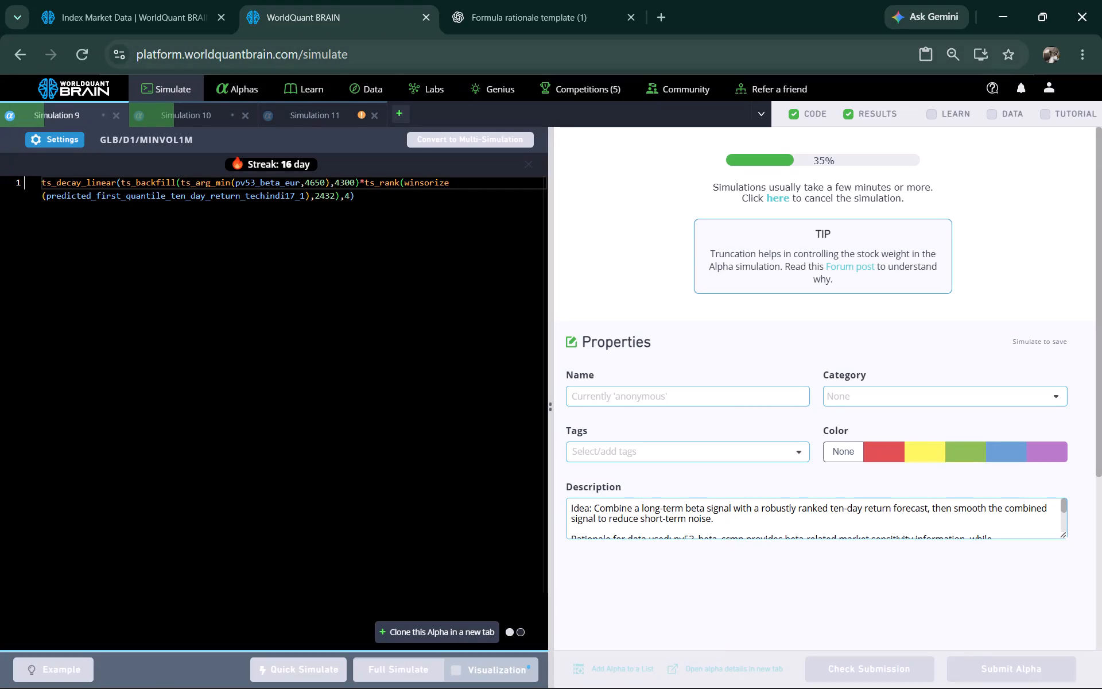
Switch to the Simulation 11 alpha.
left_click(342, 108)
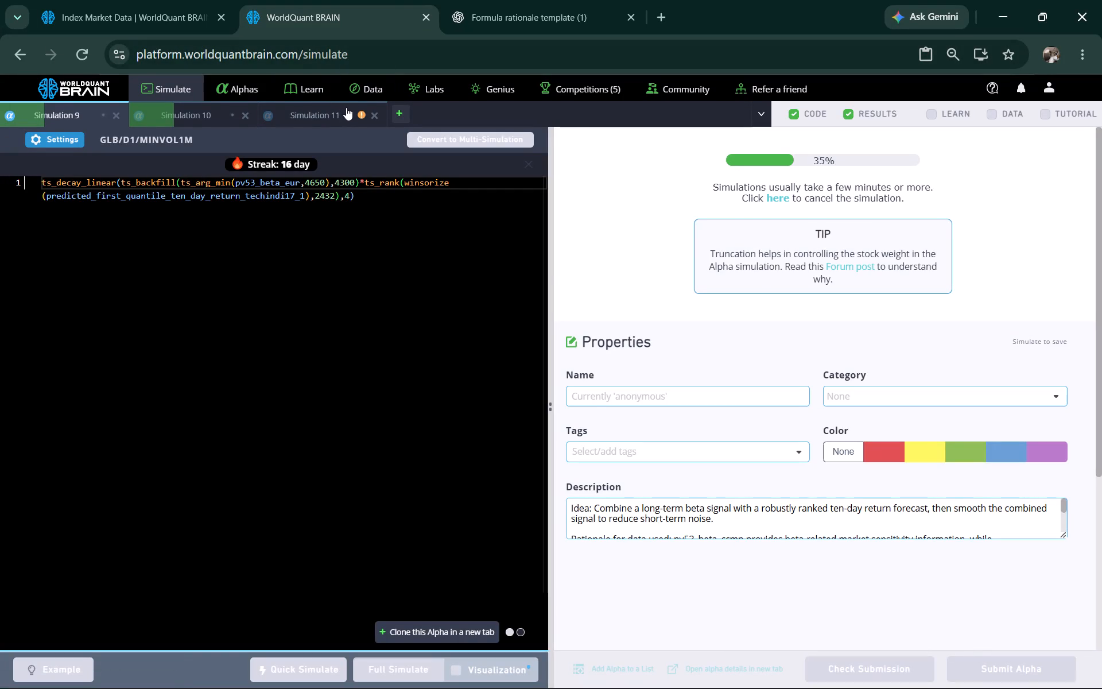
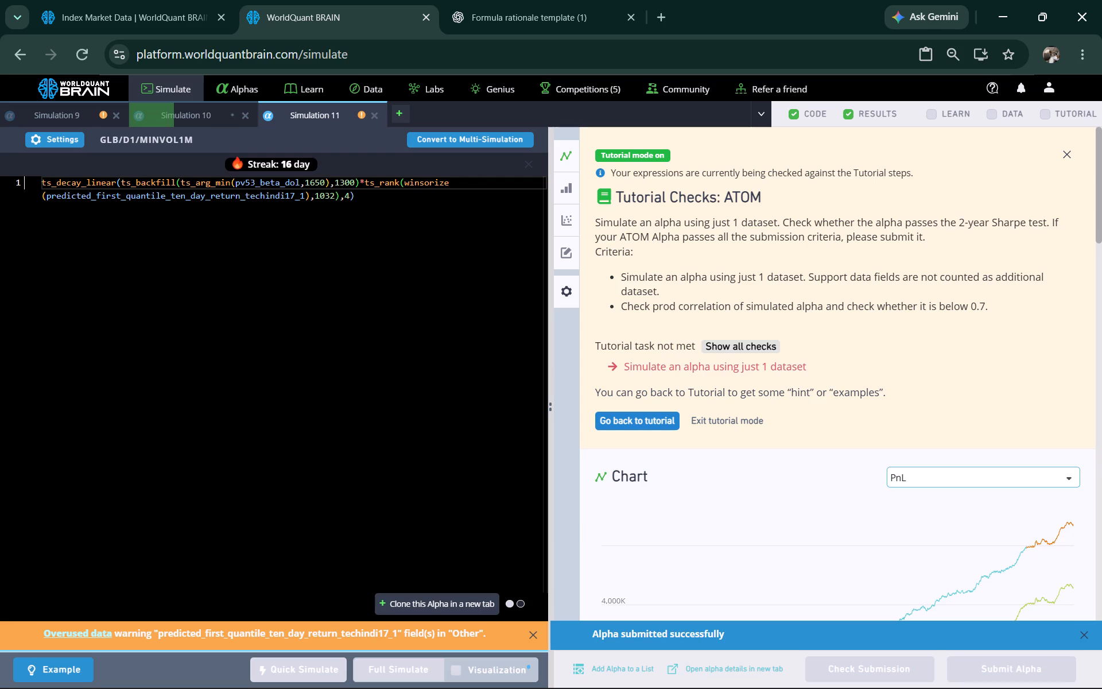
Show the test period for the Simulation 9 alpha and review its PnL chart, yearly statistics and regional aggregates.
left_click(76, 107)
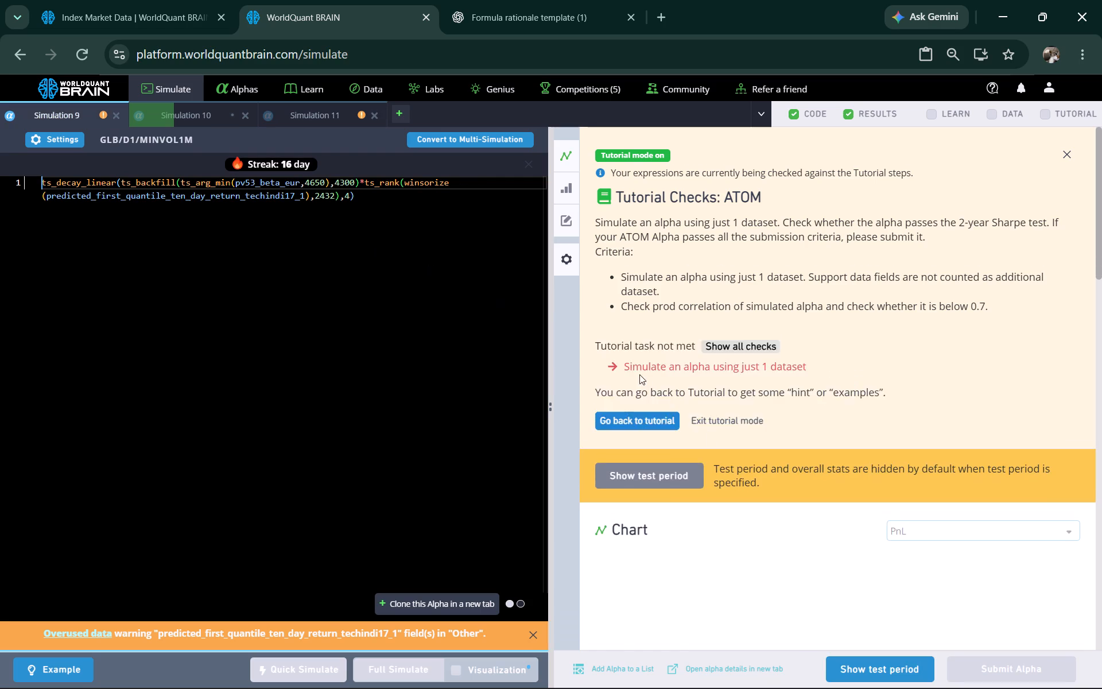
scroll(703, 414, "down", 2)
left_click(898, 668)
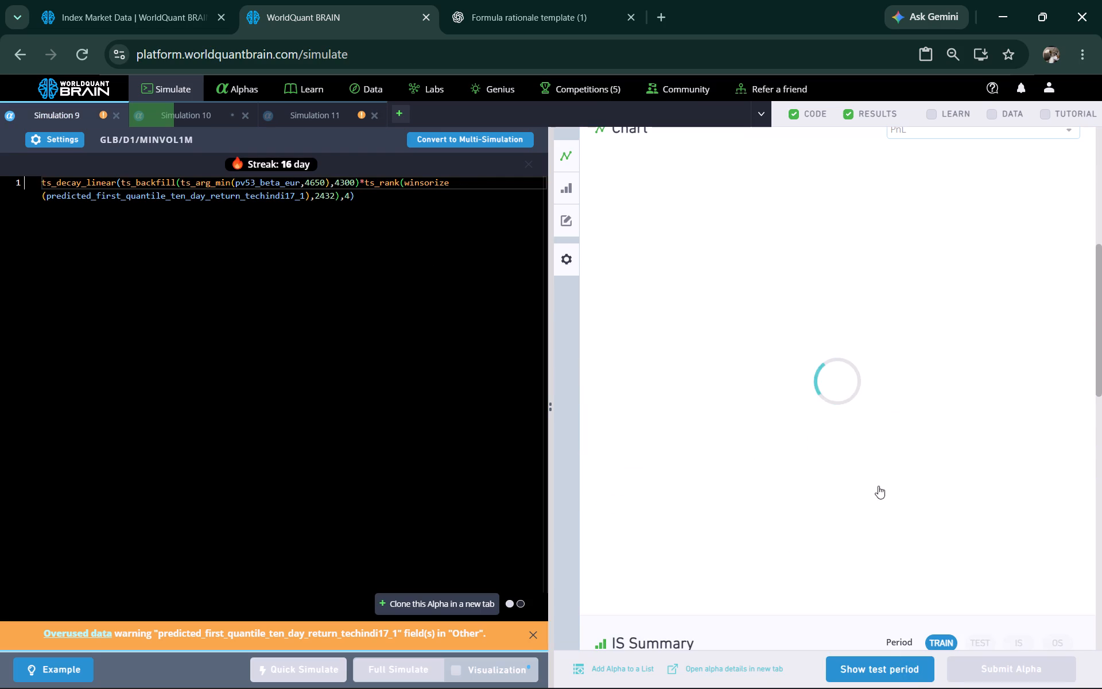
scroll(836, 381, "down", 3)
scroll(838, 366, "up", 1)
scroll(843, 373, "down", 1)
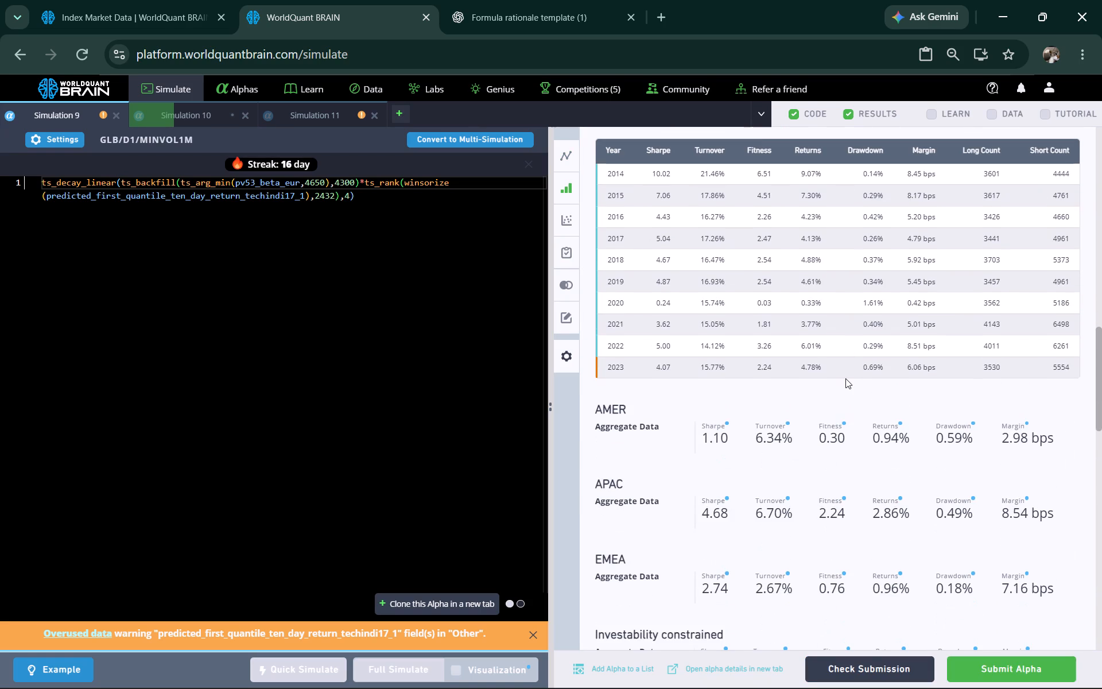
scroll(829, 373, "down", 2)
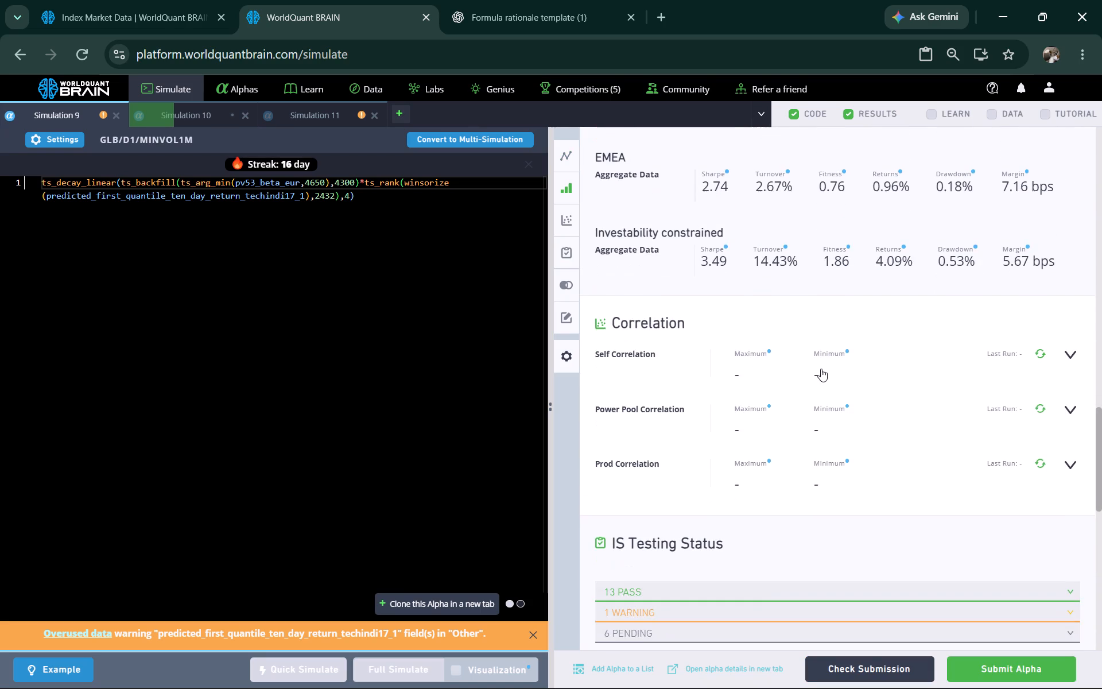
scroll(821, 367, "up", 5)
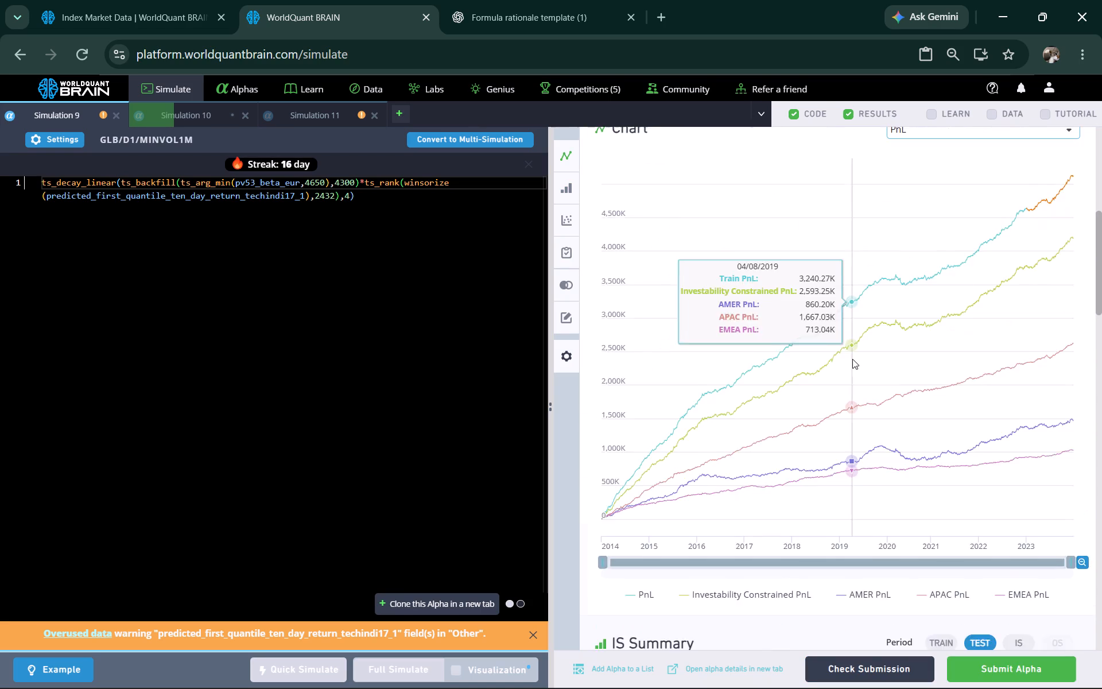
Run the Prod Correlation and Power Pool Correlation checks for the Simulation 9 alpha.
scroll(852, 359, "down", 6)
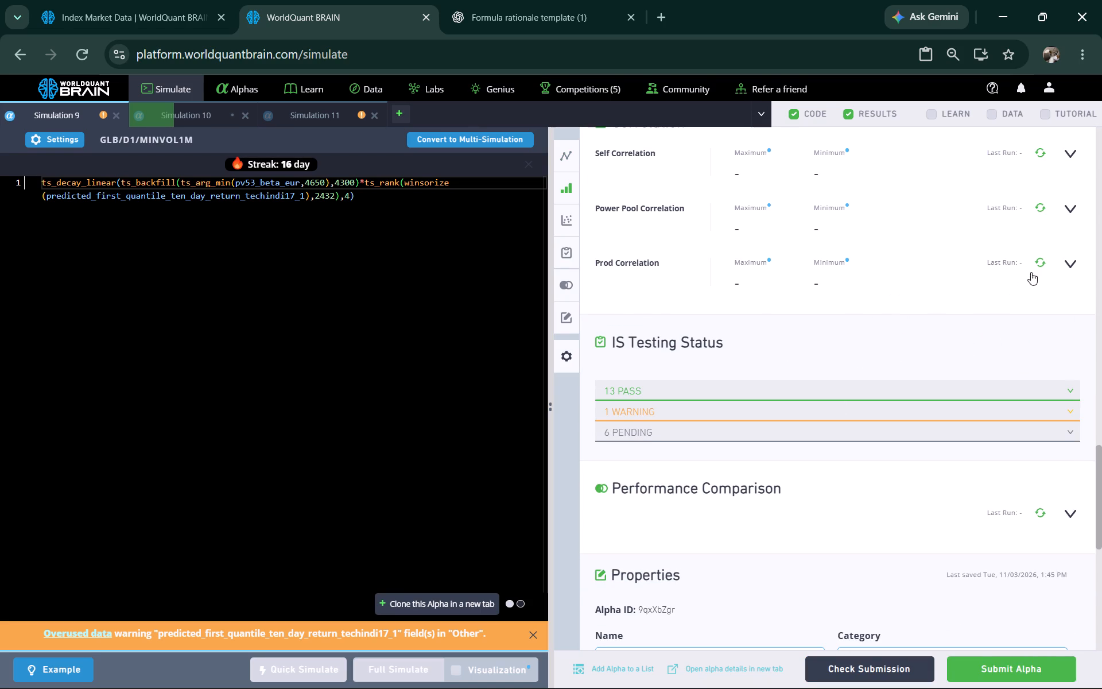
left_click(1043, 260)
left_click(1039, 207)
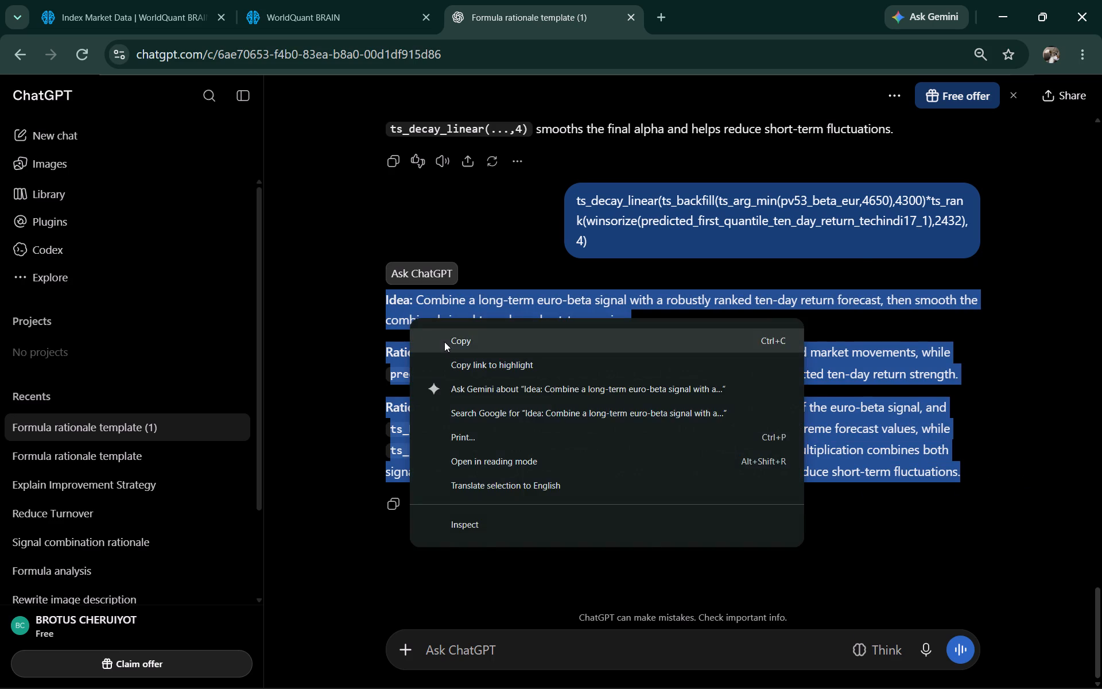
left_click(444, 342)
left_click(297, 33)
scroll(821, 443, "down", 4)
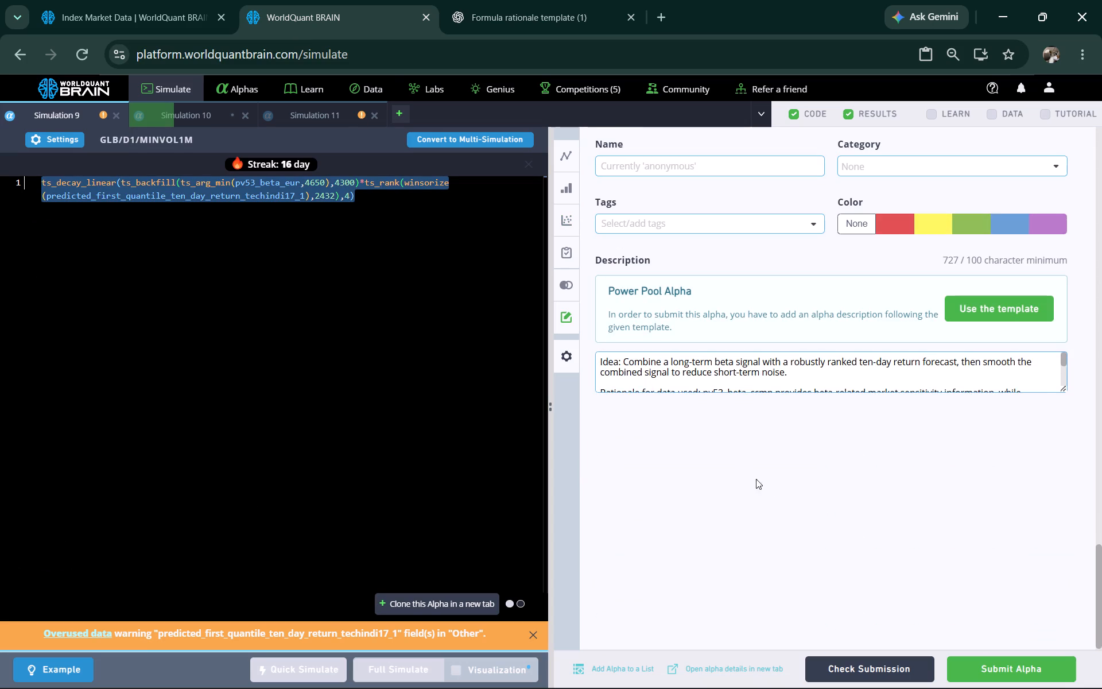
scroll(777, 391, "down", 6)
left_click_drag(859, 383, 639, 357)
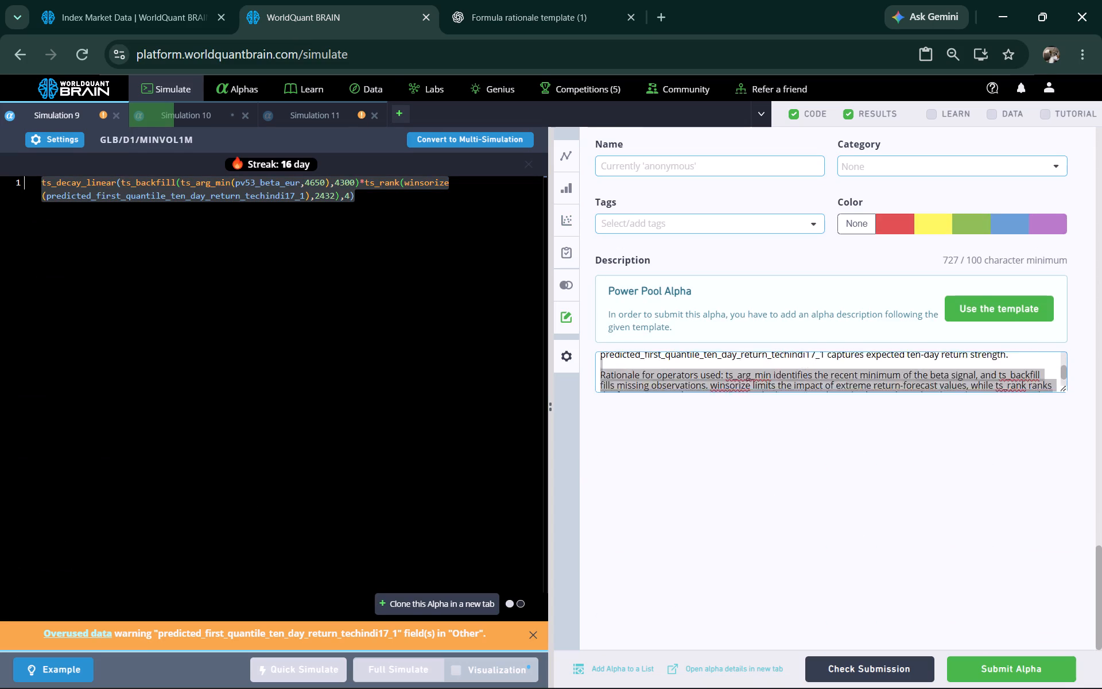
left_click_drag(639, 357, 588, 356)
right_click(634, 369)
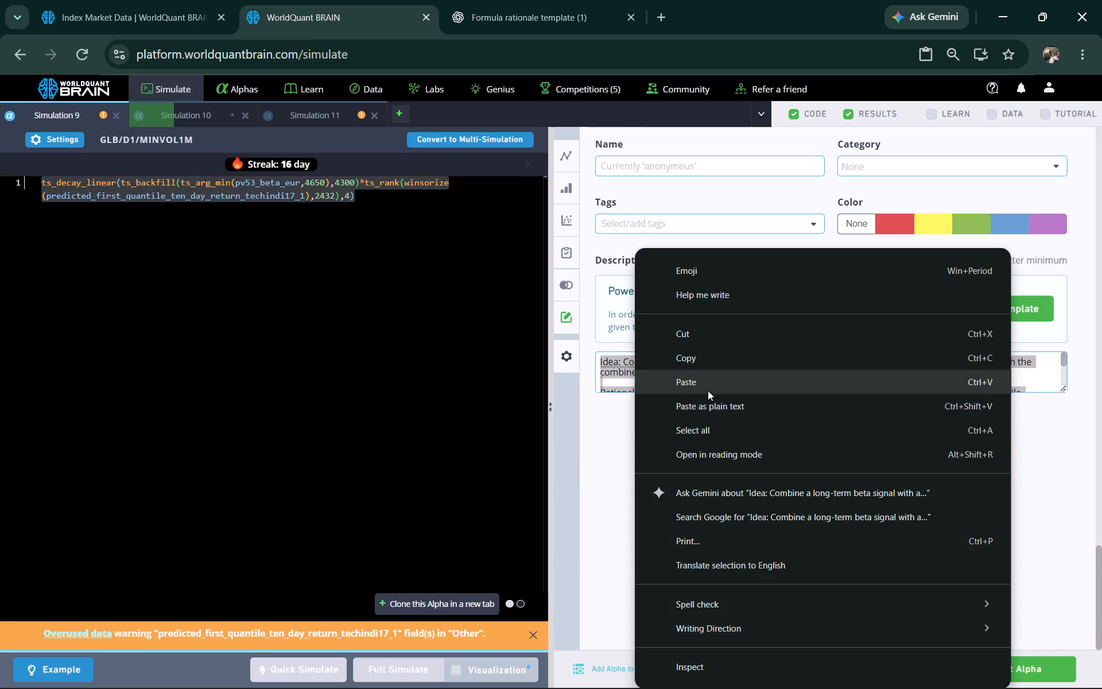
left_click(707, 389)
left_click(816, 371)
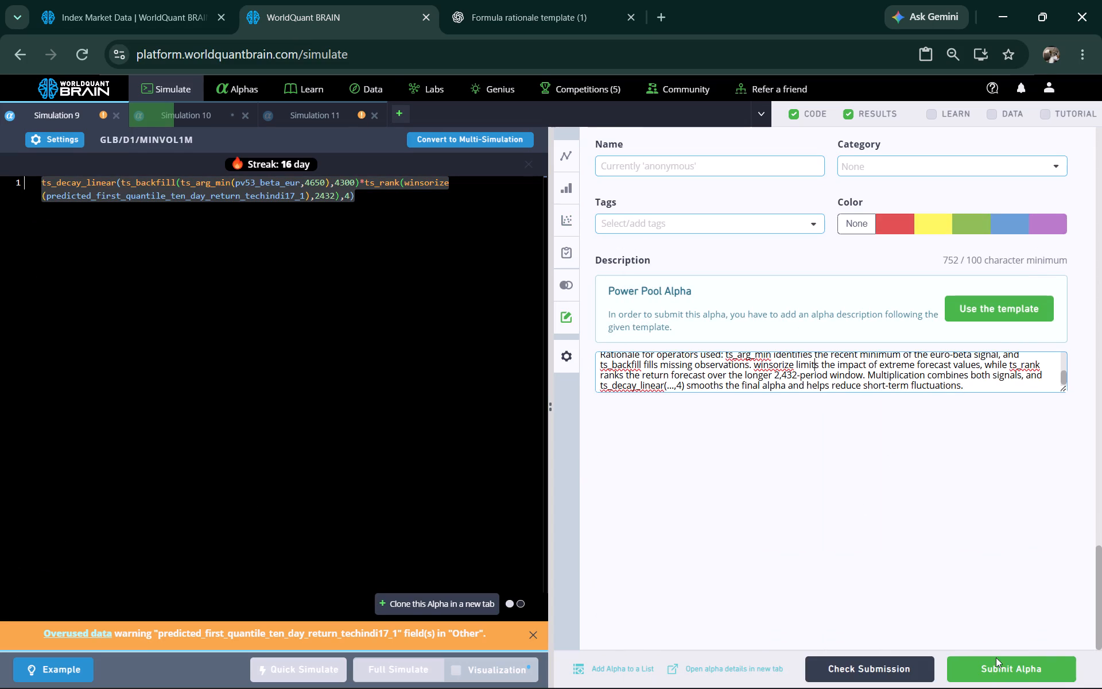
Submit the Simulation 9 alpha.
left_click(990, 663)
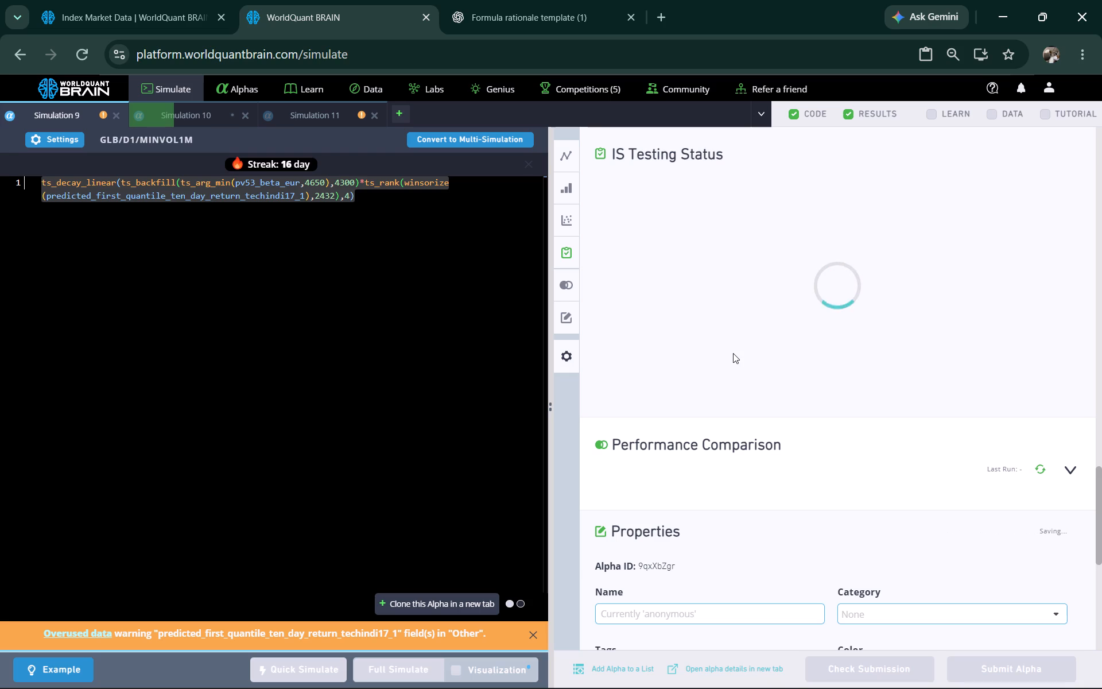
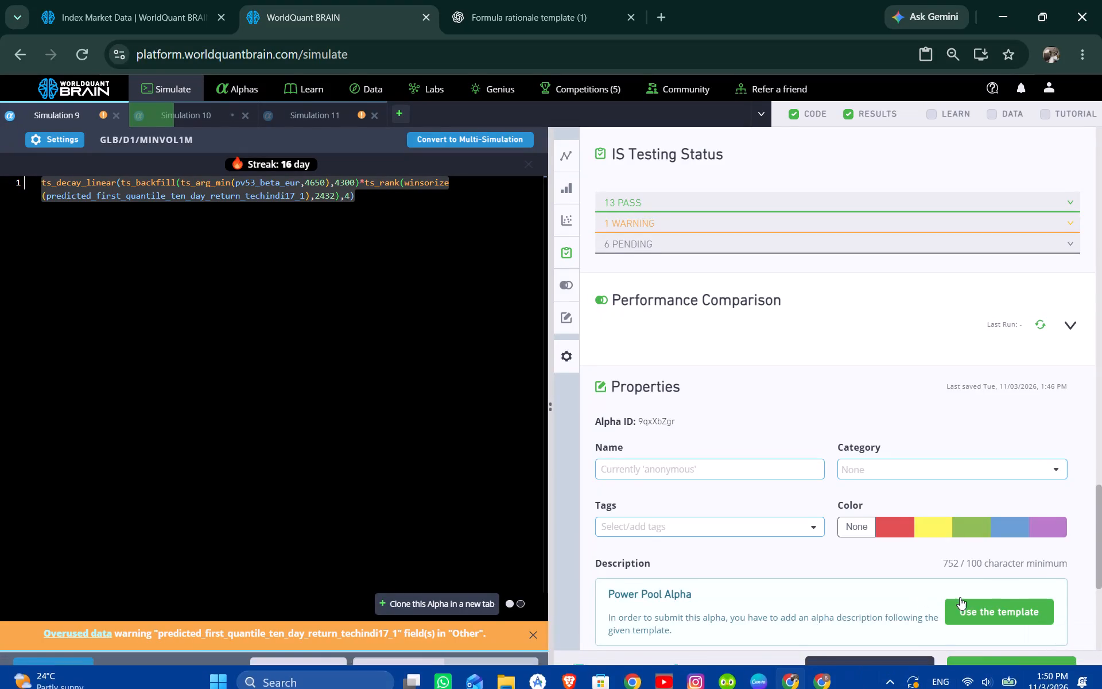
Submit the Simulation 9 alpha again.
scroll(937, 517, "down", 2)
left_click(996, 669)
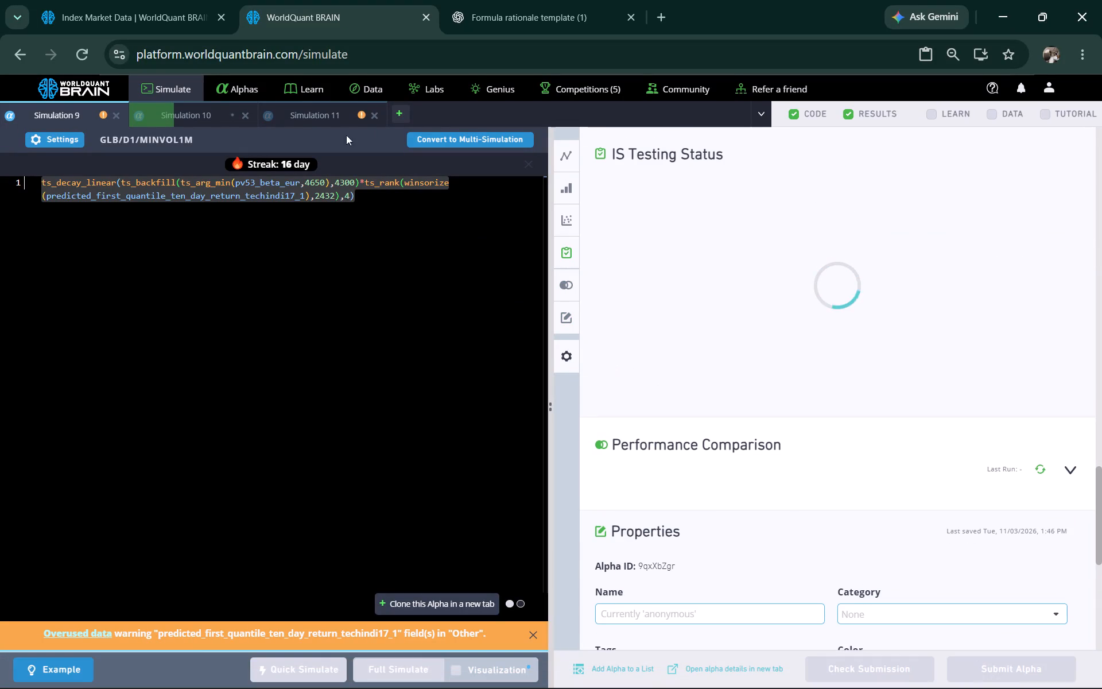
Open the newest 11/03/2026 alpha in the submitted alphas list and examine its in-sample yearly and regional statistics, correlations and properties.
left_click(258, 91)
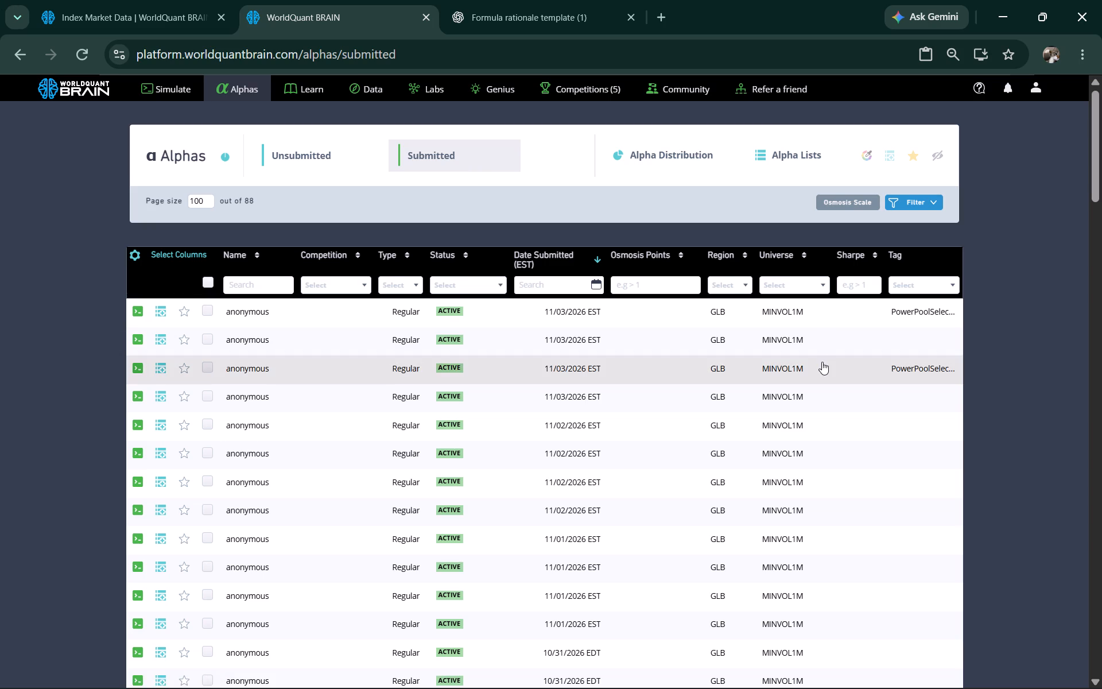
left_click(596, 320)
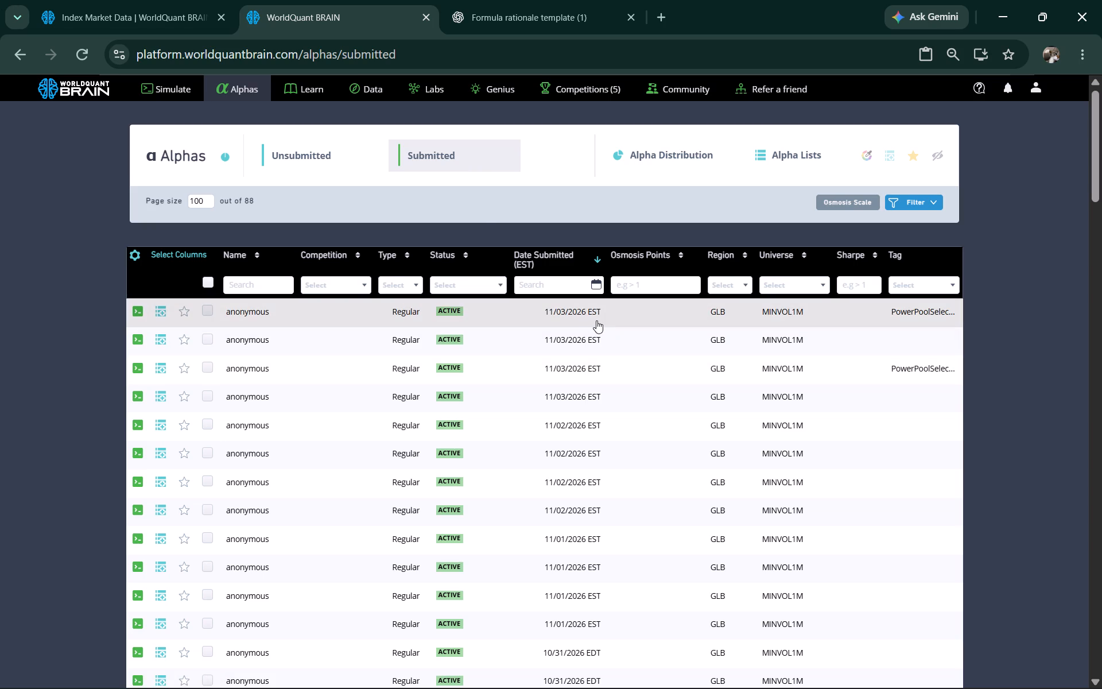
scroll(737, 322, "down", 3)
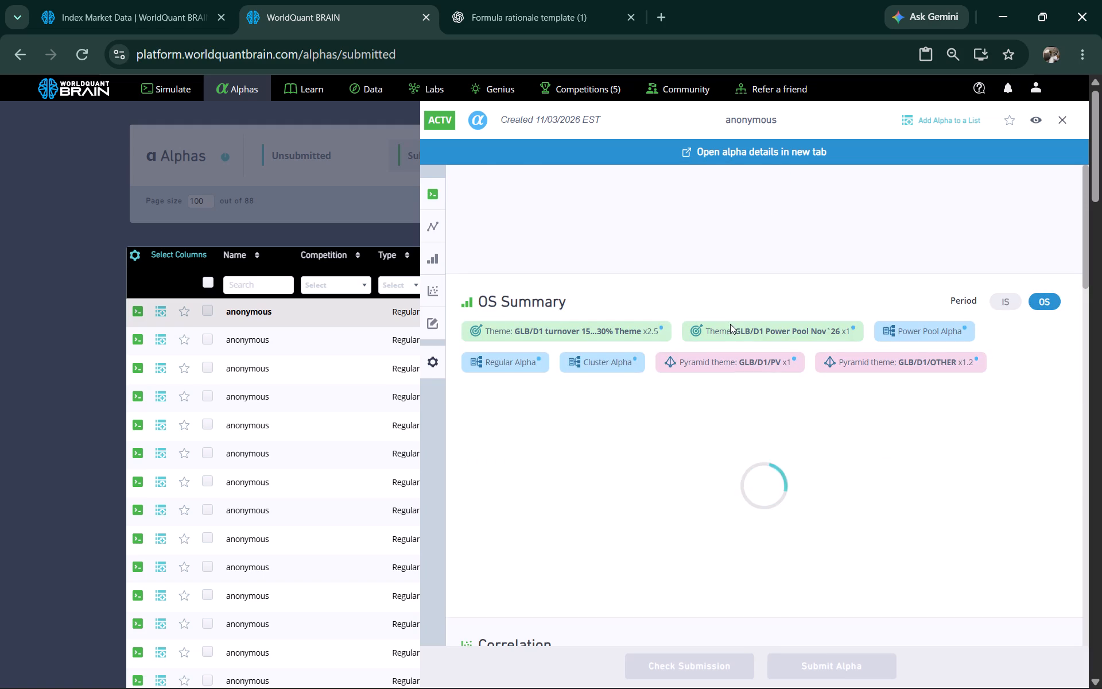
scroll(739, 337, "down", 3)
scroll(731, 339, "up", 2)
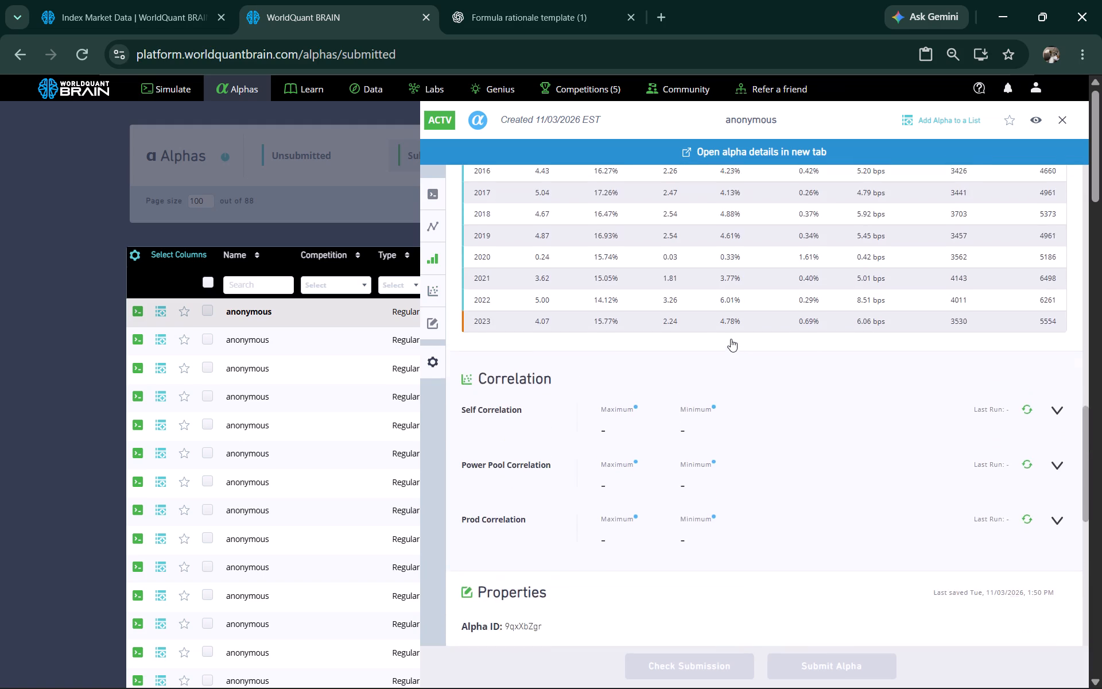
scroll(920, 257, "up", 1)
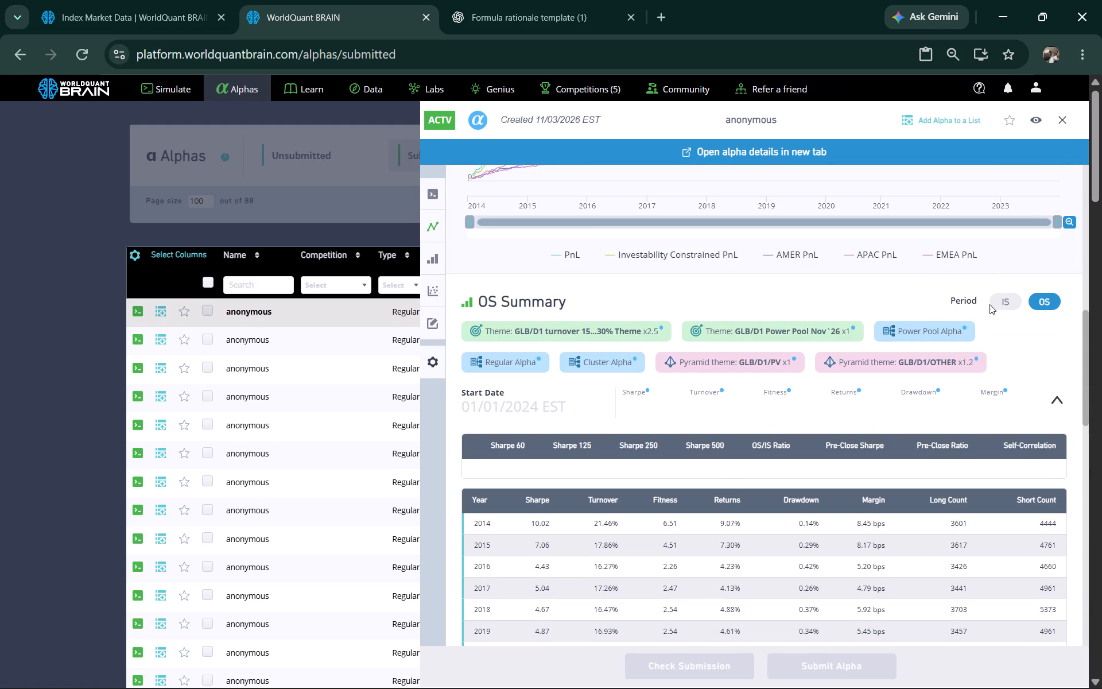
left_click(990, 304)
left_click(1002, 304)
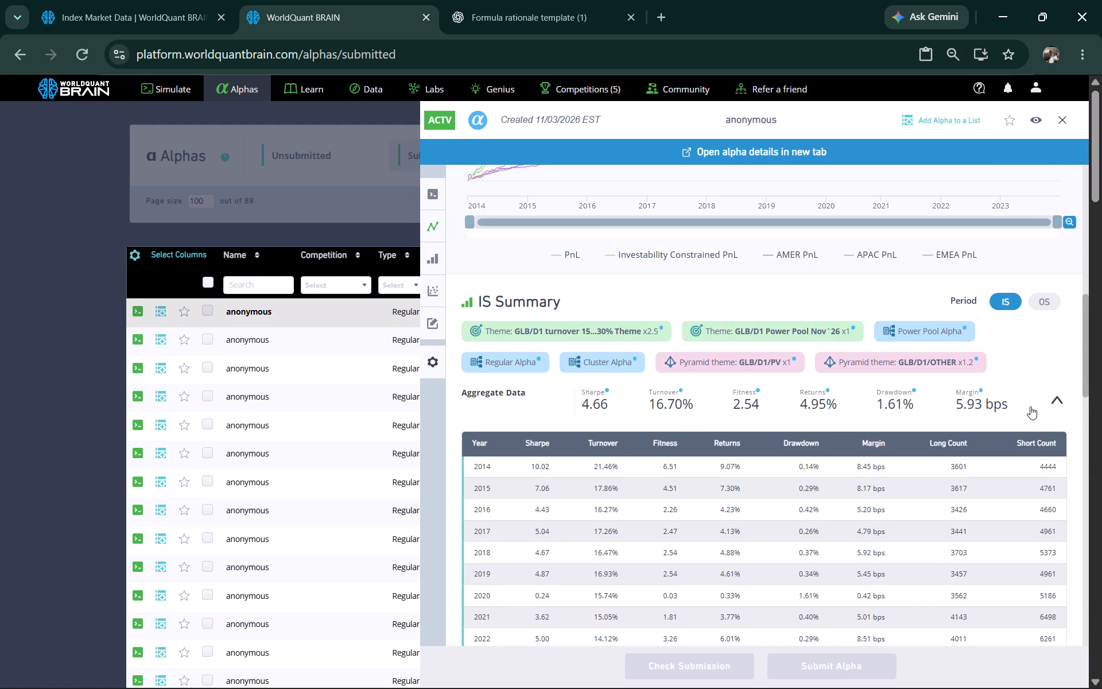
scroll(1026, 430, "down", 1)
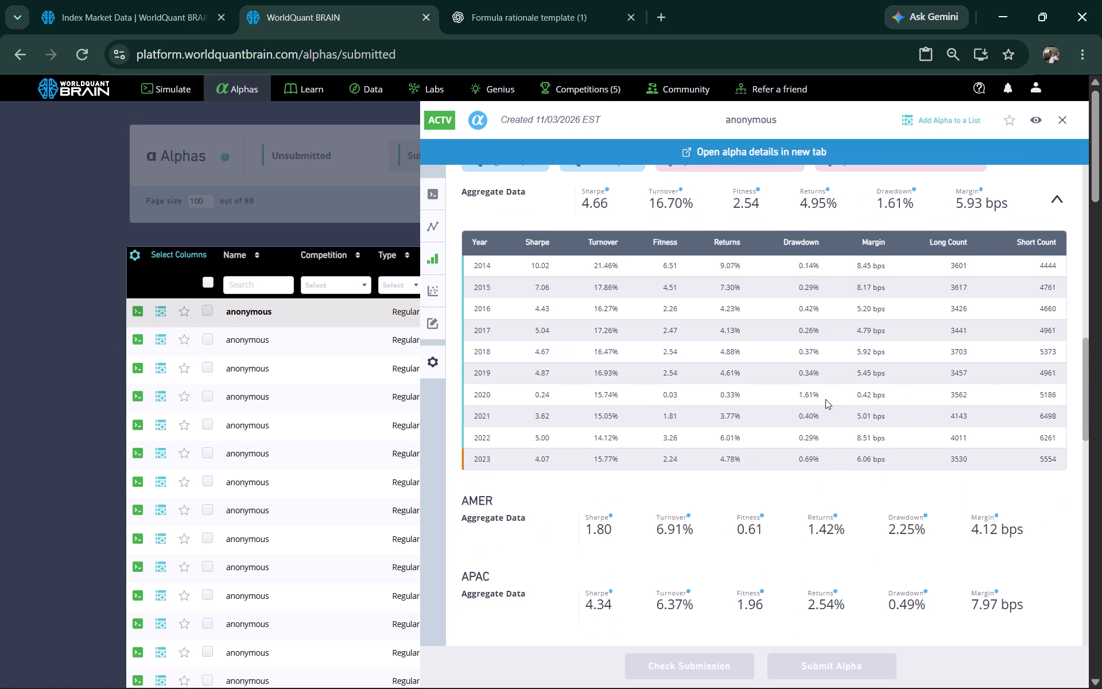
scroll(822, 400, "down", 1)
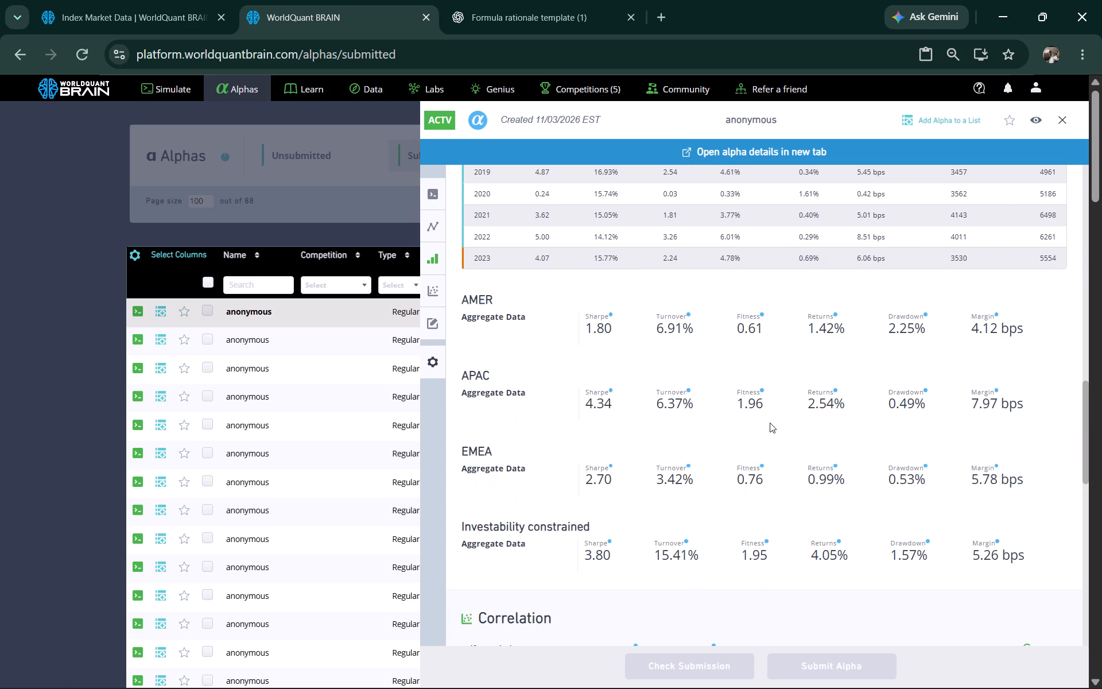
scroll(777, 406, "down", 2)
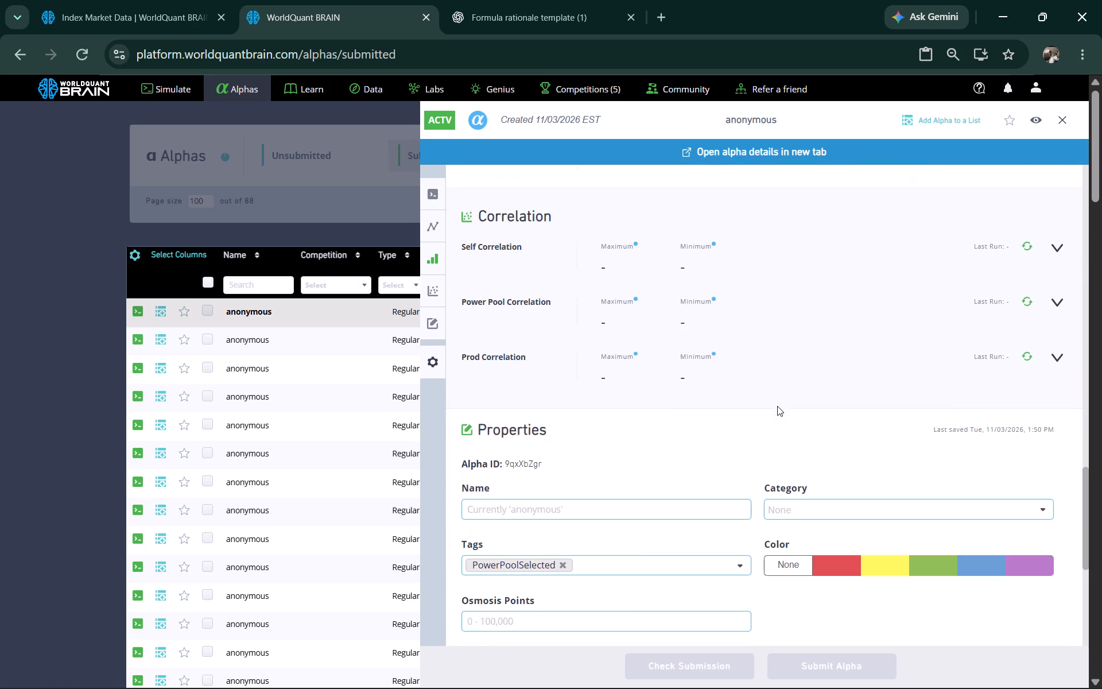
scroll(777, 406, "down", 4)
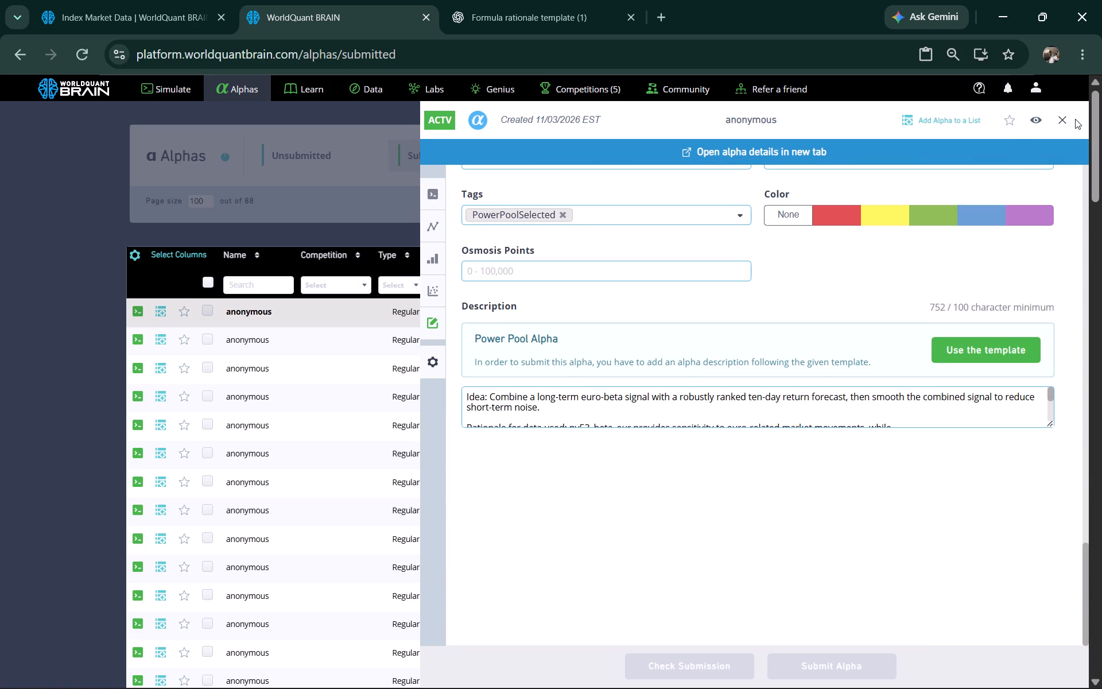
scroll(918, 295, "up", 5)
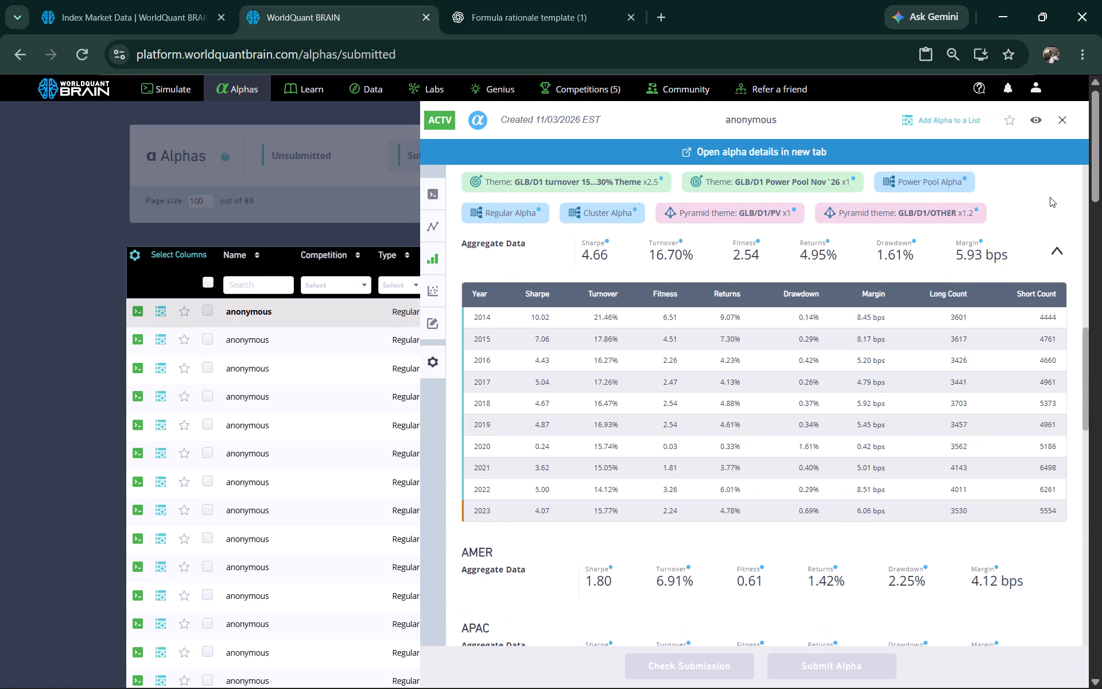
left_click(1064, 119)
Open the submitted pv53_beta_vix alpha dated 11/03/2026 and examine its code, in-sample statistics, regional figures and description.
left_click(537, 376)
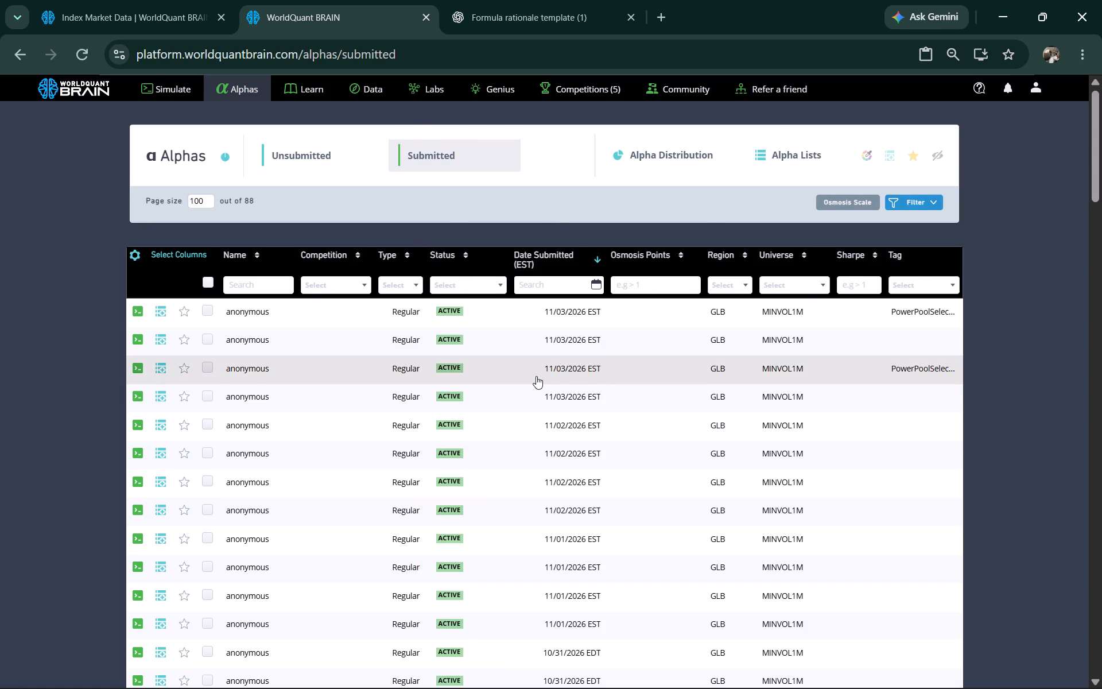
scroll(669, 432, "down", 7)
scroll(774, 440, "up", 5)
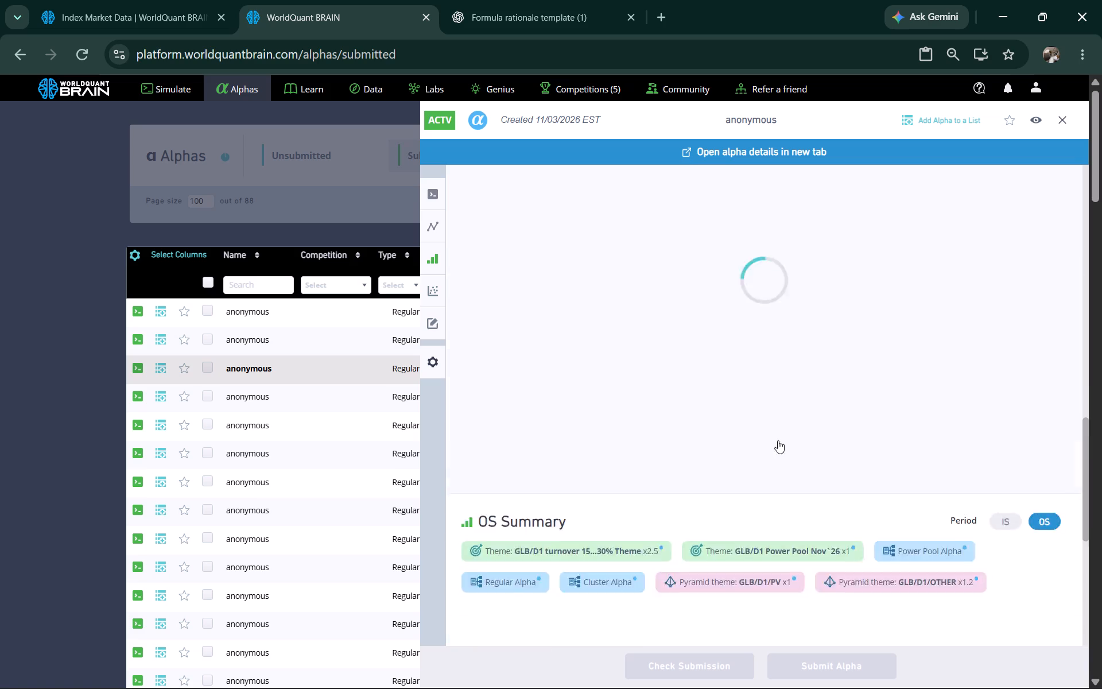
scroll(778, 440, "up", 2)
scroll(826, 436, "down", 3)
scroll(853, 436, "up", 3)
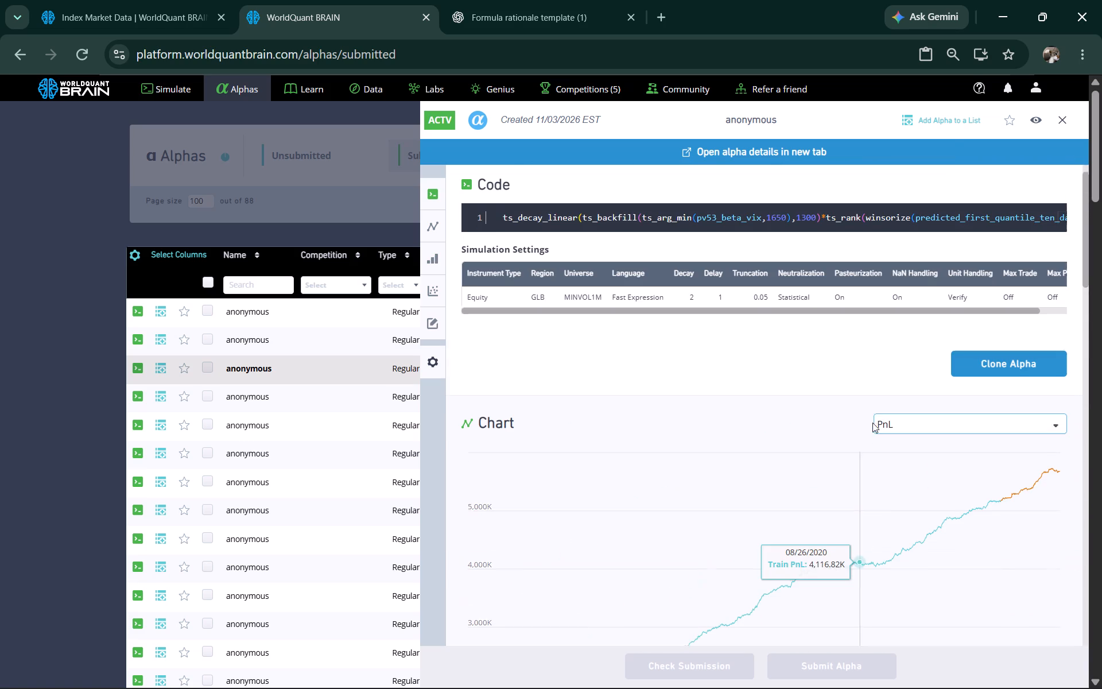
scroll(913, 343, "up", 1)
scroll(906, 359, "down", 3)
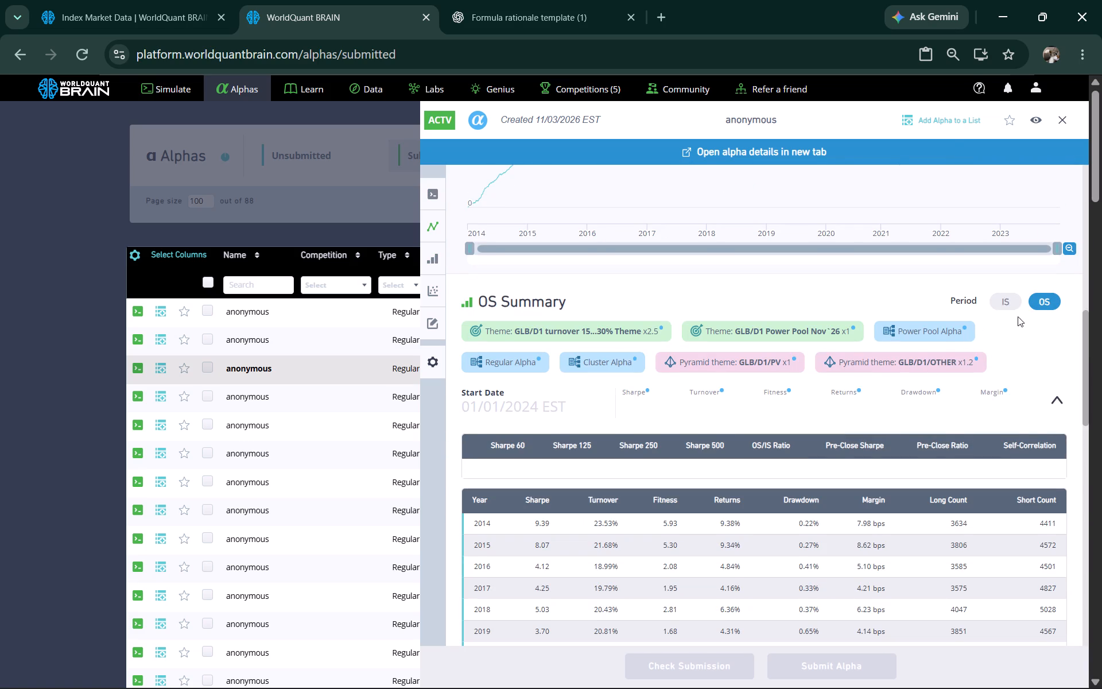
left_click(1004, 297)
scroll(807, 404, "down", 4)
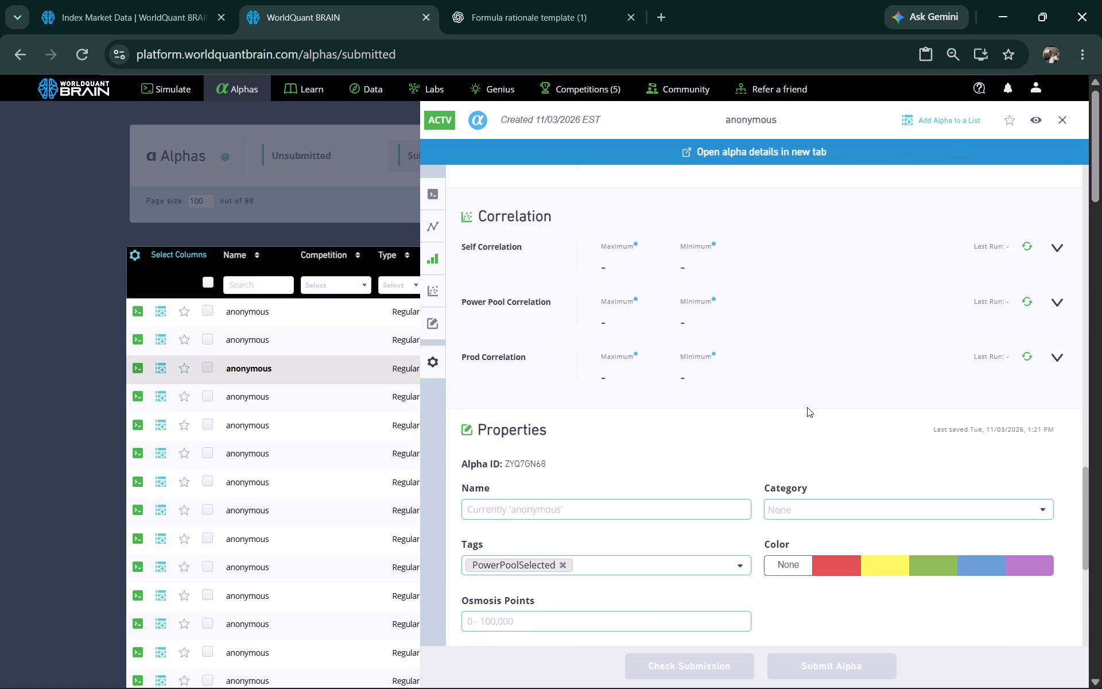
scroll(807, 407, "up", 2)
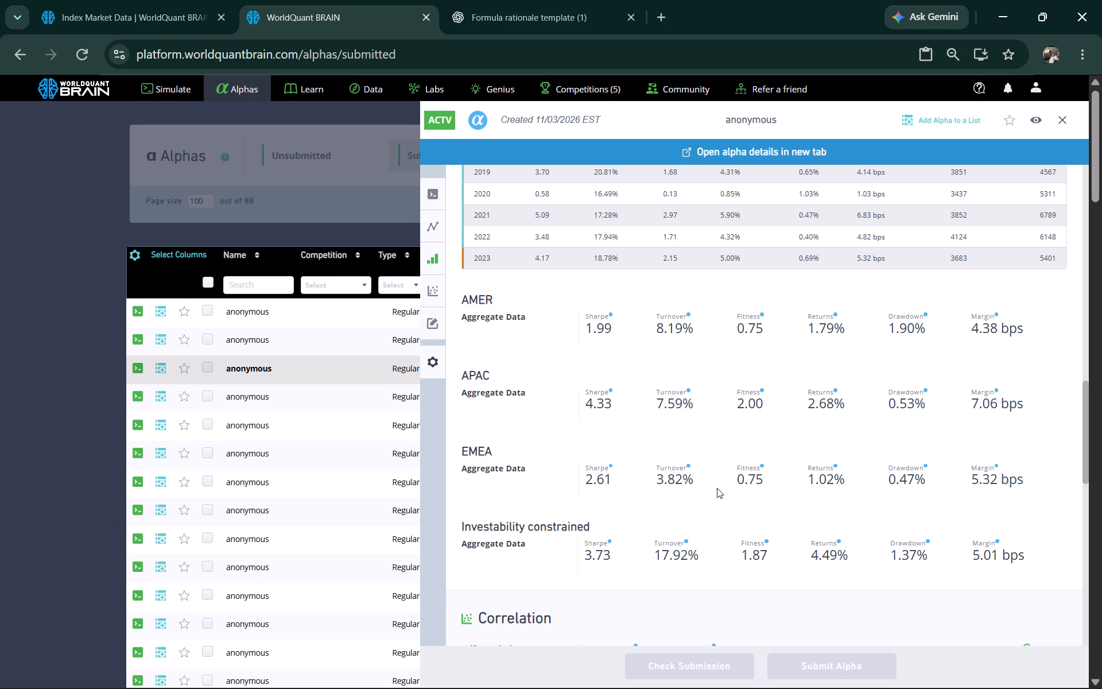
scroll(585, 510, "up", 3)
scroll(585, 518, "down", 2)
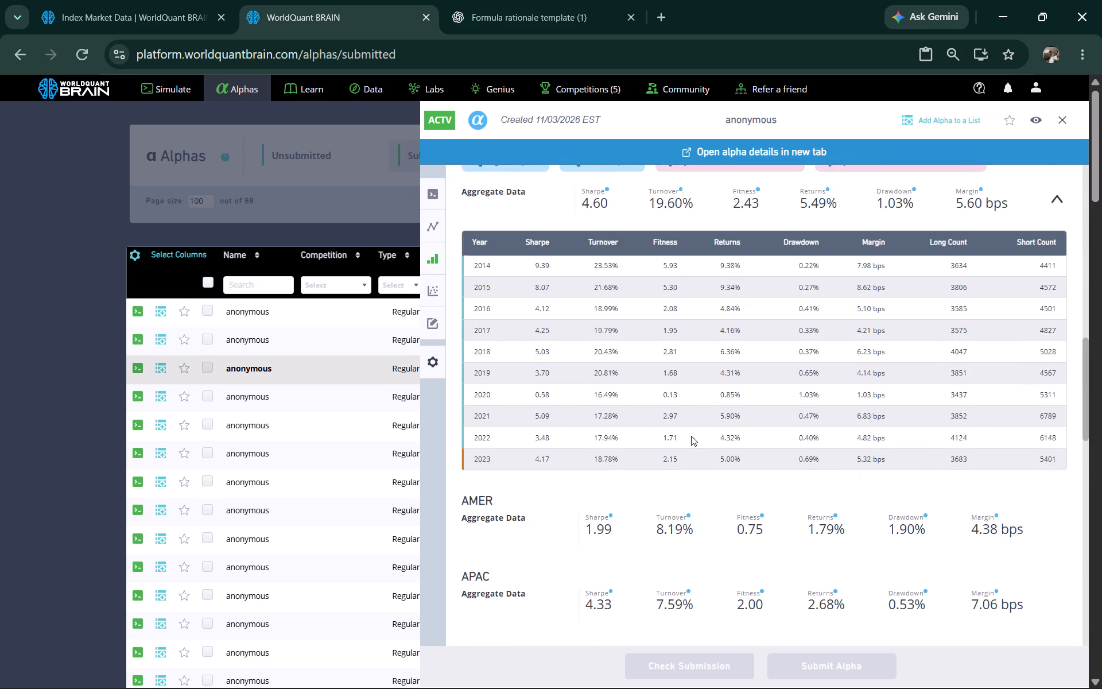
scroll(666, 447, "down", 3)
scroll(565, 522, "down", 2)
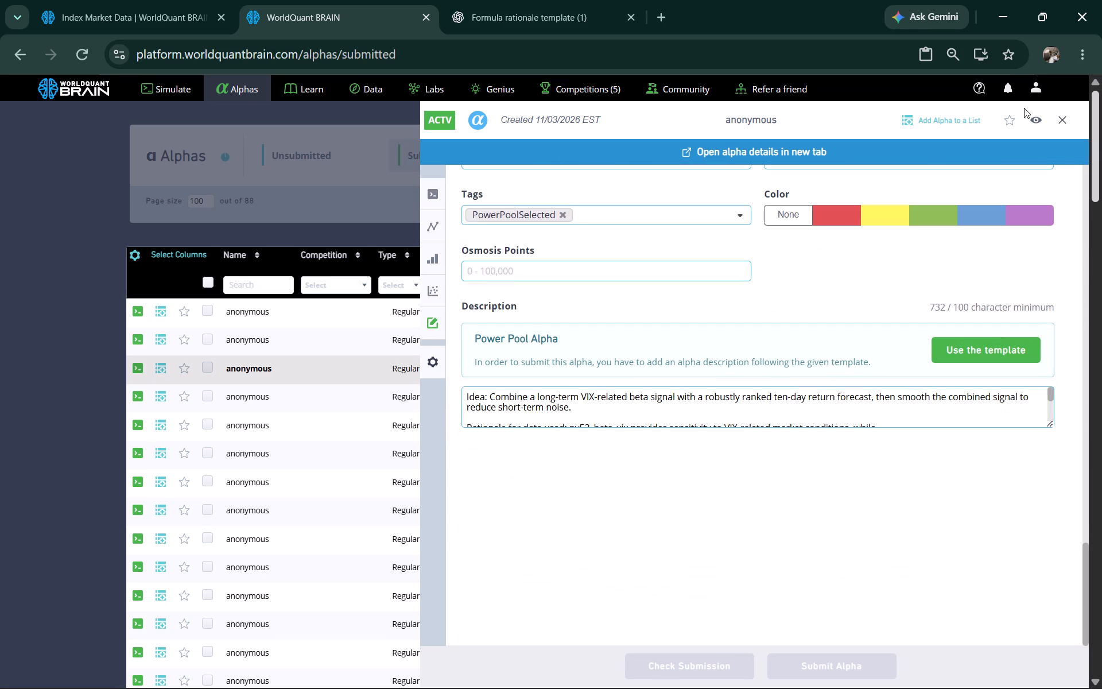
left_click(1059, 114)
left_click(1062, 115)
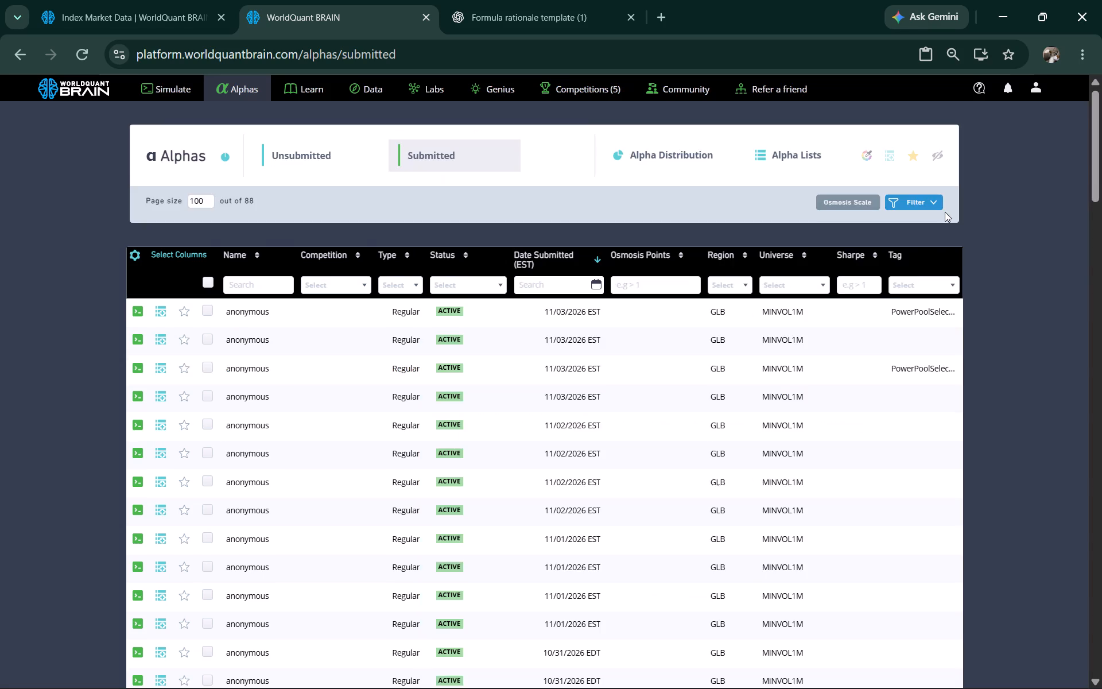
Open the upper of the two PowerPoolSelected alphas dated 10/29/2026 and examine its description and in-sample statistics.
scroll(879, 305, "down", 3)
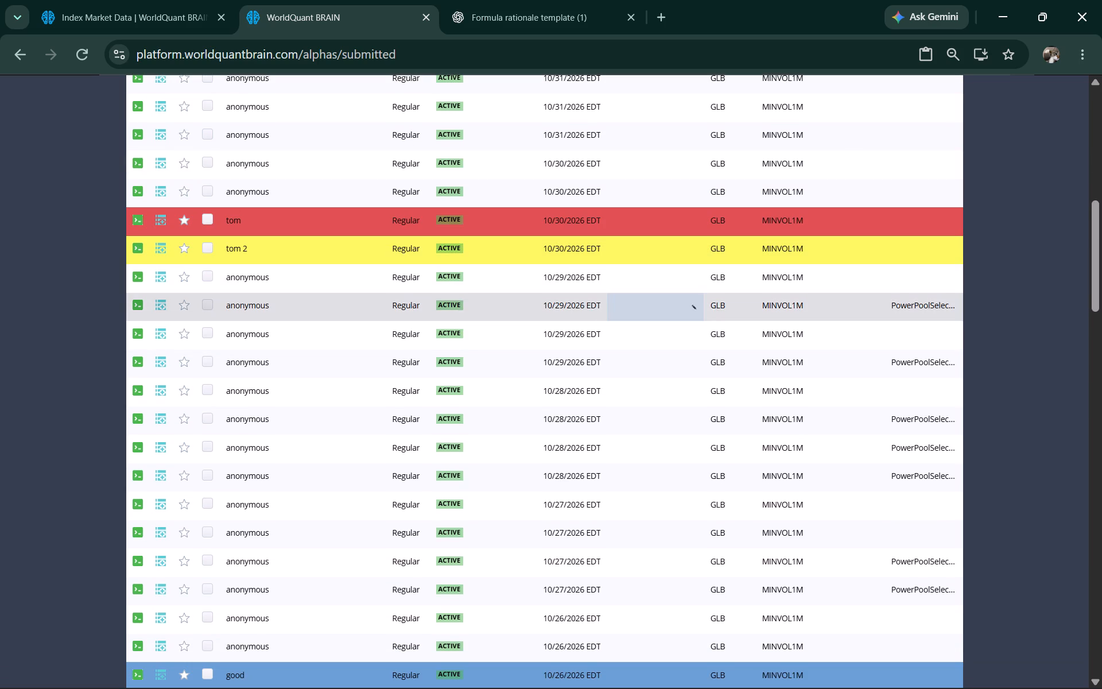
left_click(587, 313)
scroll(587, 313, "down", 5)
scroll(623, 363, "down", 2)
scroll(685, 380, "down", 1)
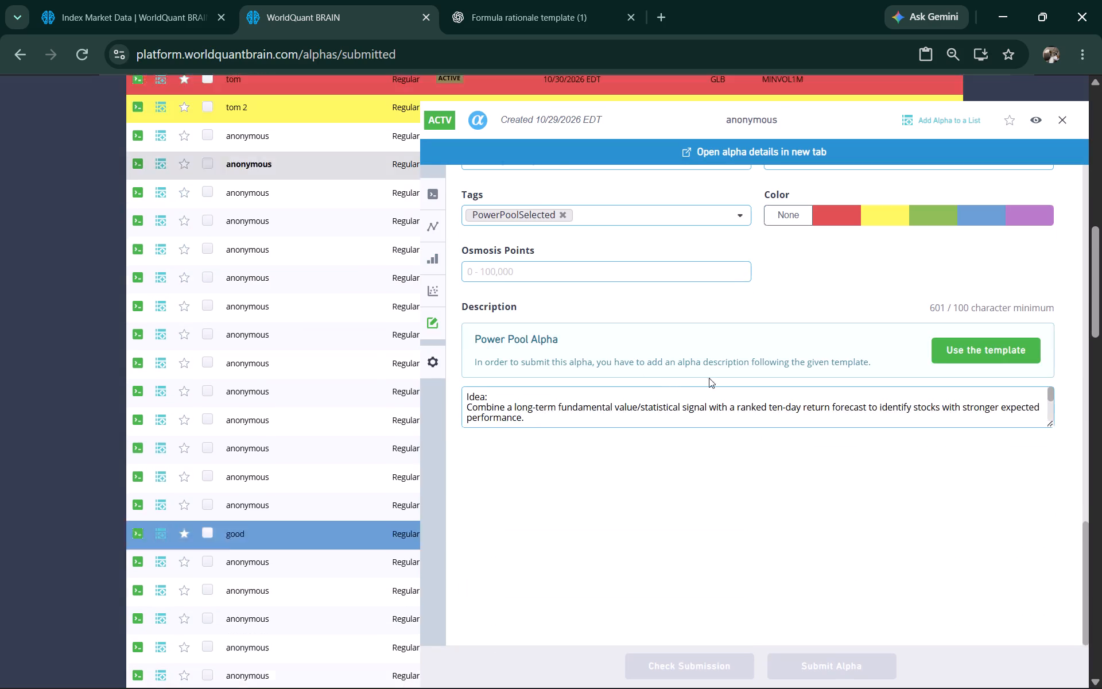
scroll(737, 376, "up", 4)
scroll(960, 311, "up", 2)
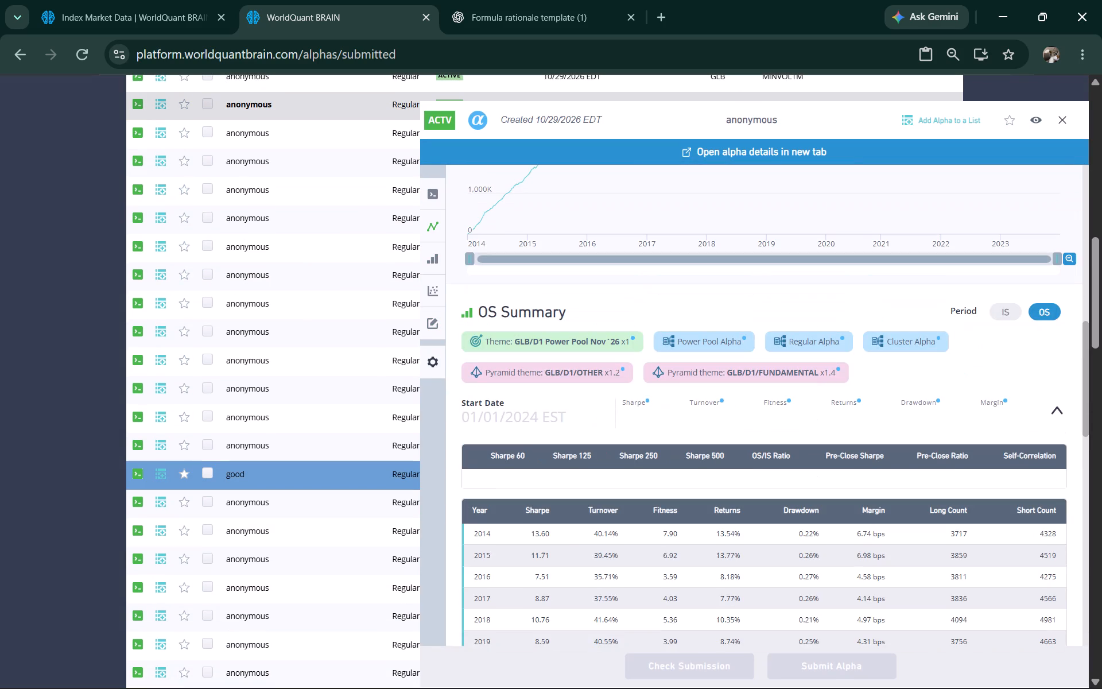
left_click(1002, 307)
scroll(760, 367, "down", 3)
scroll(732, 367, "up", 1)
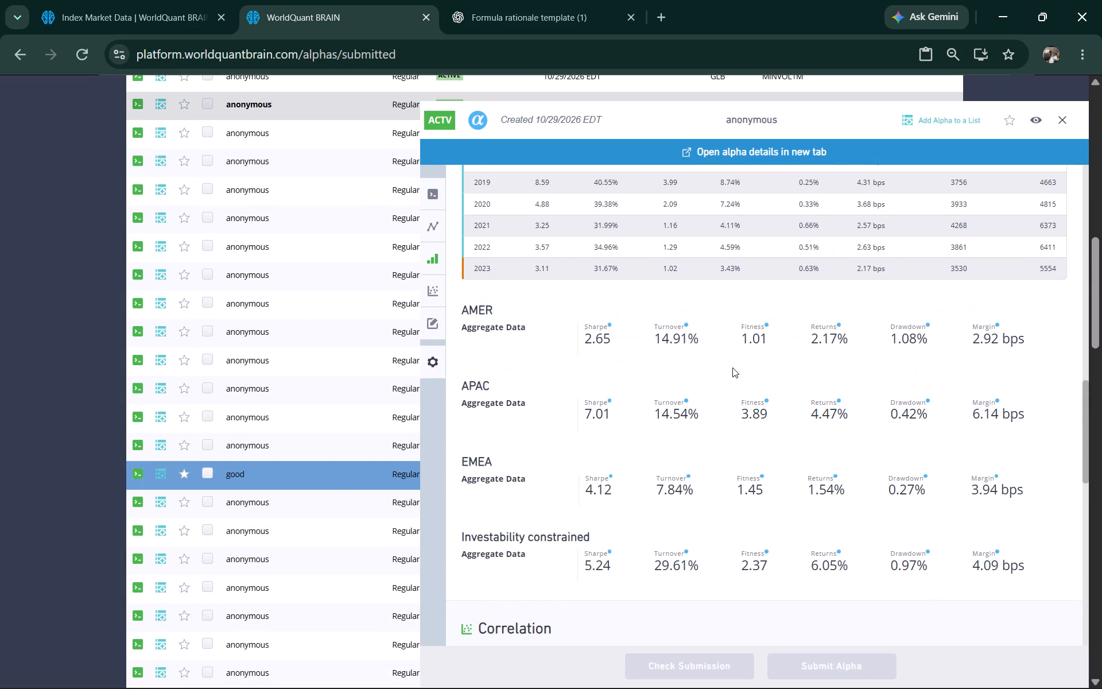
left_click(1062, 118)
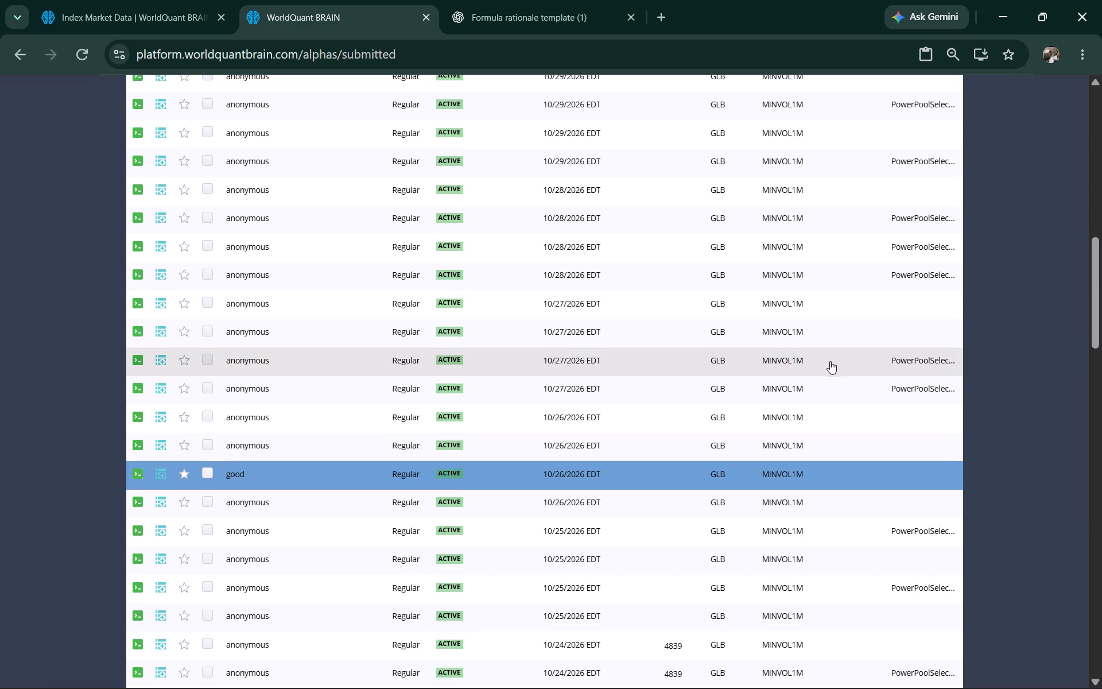
Open the lower PowerPoolSelected alpha dated 10/29/2026 and examine its in-sample yearly and regional statistics.
scroll(914, 265, "up", 1)
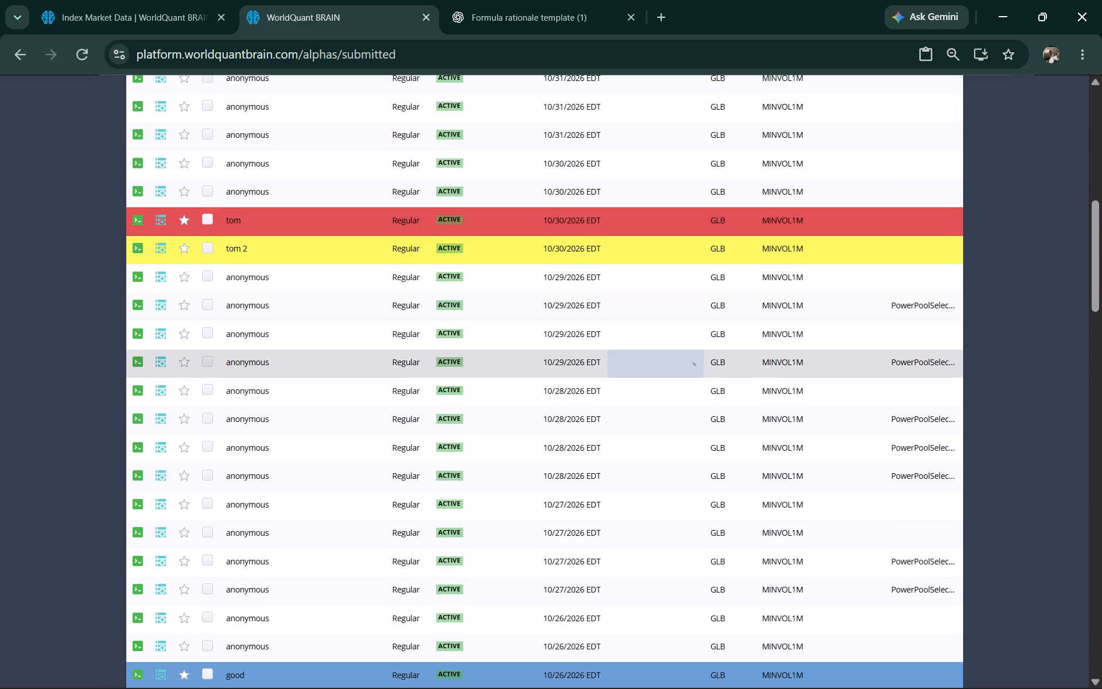
left_click(566, 366)
scroll(833, 369, "down", 2)
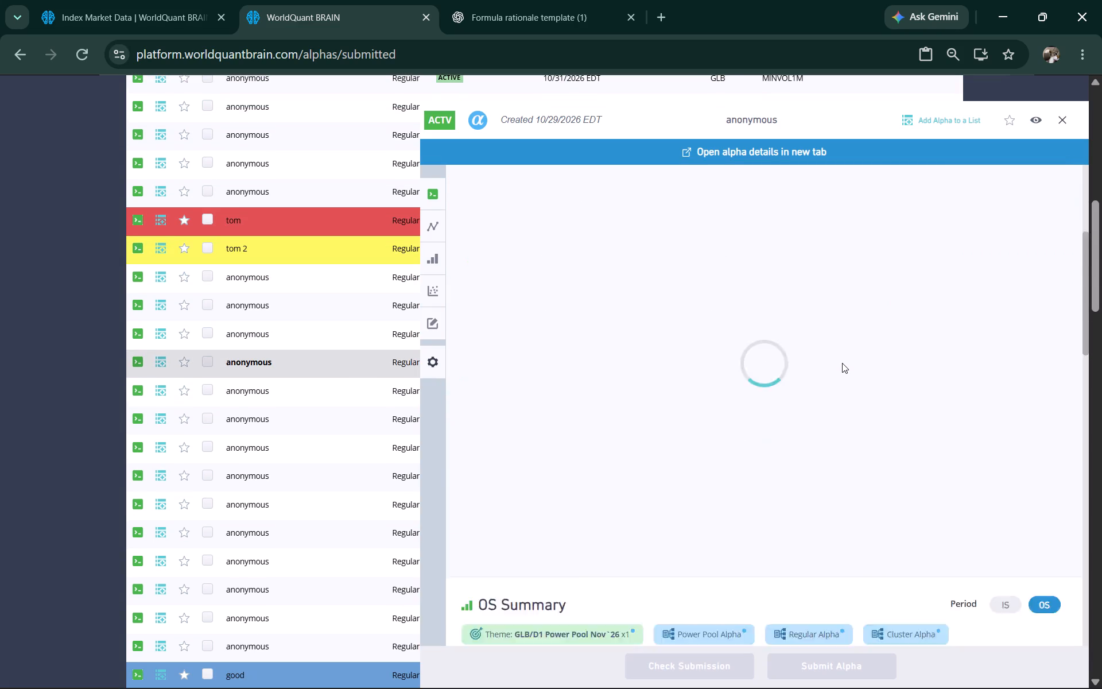
scroll(983, 484, "up", 1)
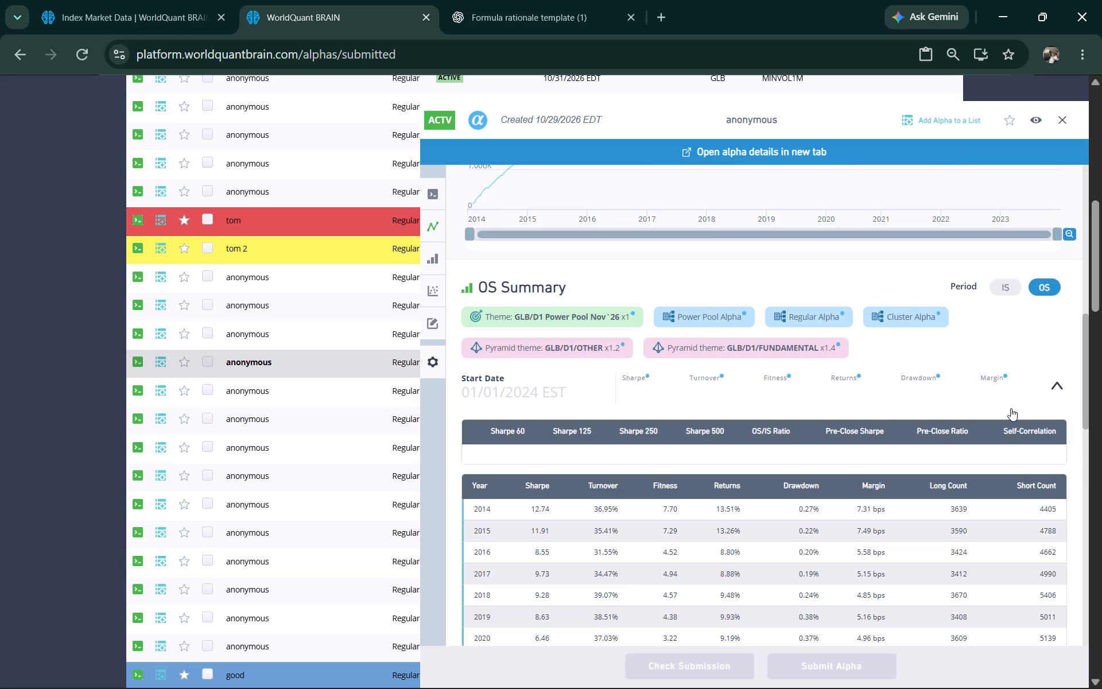
left_click(998, 291)
scroll(919, 349, "down", 3)
scroll(874, 371, "up", 1)
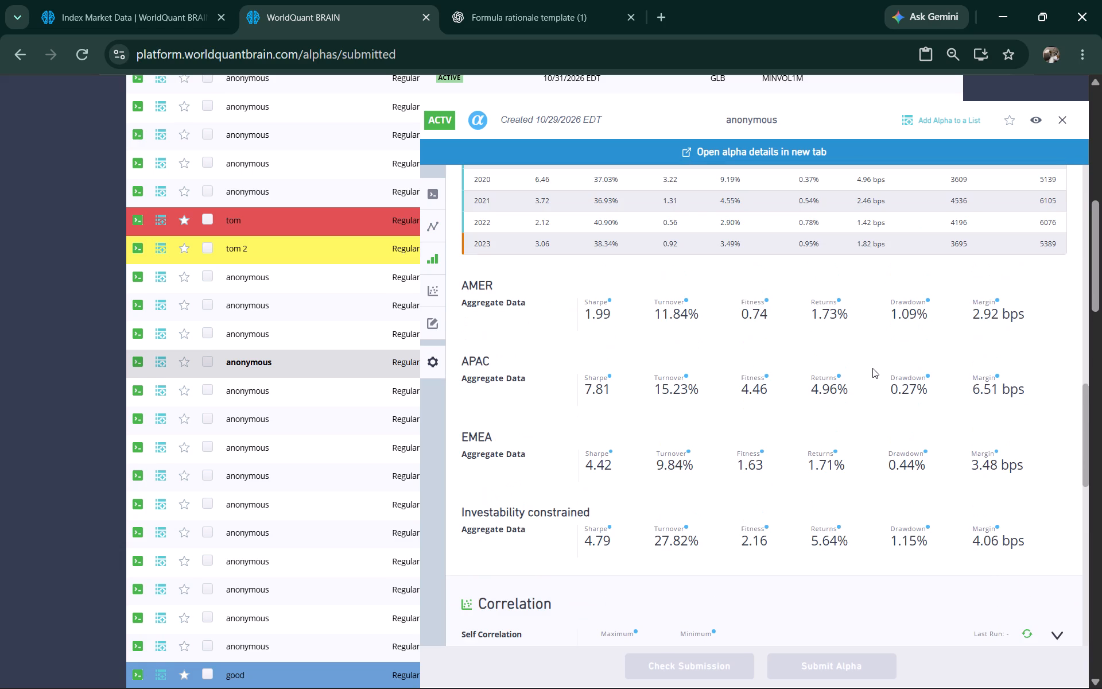
left_click(1061, 118)
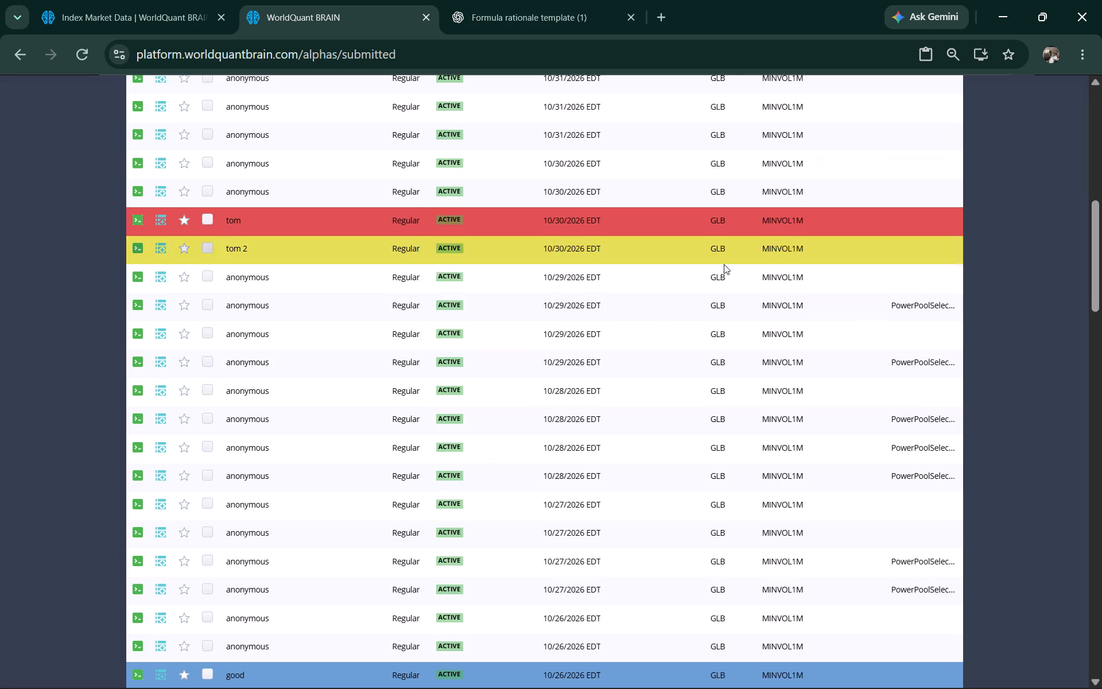
Remove the PowerPoolSelected tag from the submitted pv53_beta_eur alpha dated 11/03/2026 and close its details.
scroll(840, 291, "up", 4)
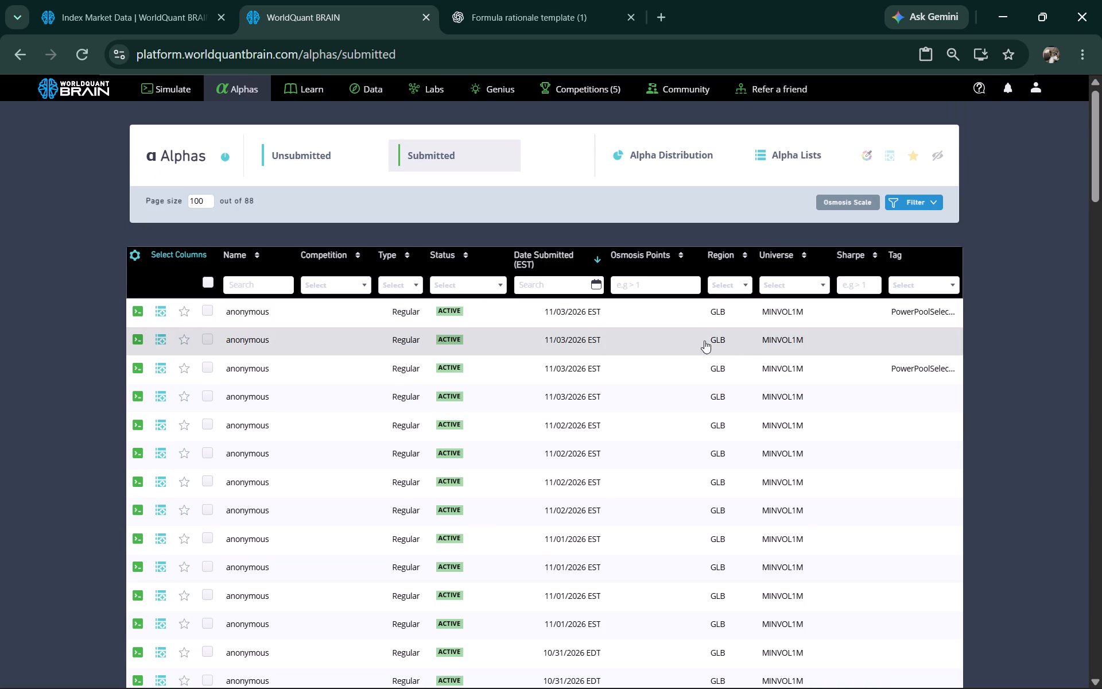
left_click(492, 307)
scroll(653, 360, "down", 1)
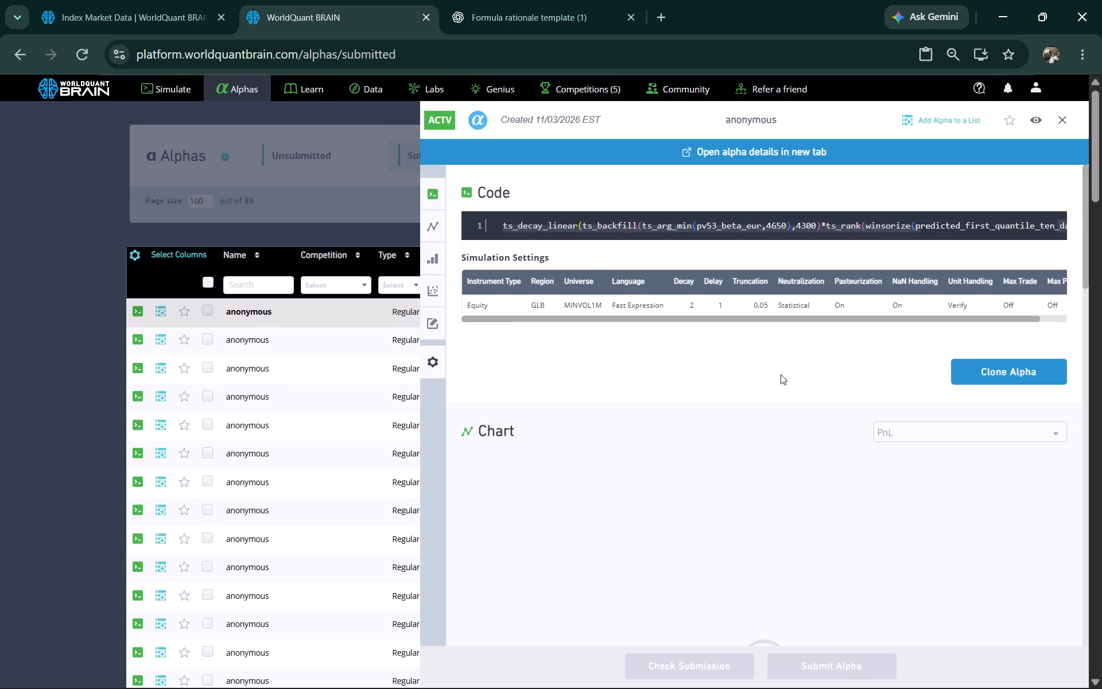
scroll(781, 374, "down", 3)
scroll(909, 377, "up", 2)
scroll(909, 380, "down", 4)
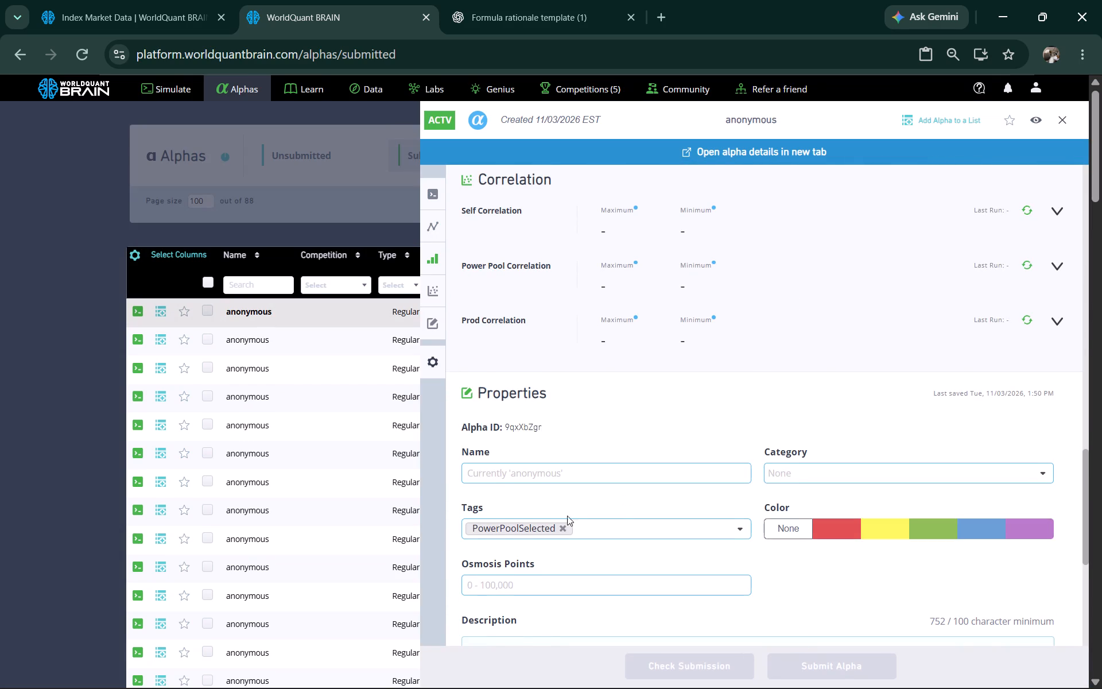
left_click(566, 521)
left_click(1069, 122)
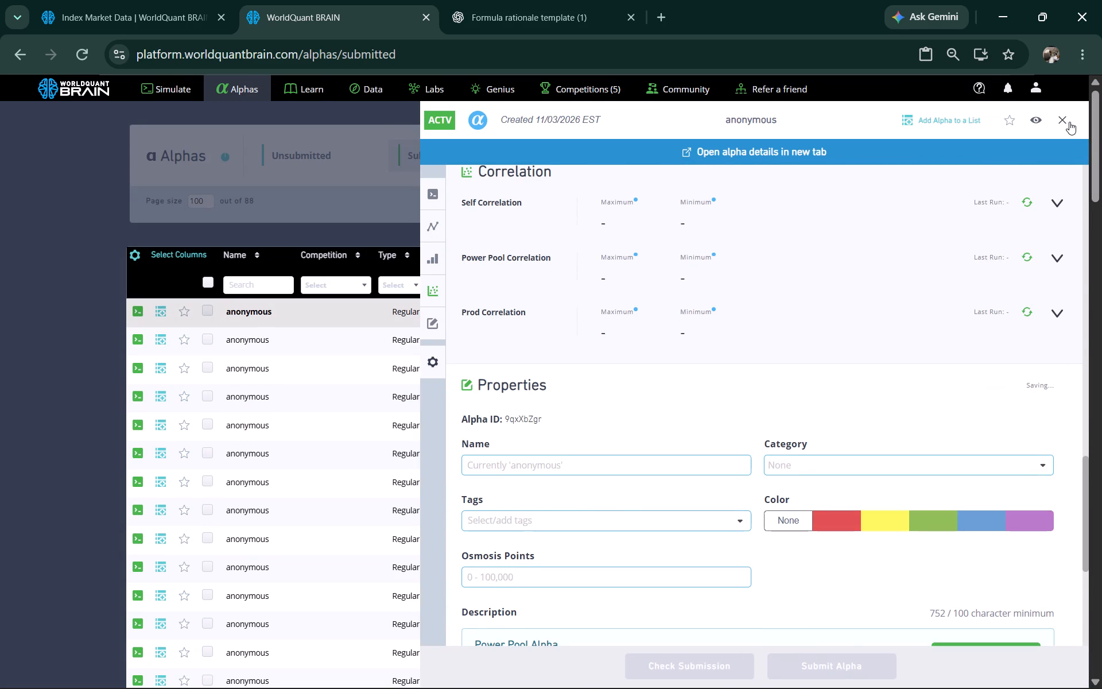
Remove the PowerPoolSelected tag from the submitted pv53_beta_vix alpha dated 11/03/2026 and close its details.
left_click(588, 371)
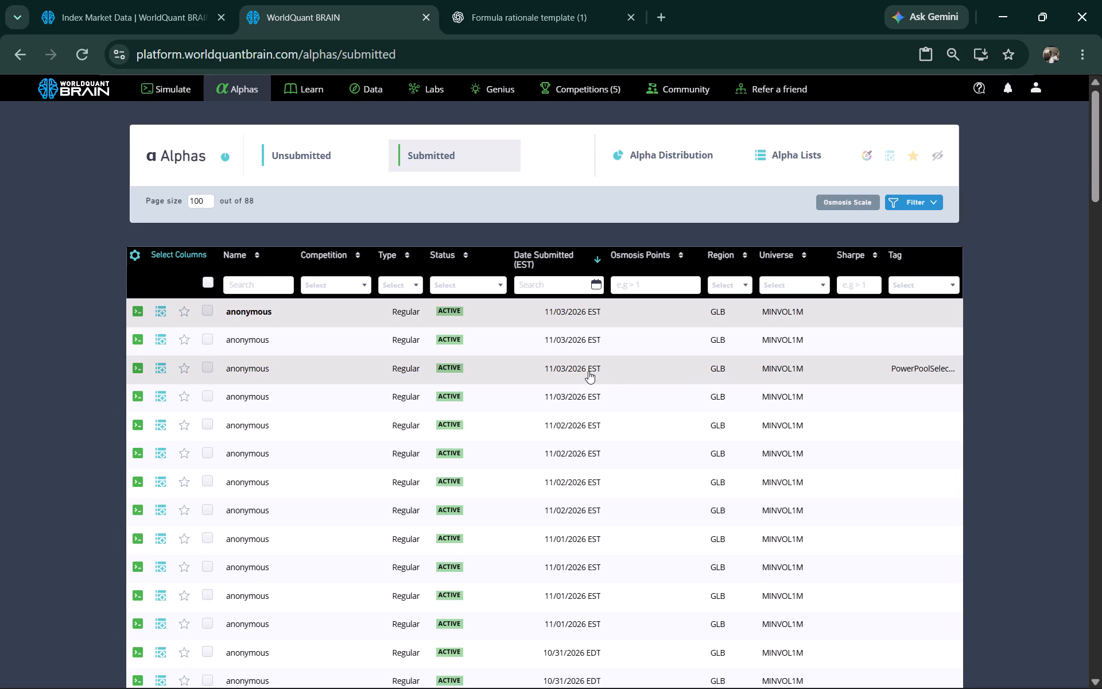
scroll(495, 425, "down", 2)
scroll(789, 379, "down", 3)
scroll(790, 384, "up", 1)
scroll(682, 414, "down", 4)
left_click(558, 214)
left_click(560, 216)
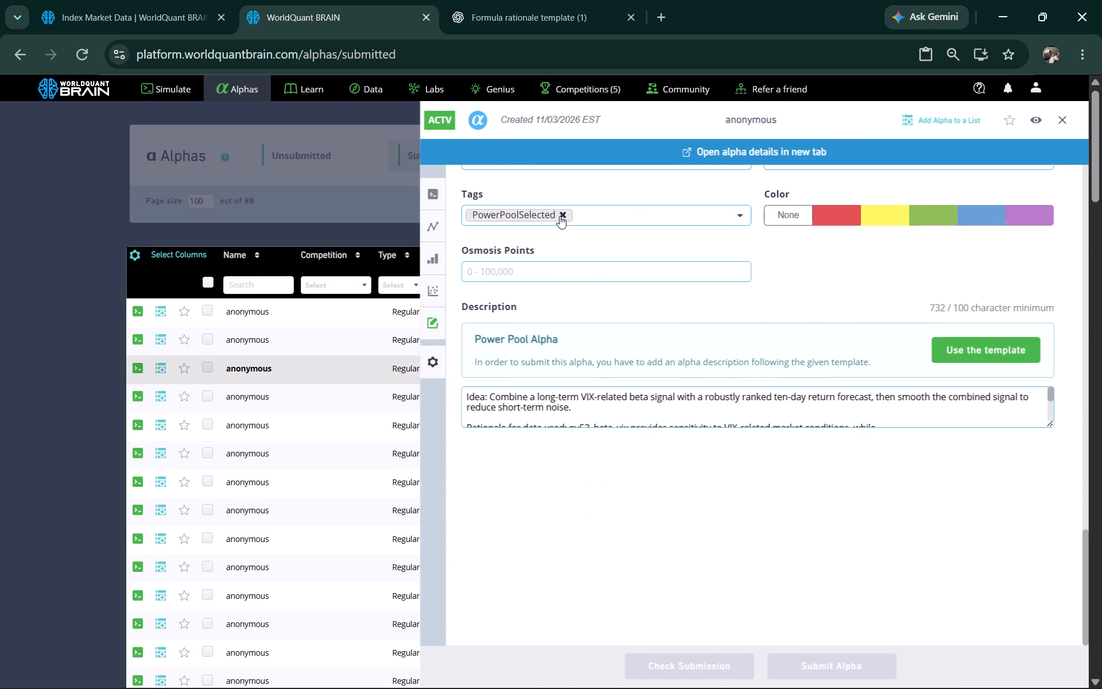
left_click(1061, 118)
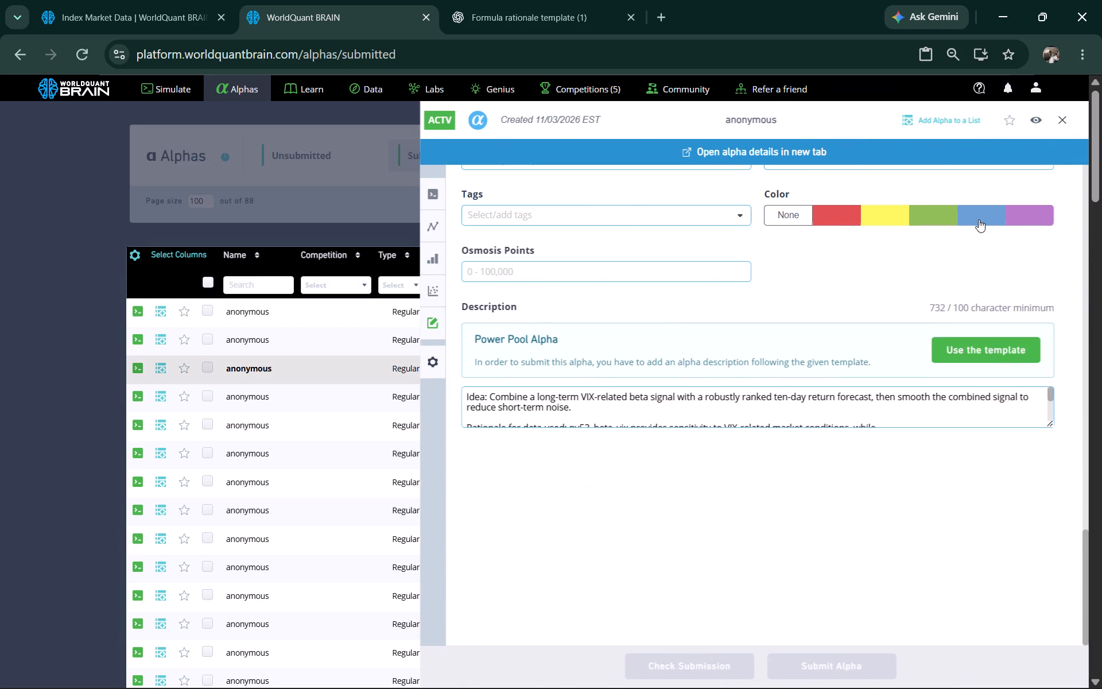
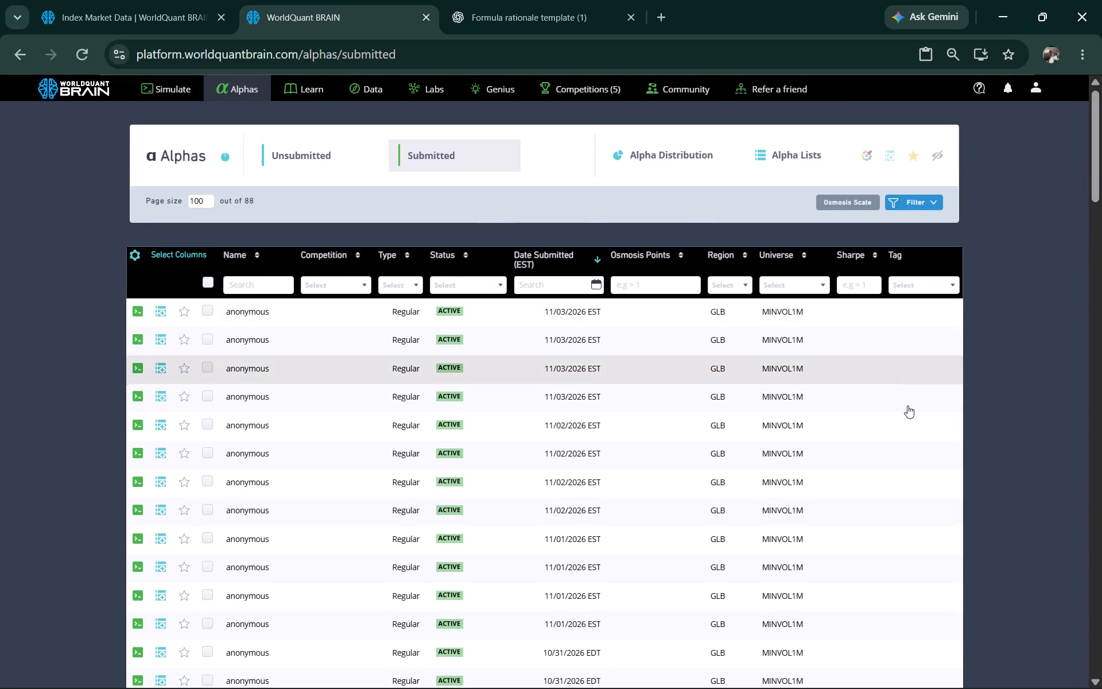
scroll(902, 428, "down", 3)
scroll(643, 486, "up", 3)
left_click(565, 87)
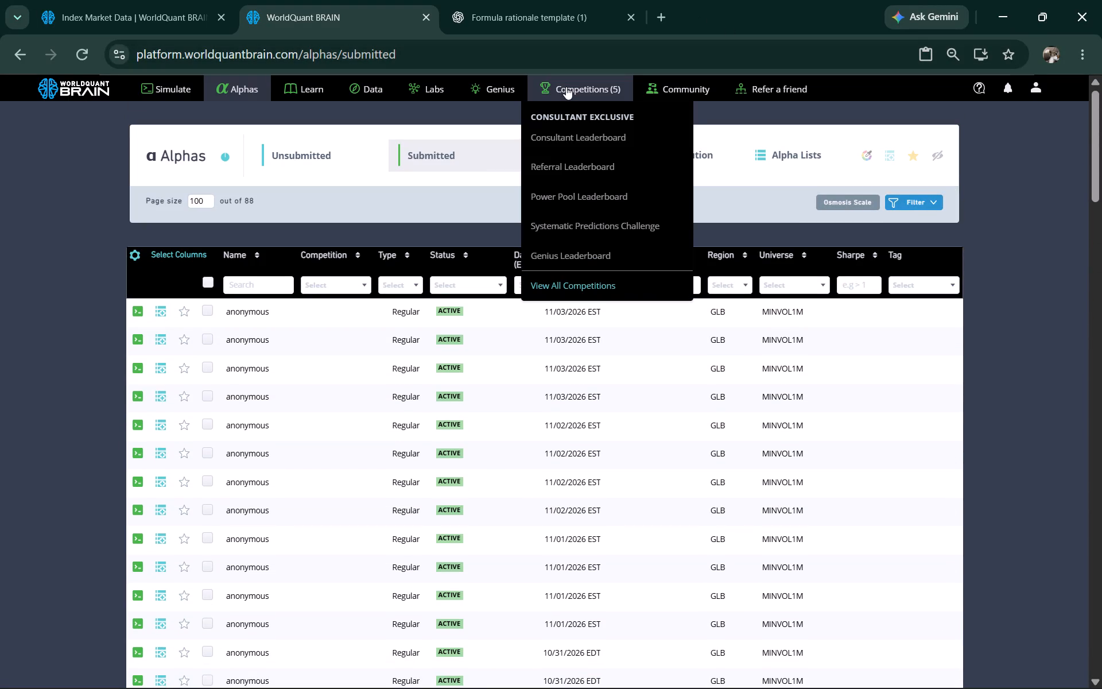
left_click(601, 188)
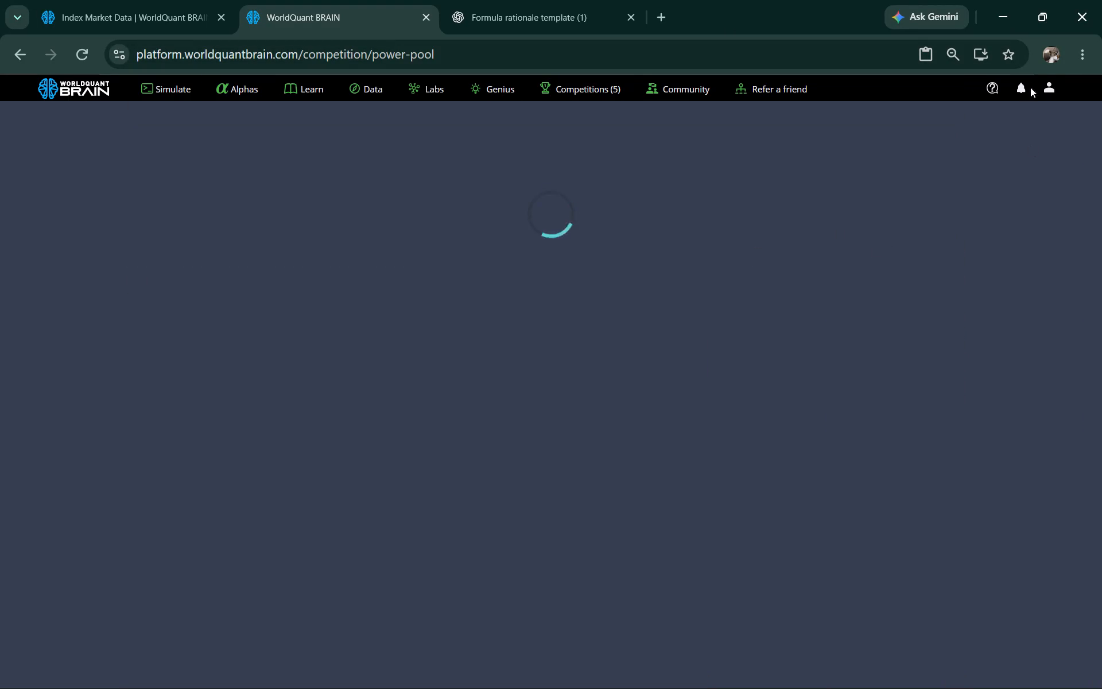
Open the account's profile page and copy the user ID.
left_click(1031, 86)
left_click(988, 149)
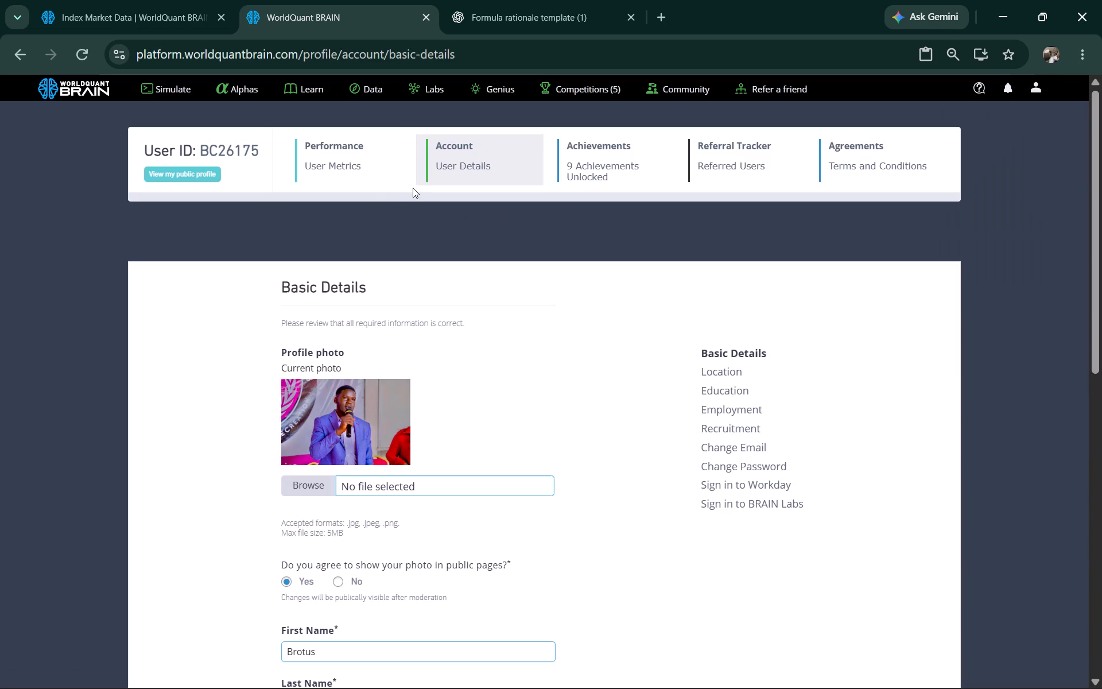
left_click_drag(198, 153, 226, 155)
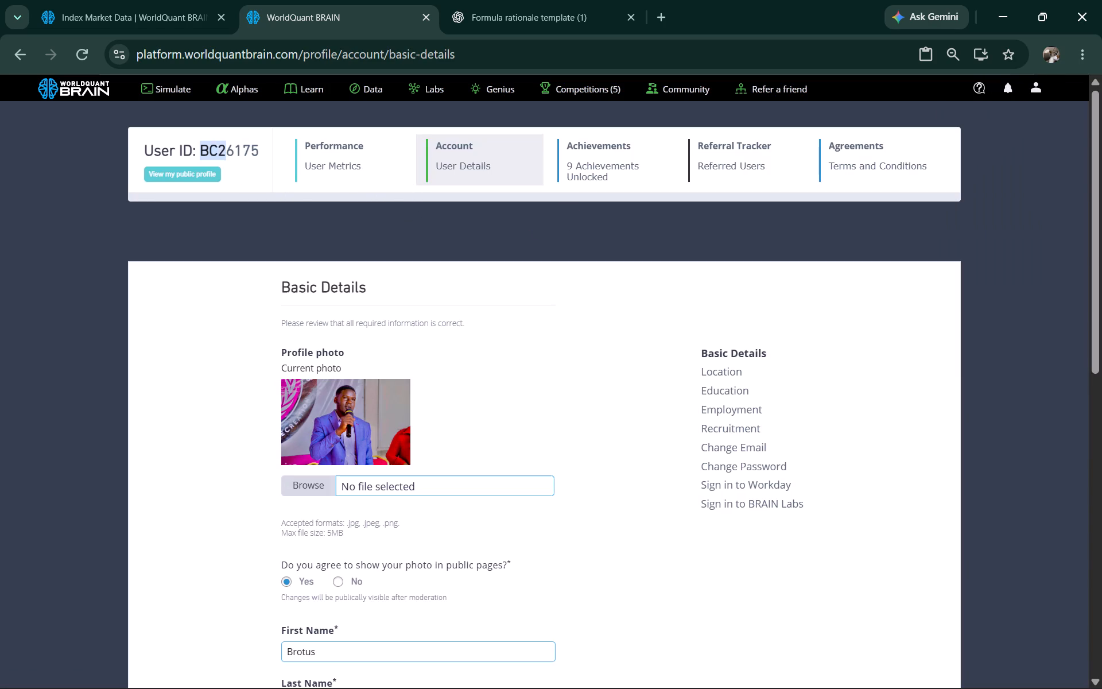
left_click_drag(226, 155, 259, 156)
right_click(250, 153)
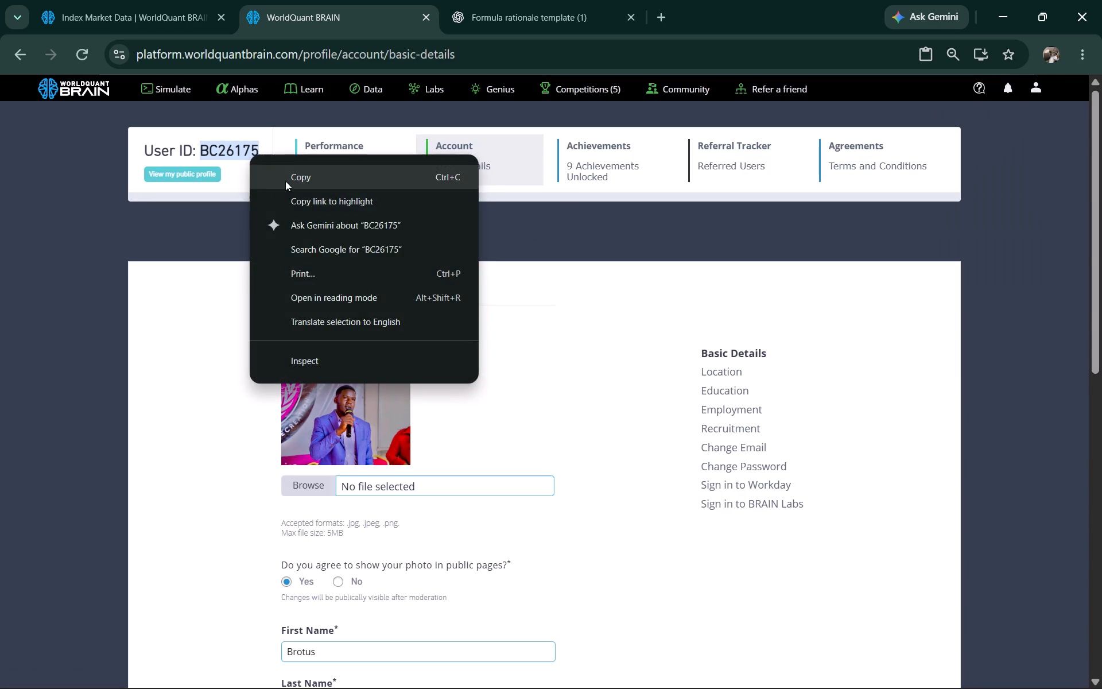
left_click(285, 181)
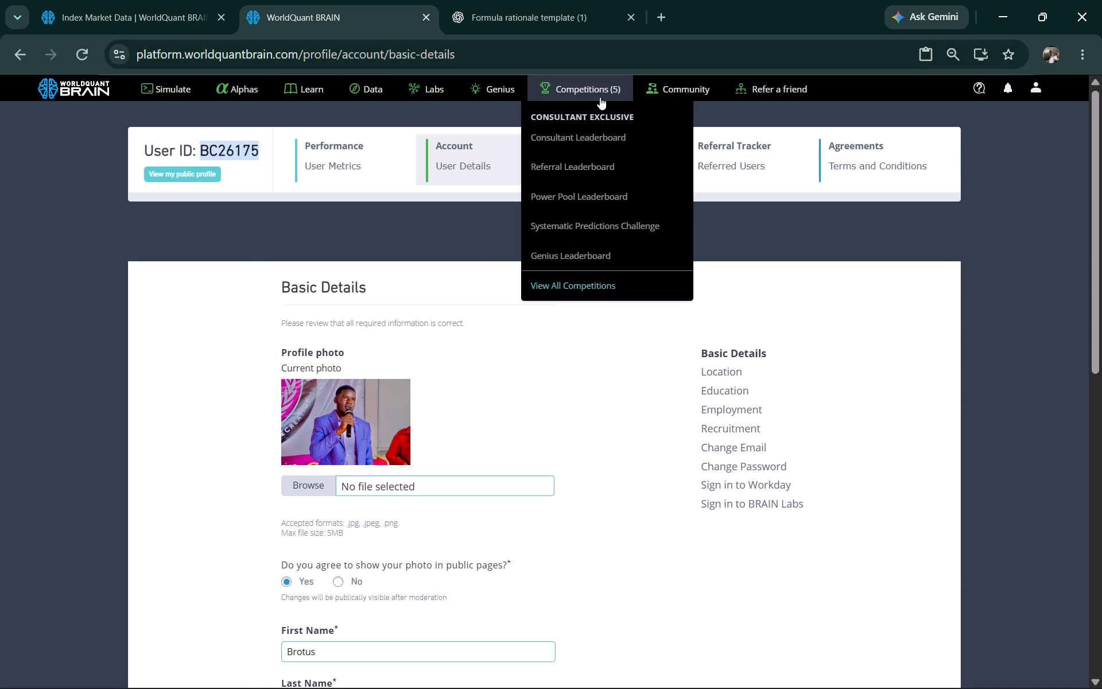
Filter the GLB/D1 Power Pool Nov`26 board of the Power Pool Leaderboard by the account's own user ID and examine its entry.
left_click(582, 199)
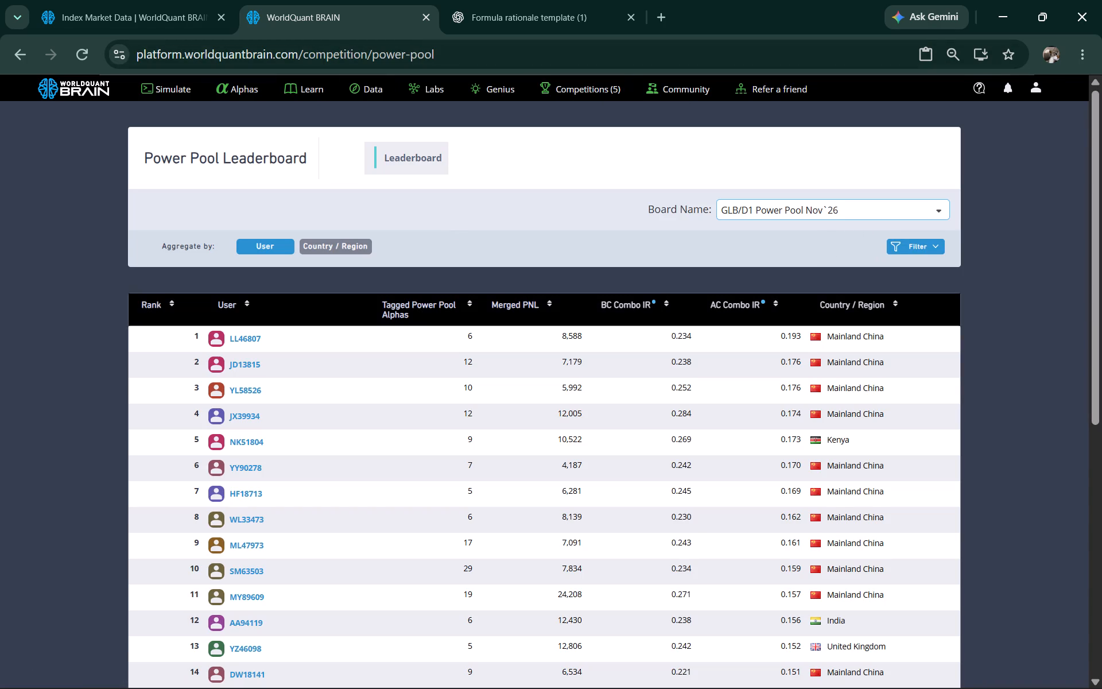
left_click(895, 246)
right_click(638, 309)
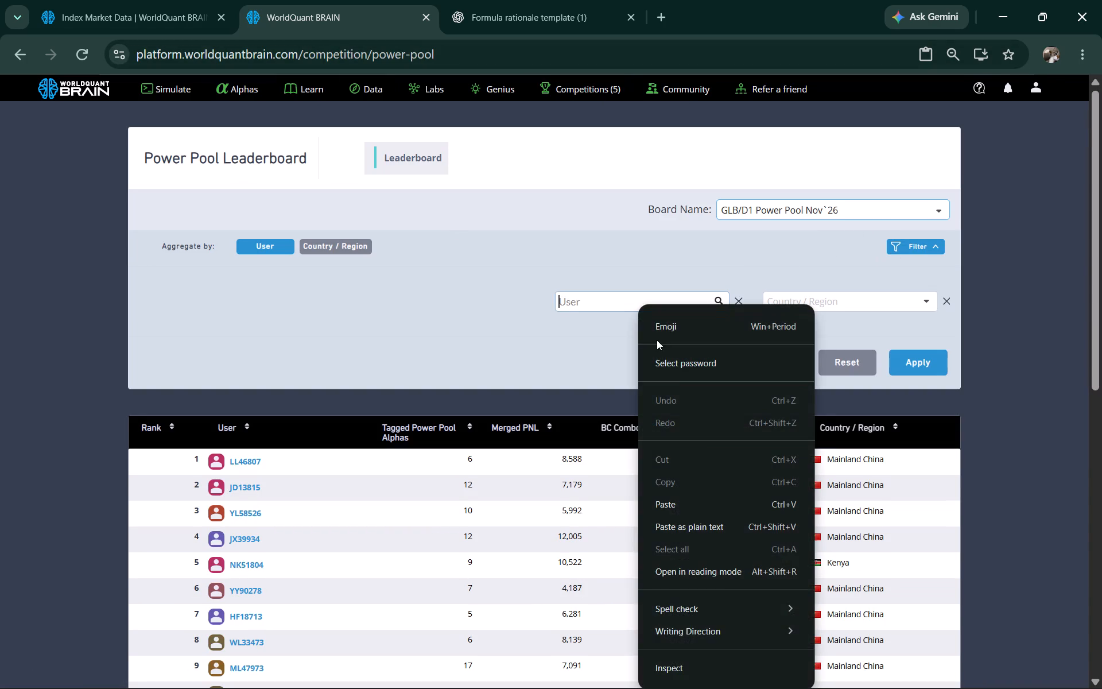
left_click(713, 502)
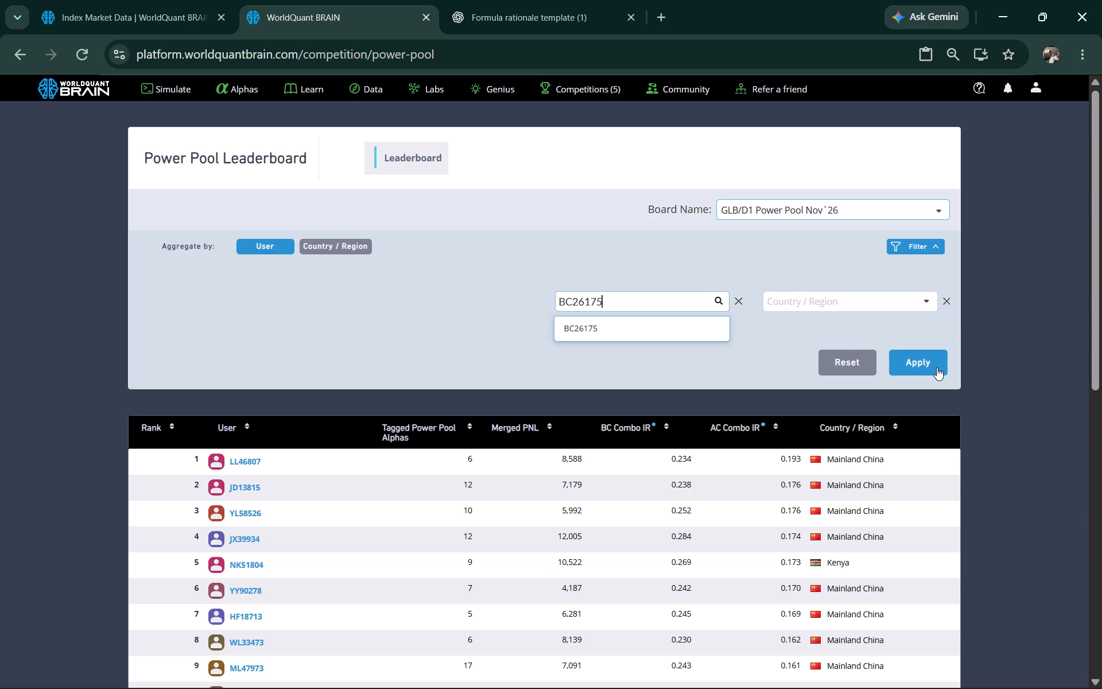
left_click(937, 367)
left_click(926, 362)
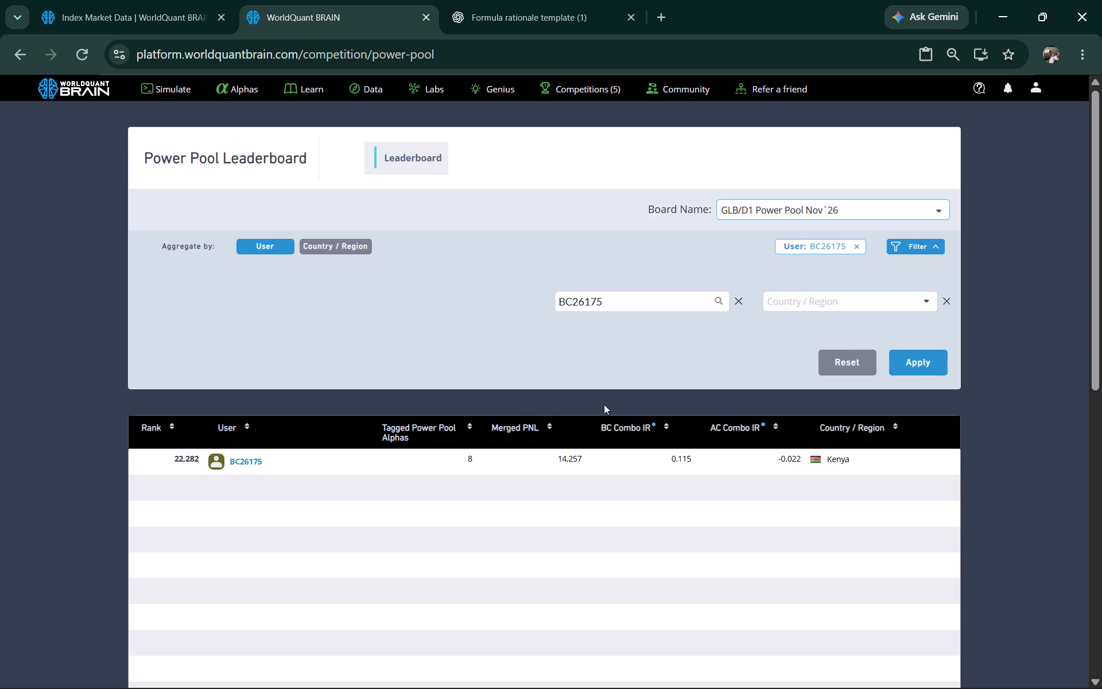
scroll(587, 462, "down", 1)
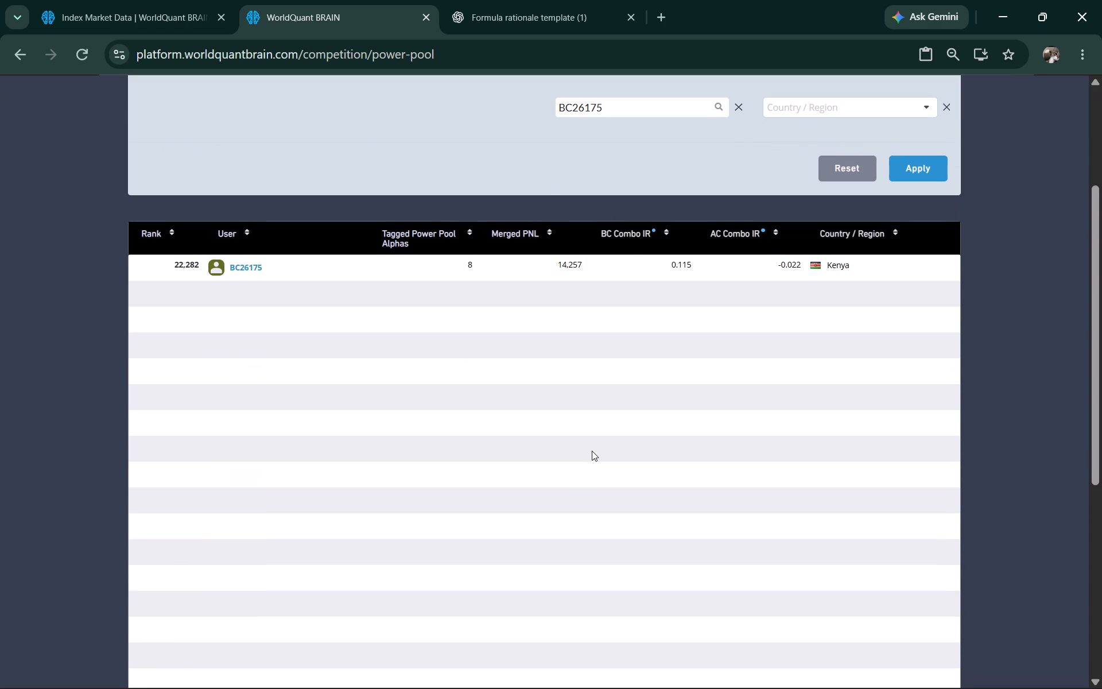
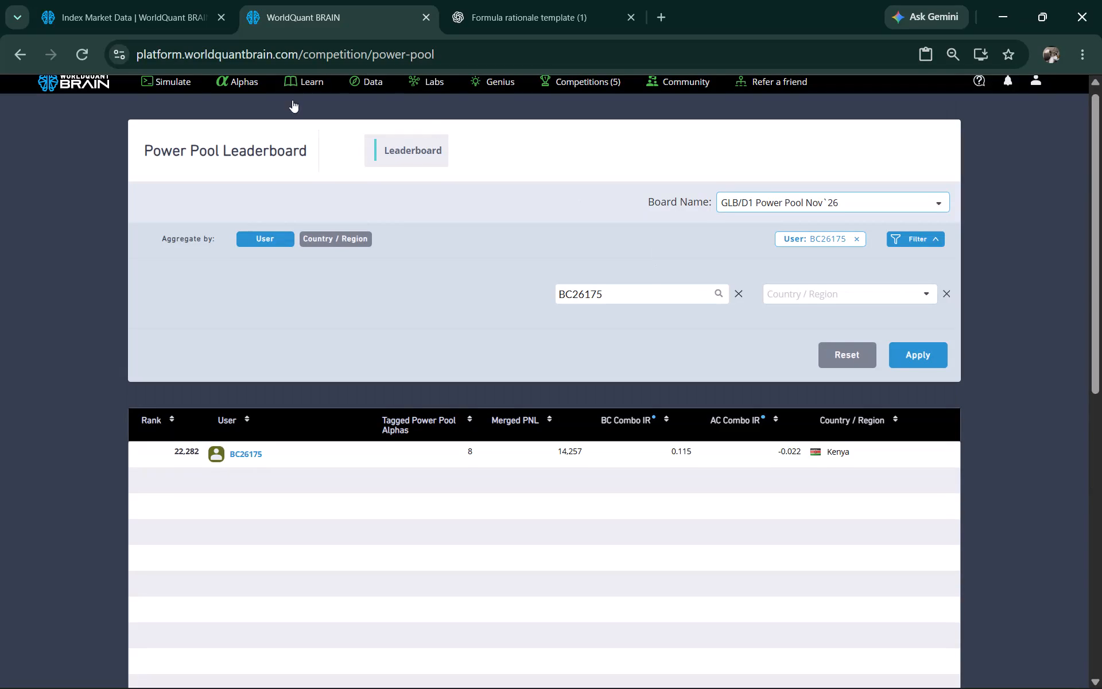
Return to the simulation workspace and review the GLB/D1/MINVOL1M alpha in Simulation 9.
left_click(161, 97)
left_click(161, 96)
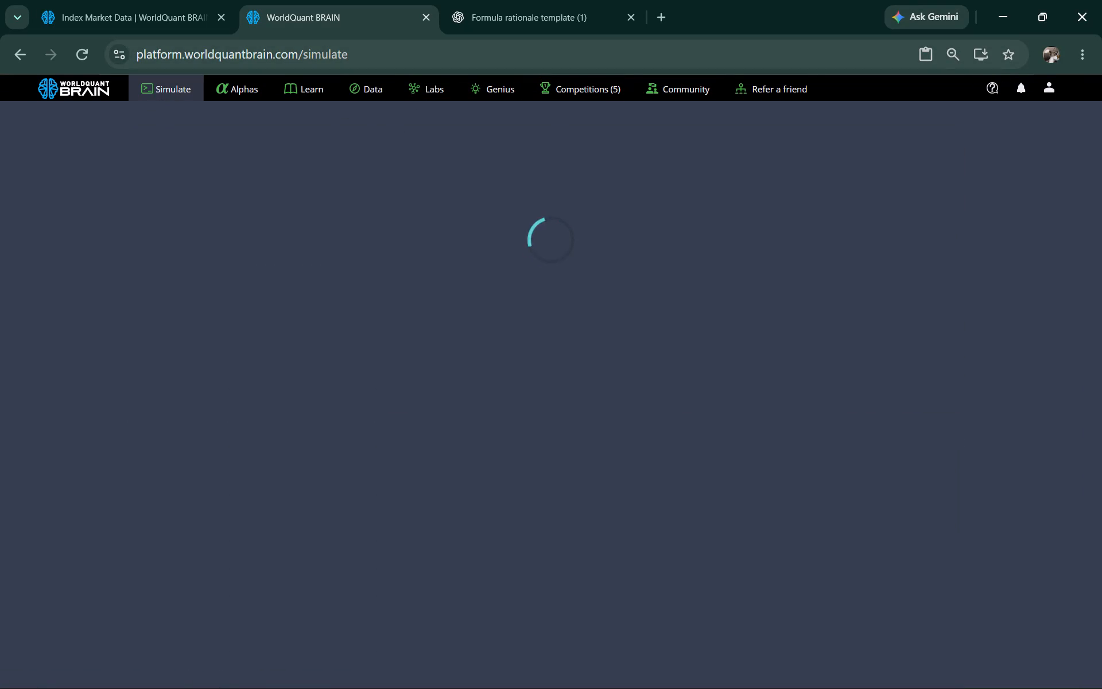
scroll(749, 312, "down", 7)
scroll(751, 320, "up", 3)
scroll(751, 320, "down", 3)
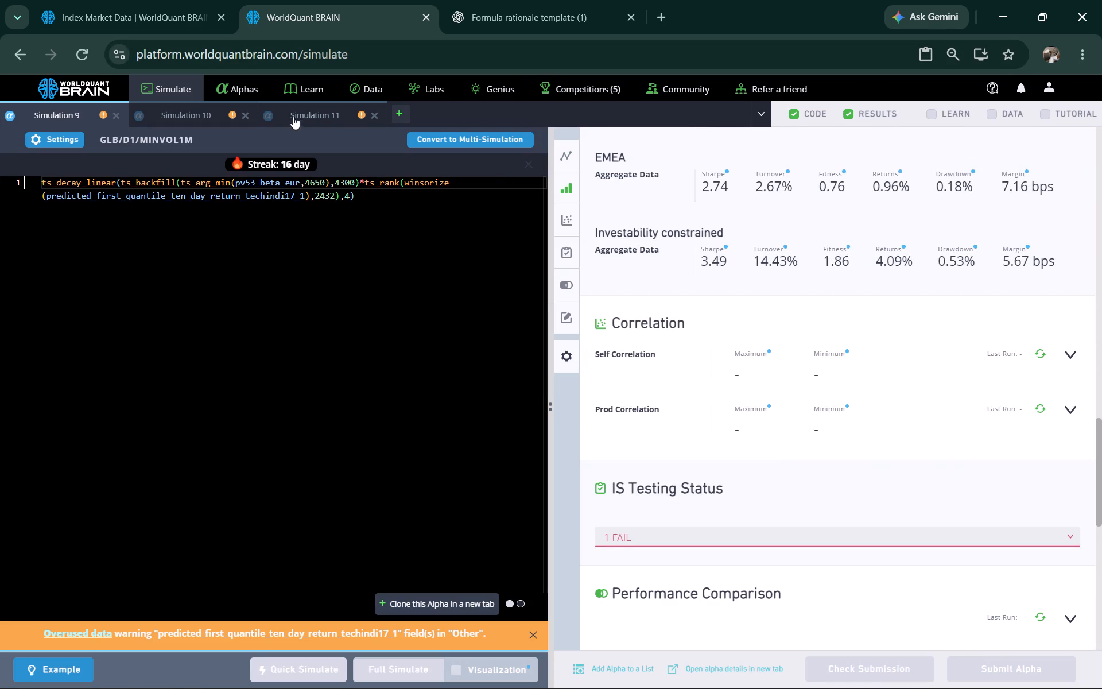
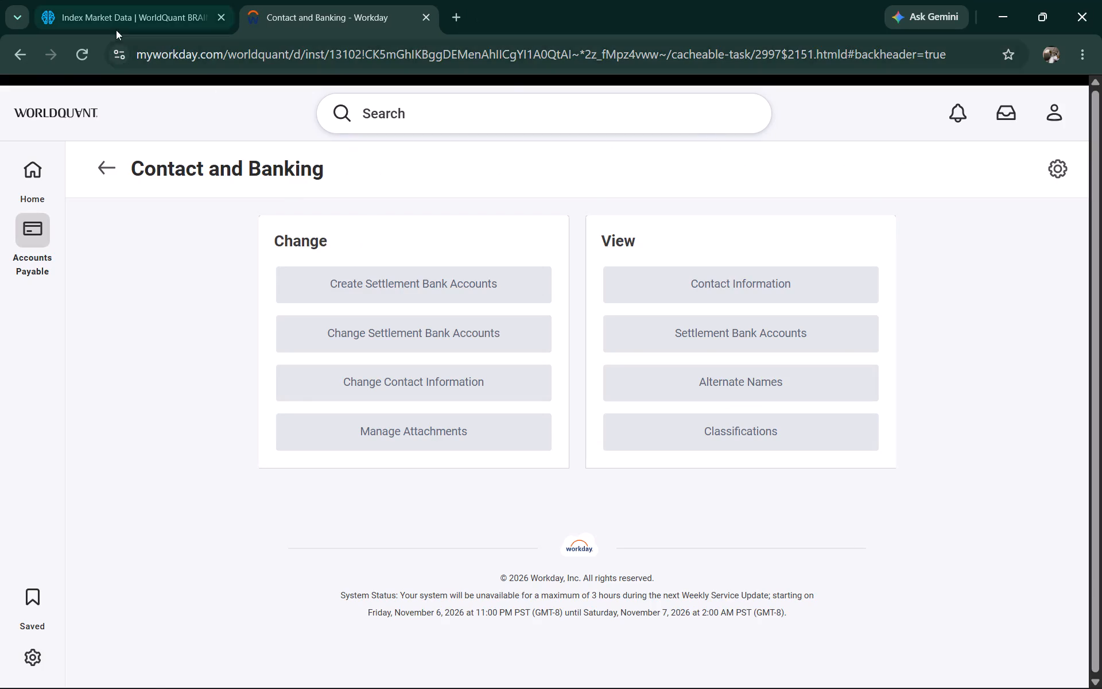
Return to the WorldQuant BRAIN home page and open the Workday sign-in form from the Onboarding card, ready at its password field.
left_click(115, 24)
left_click(76, 83)
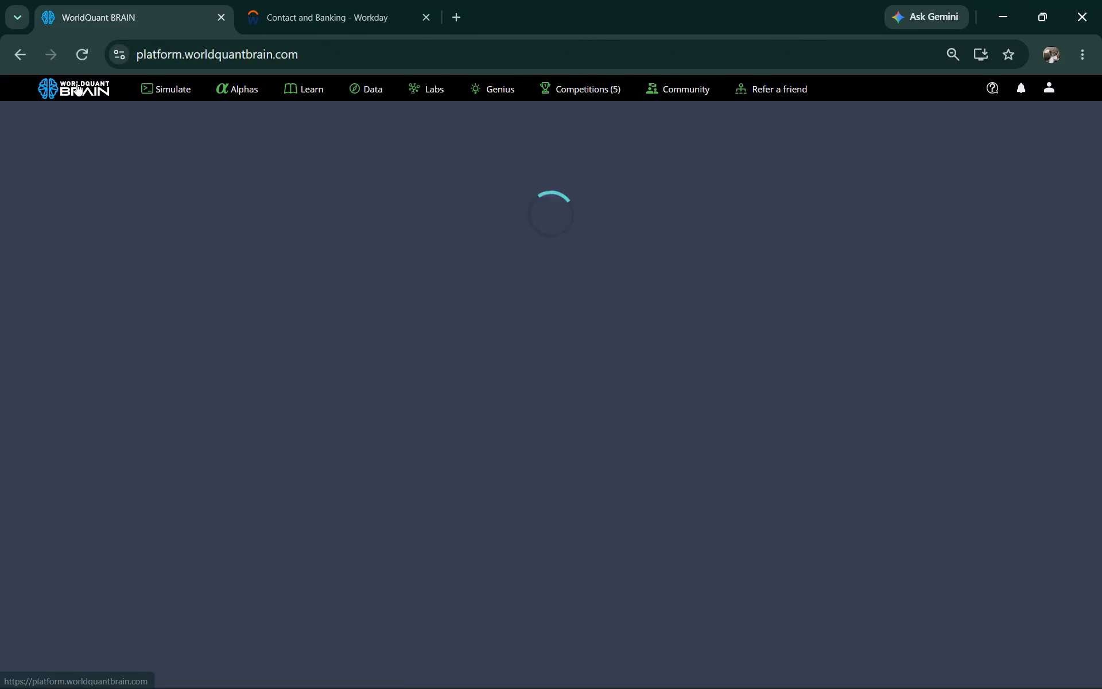
left_click(311, 230)
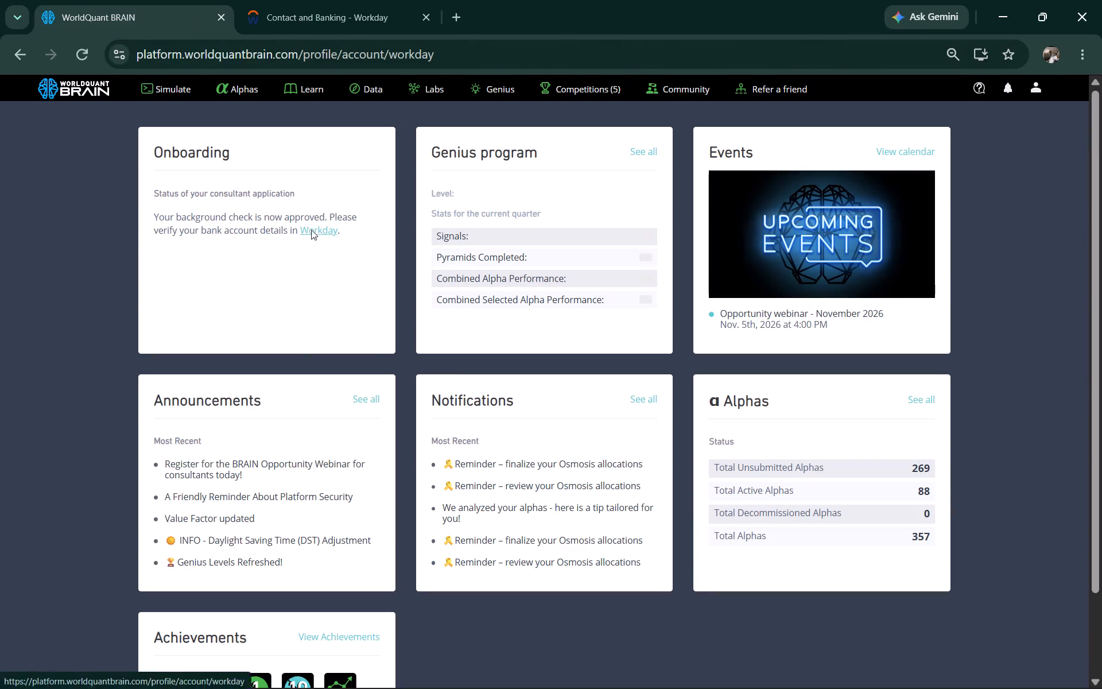
left_click(370, 312)
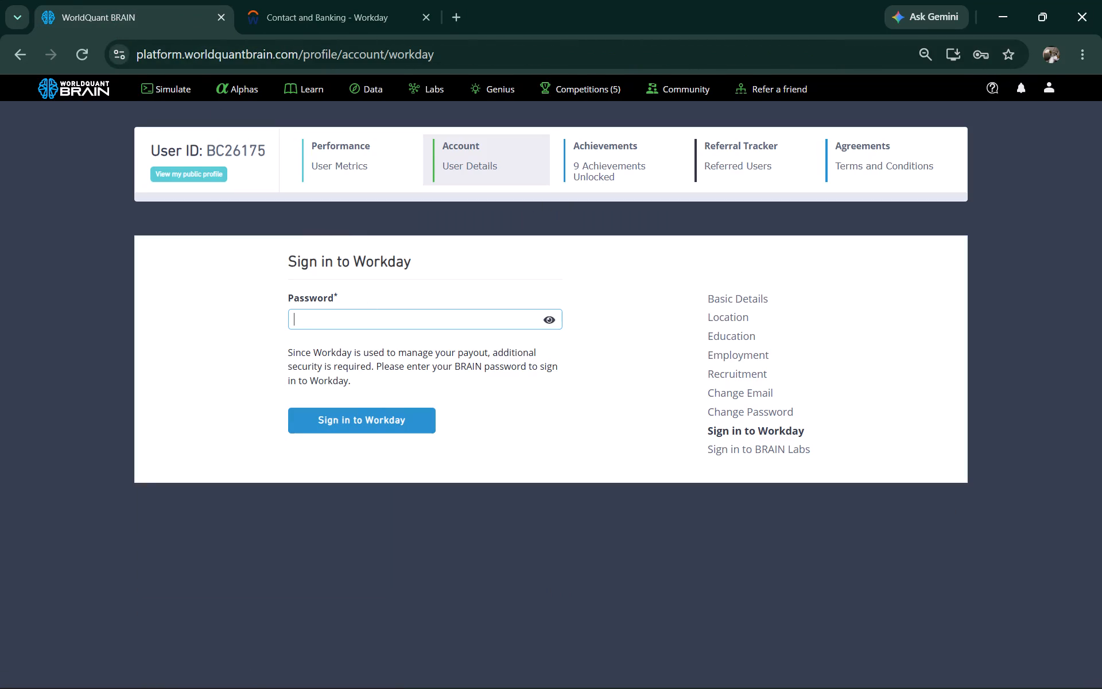
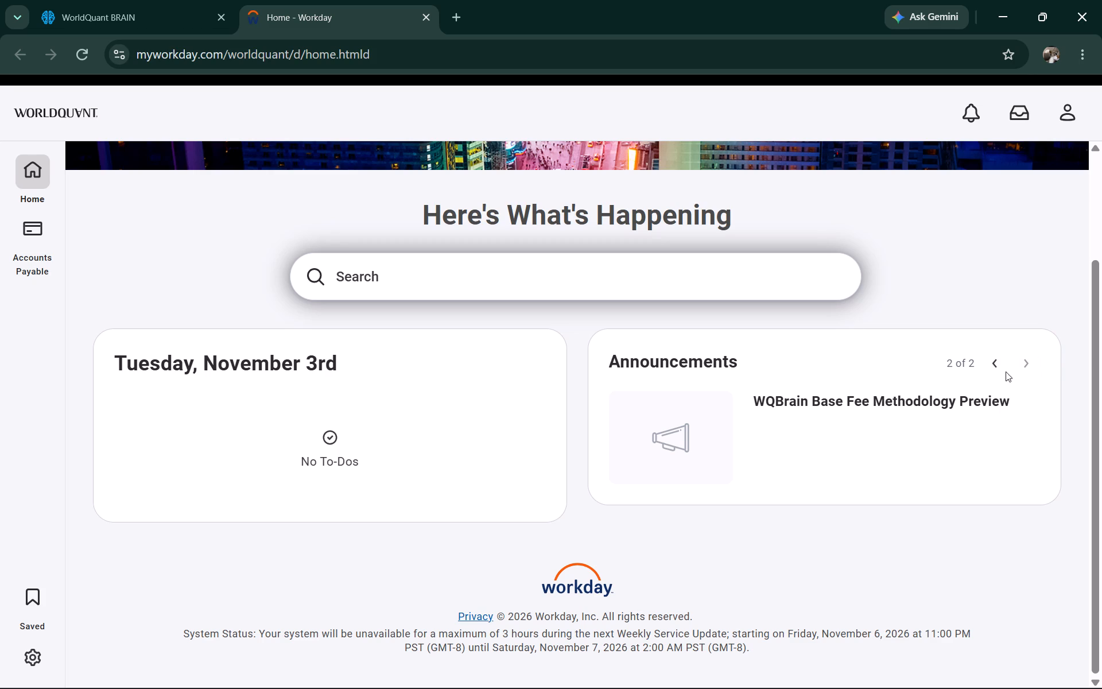
Go back to the first Workday announcement, and open the Contact and Banking page under Accounts Payable.
left_click(1001, 370)
scroll(770, 360, "up", 3)
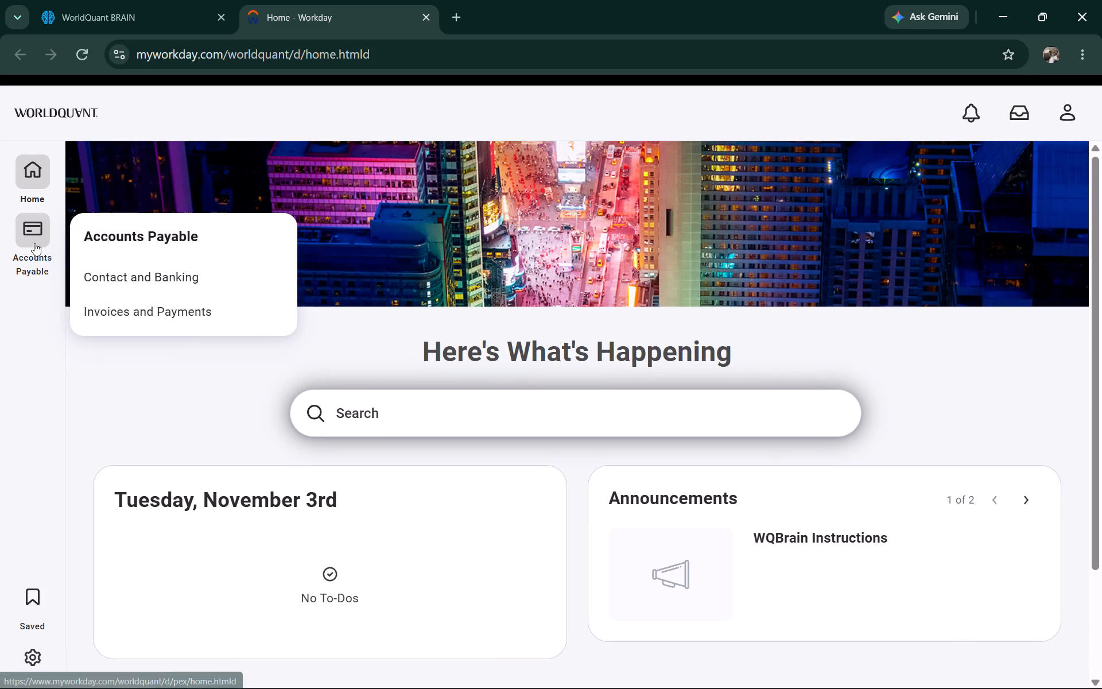
left_click(105, 278)
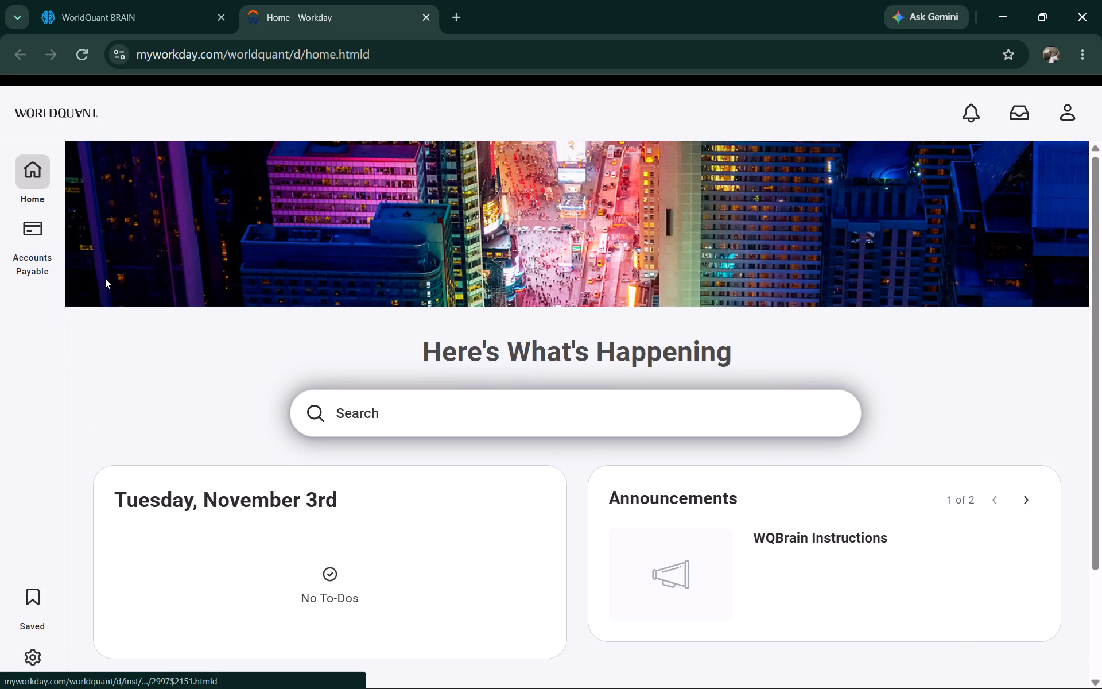
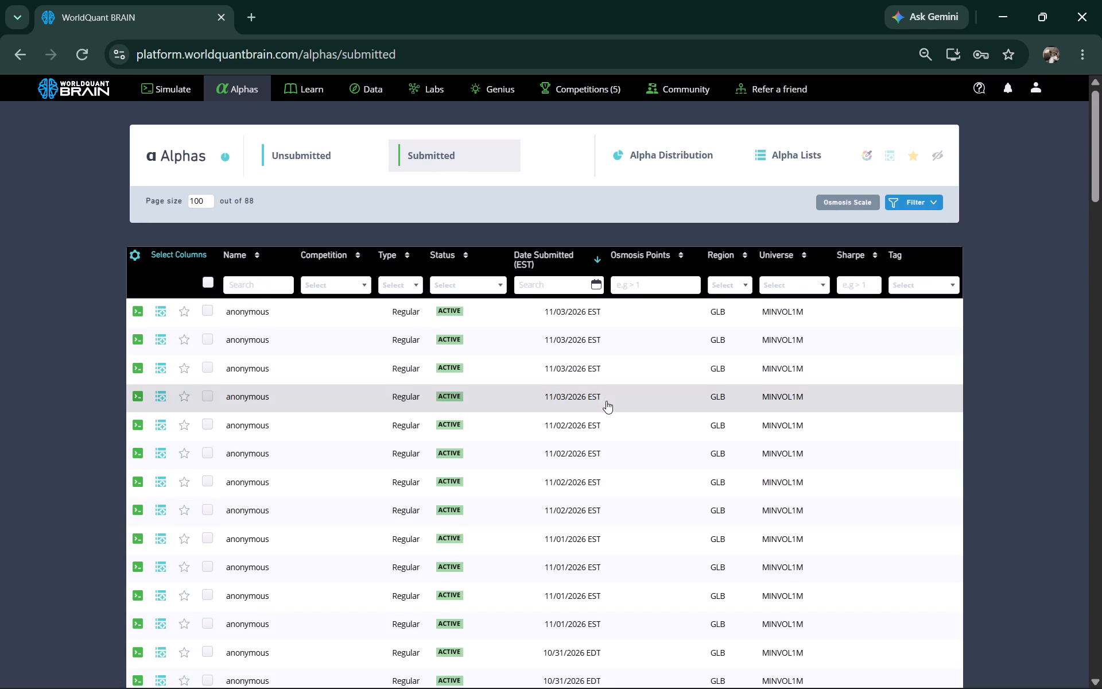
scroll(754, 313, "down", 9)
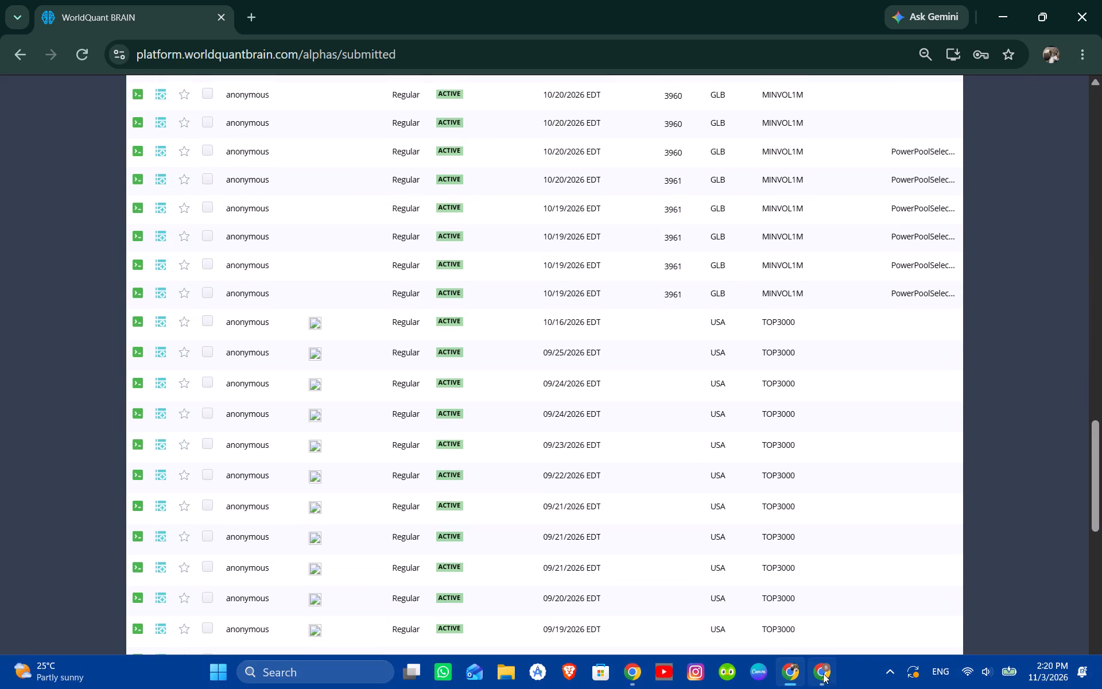
Switch to the Windows Update settings and restart the computer immediately to complete the available updates.
left_click(910, 675)
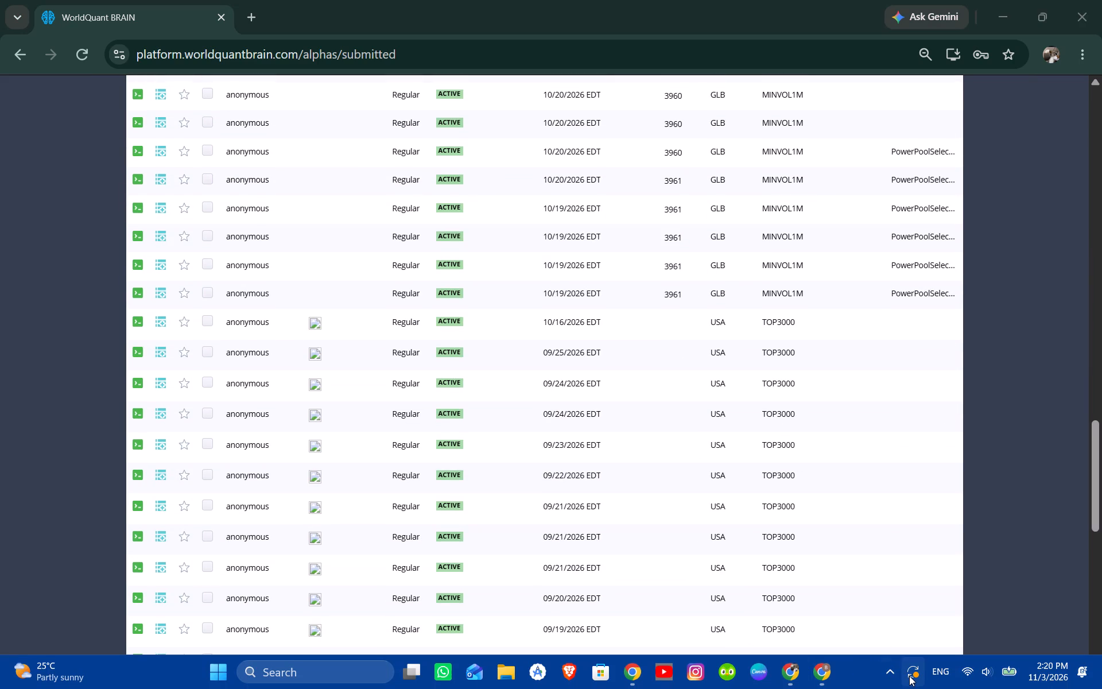
left_click(913, 669)
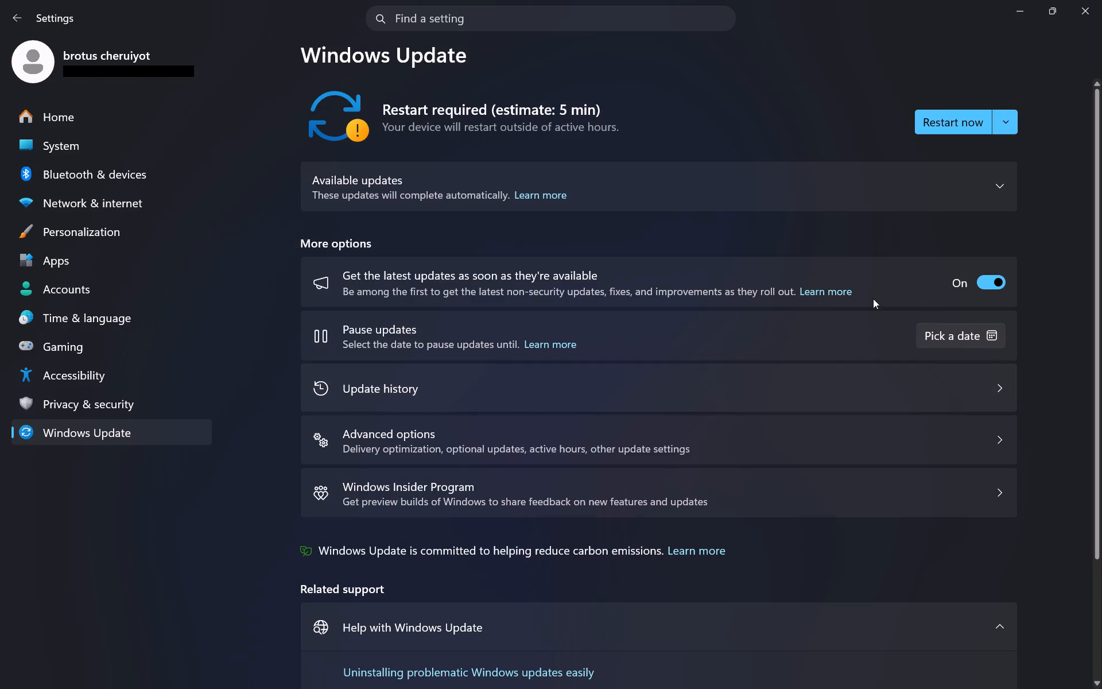
left_click(974, 123)
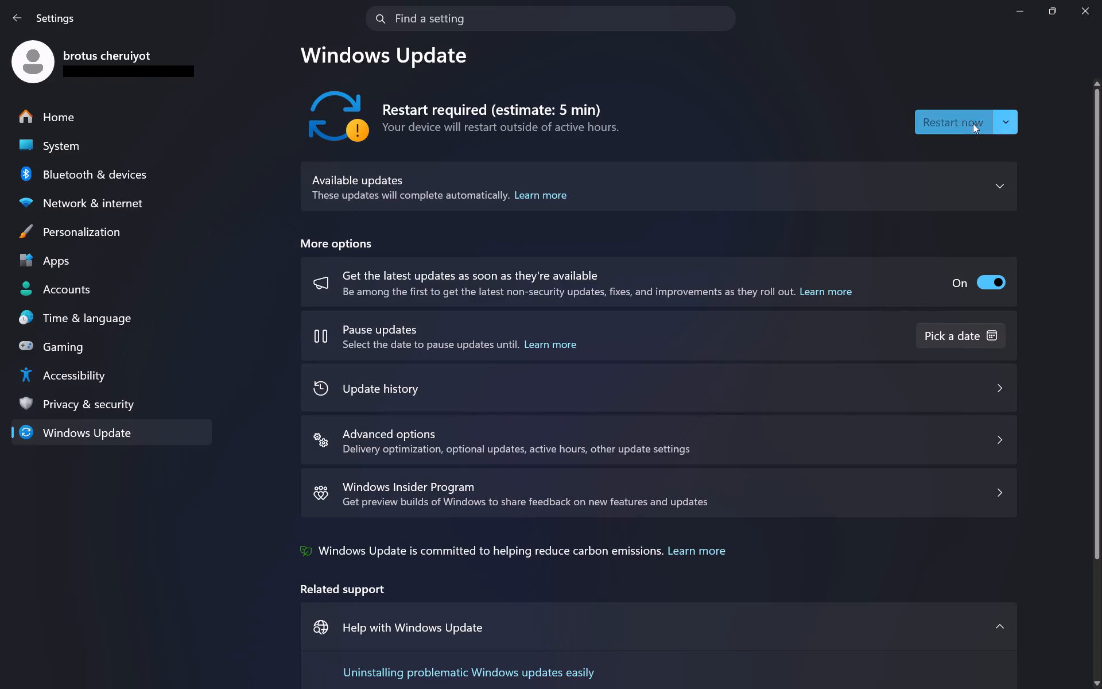